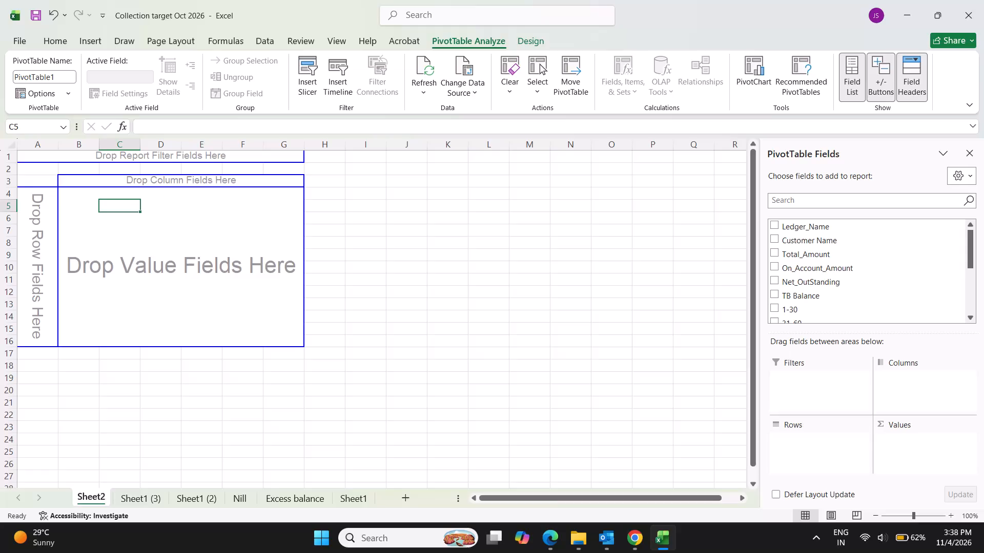
Add Customer Name and Branch2, in that order, as row fields of the empty pivot table.
{"action": "left_click_drag", "start_coordinate": [825, 243], "coordinate": [797, 422]}
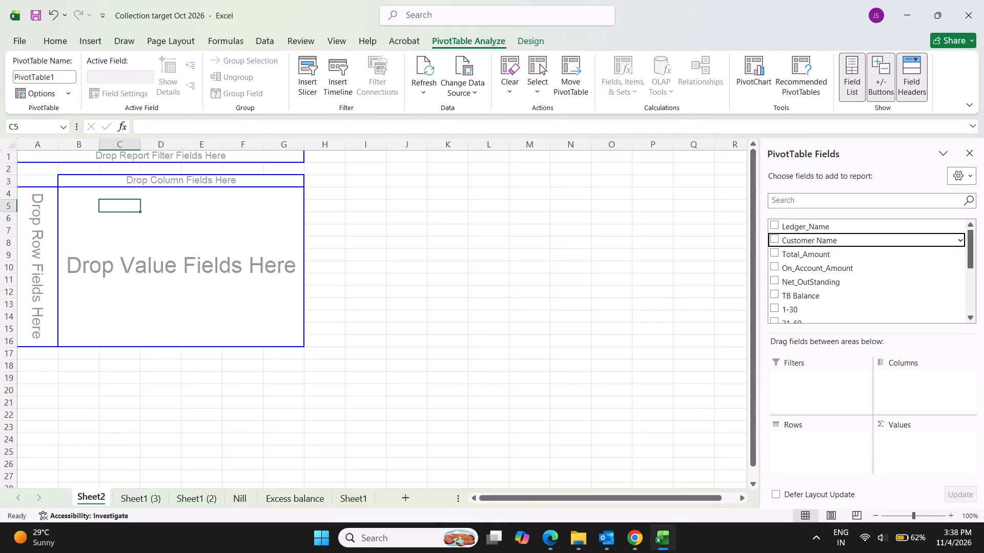
{"action": "left_click_drag", "start_coordinate": [797, 422], "coordinate": [806, 452]}
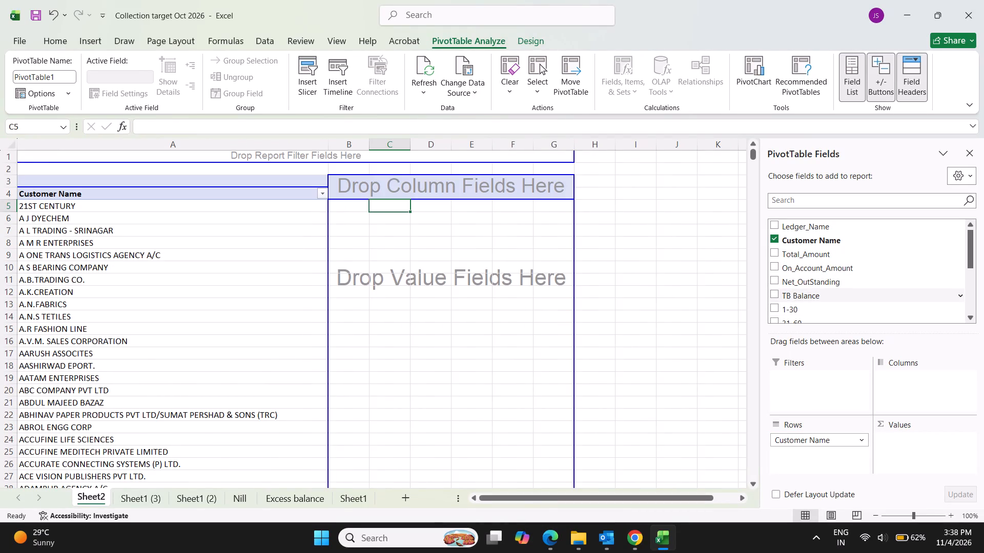
{"action": "scroll", "coordinate": [836, 293], "scroll_direction": "down", "scroll_amount": 7}
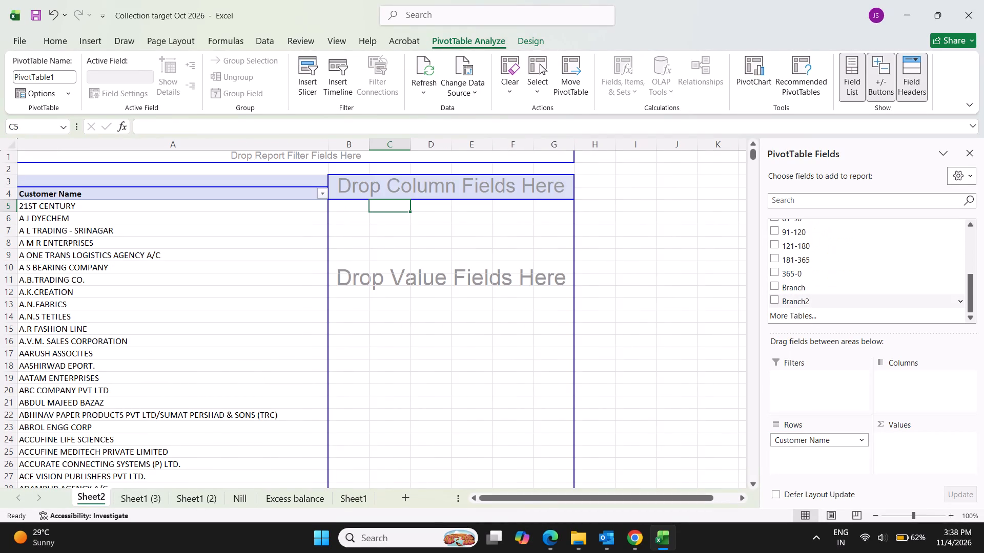
{"action": "left_click_drag", "start_coordinate": [804, 297], "coordinate": [842, 465]}
Add the ageing fields 1-30, 31-60, 61-90, 91-120, 121-180, 181-365 and 365-0 to the pivot values in that order.
{"action": "scroll", "coordinate": [857, 283], "scroll_direction": "up", "scroll_amount": 2}
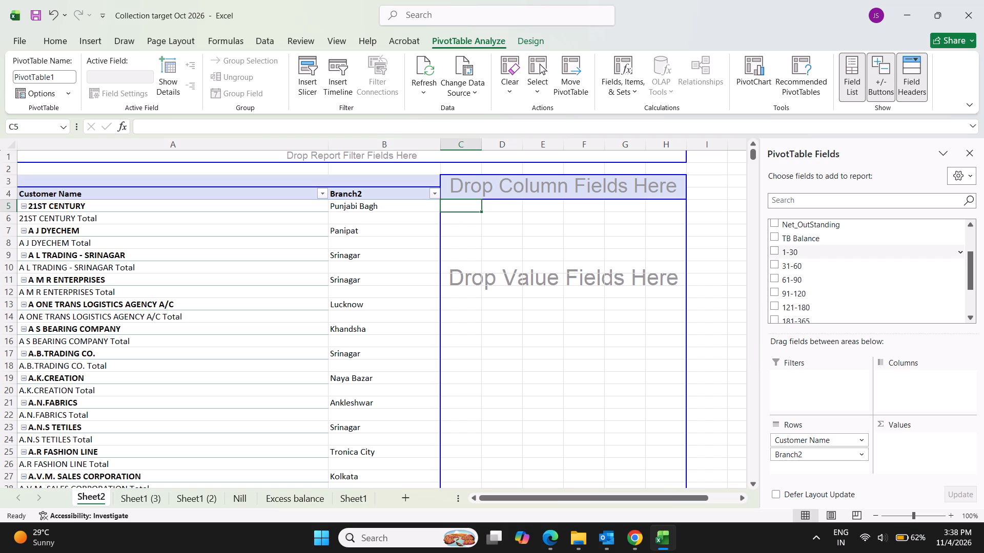
{"action": "left_click_drag", "start_coordinate": [791, 250], "coordinate": [913, 444]}
{"action": "left_click_drag", "start_coordinate": [796, 267], "coordinate": [912, 453]}
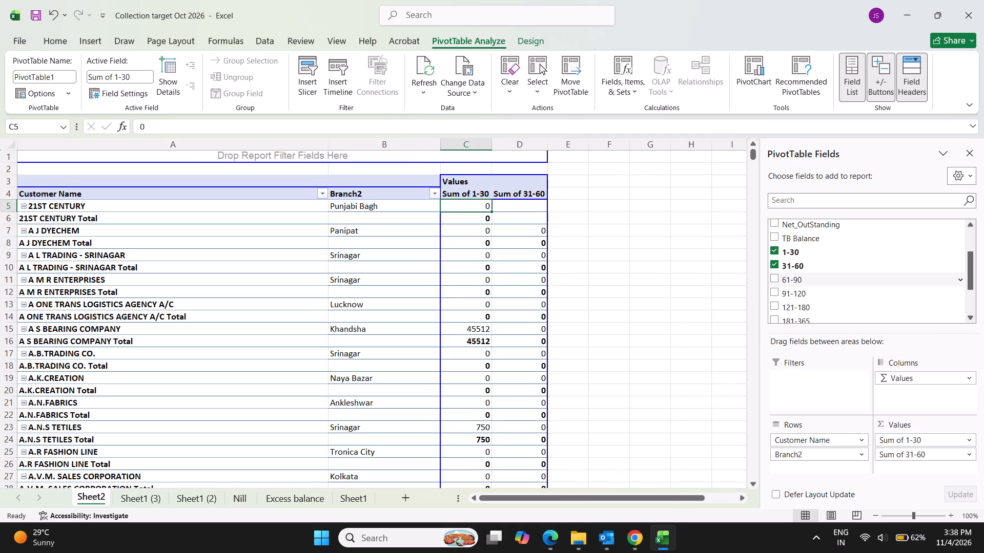
{"action": "left_click_drag", "start_coordinate": [796, 282], "coordinate": [927, 468]}
{"action": "left_click_drag", "start_coordinate": [792, 293], "coordinate": [803, 307]}
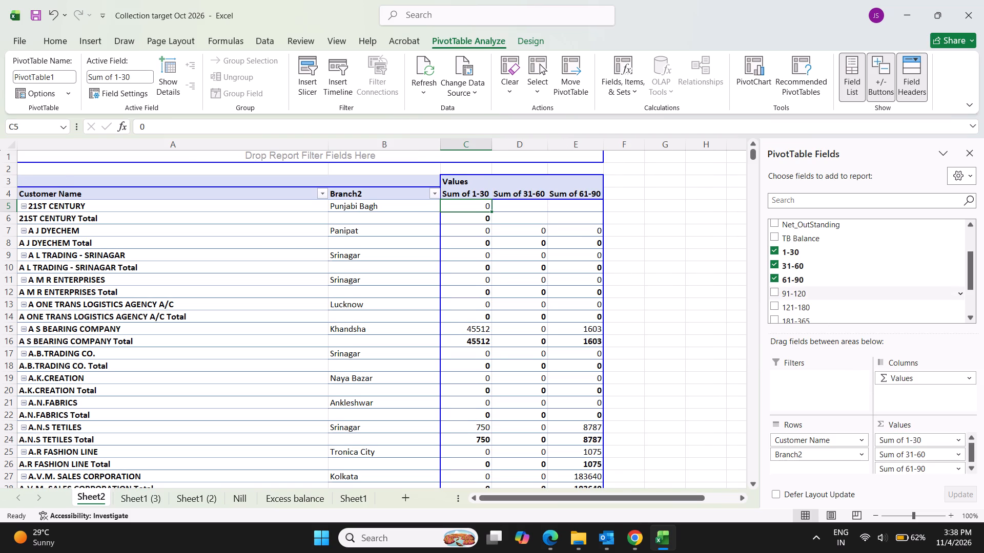
{"action": "left_click_drag", "start_coordinate": [803, 307], "coordinate": [917, 467]}
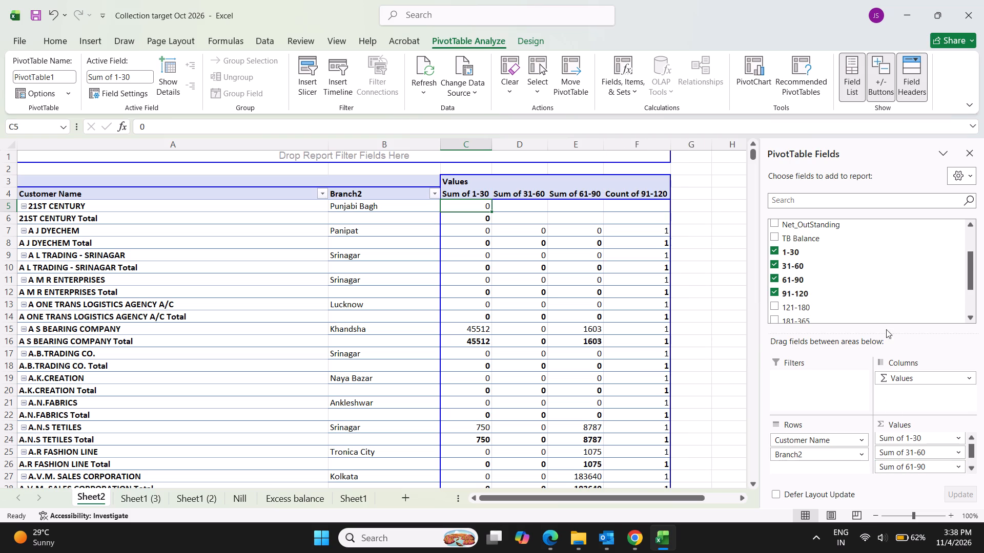
{"action": "scroll", "coordinate": [858, 280], "scroll_direction": "down", "scroll_amount": 1}
{"action": "left_click_drag", "start_coordinate": [800, 274], "coordinate": [892, 432]}
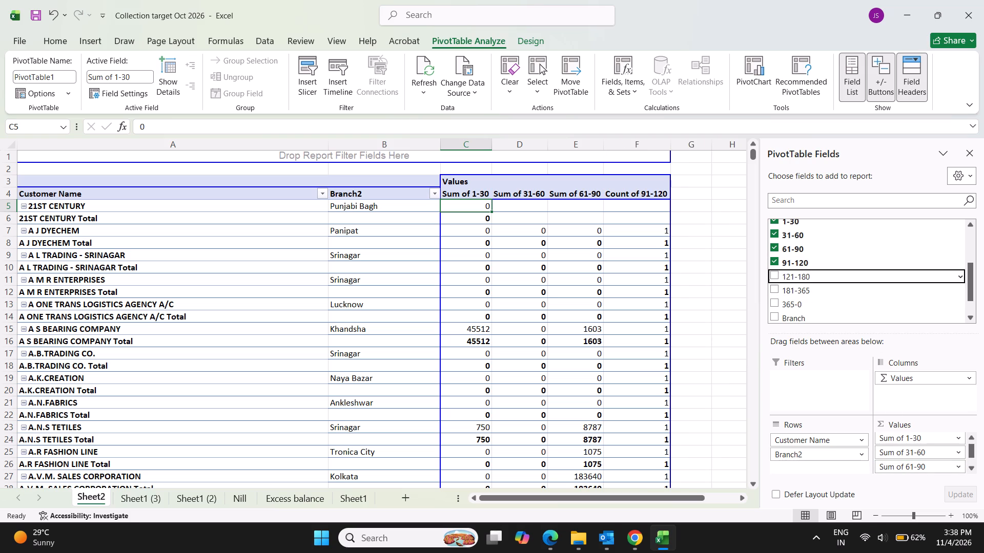
{"action": "left_click_drag", "start_coordinate": [892, 432], "coordinate": [918, 472]}
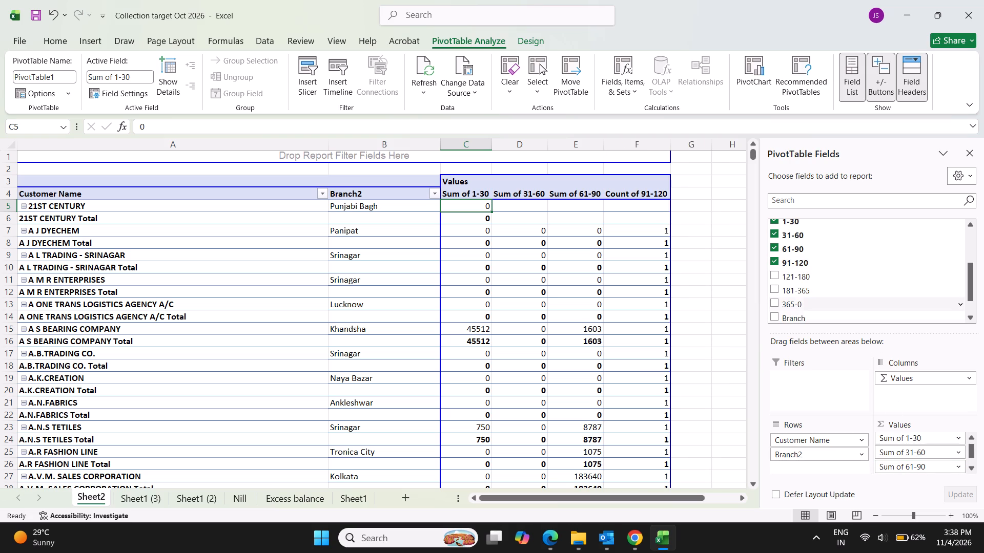
{"action": "left_click_drag", "start_coordinate": [795, 279], "coordinate": [909, 468]}
{"action": "left_click_drag", "start_coordinate": [799, 291], "coordinate": [907, 469]}
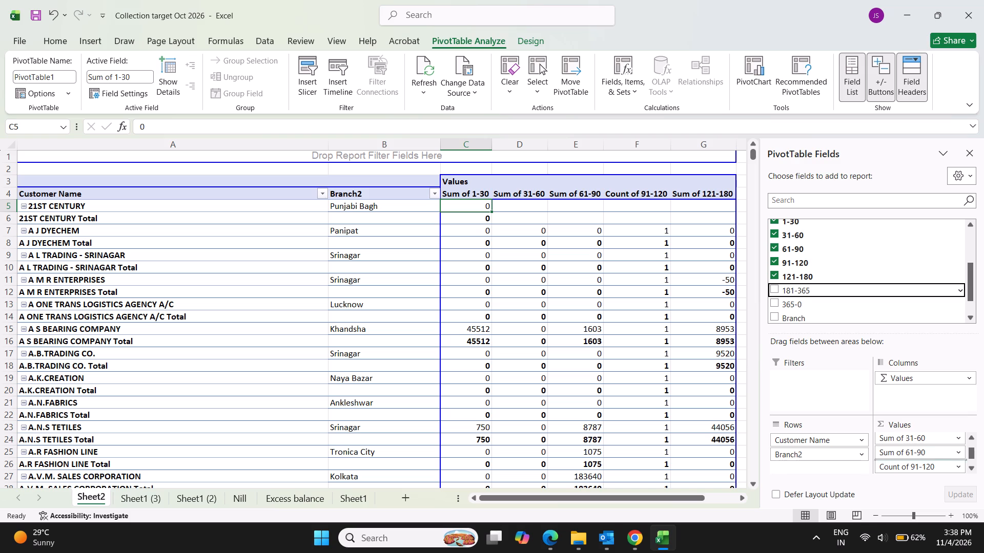
{"action": "left_click_drag", "start_coordinate": [907, 469], "coordinate": [919, 469]}
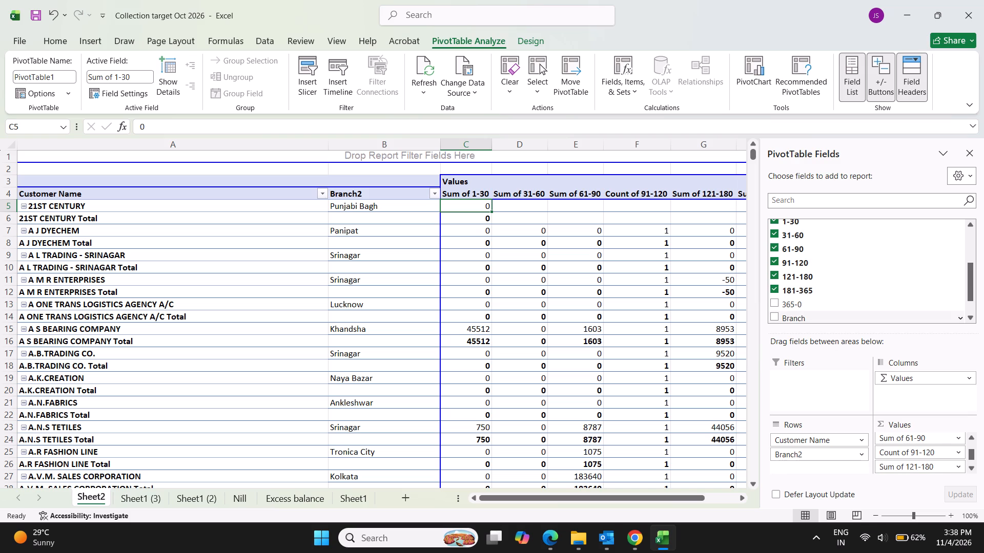
{"action": "left_click_drag", "start_coordinate": [793, 304], "coordinate": [916, 472]}
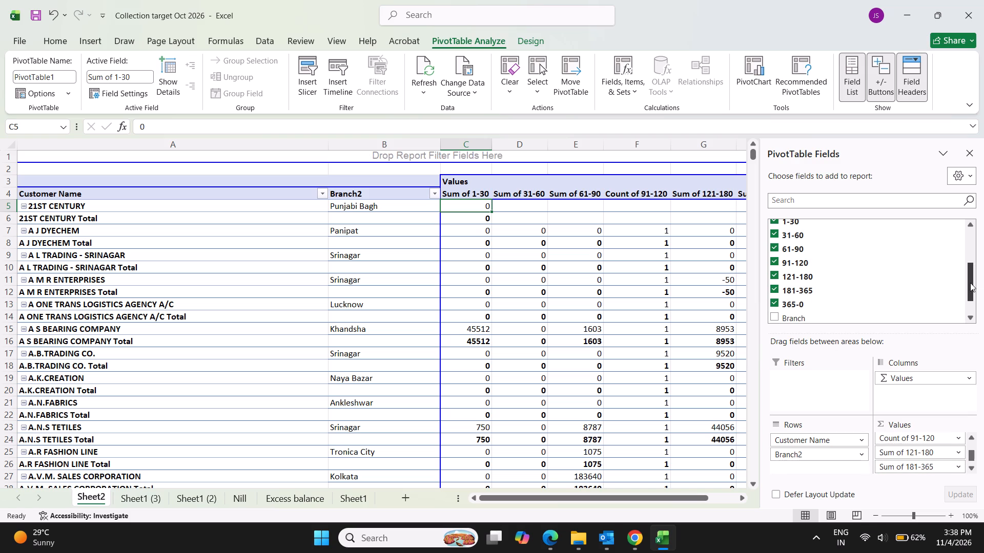
Add TB Balance as the last value field, after 365-0.
{"action": "left_click_drag", "start_coordinate": [969, 280], "coordinate": [968, 259]}
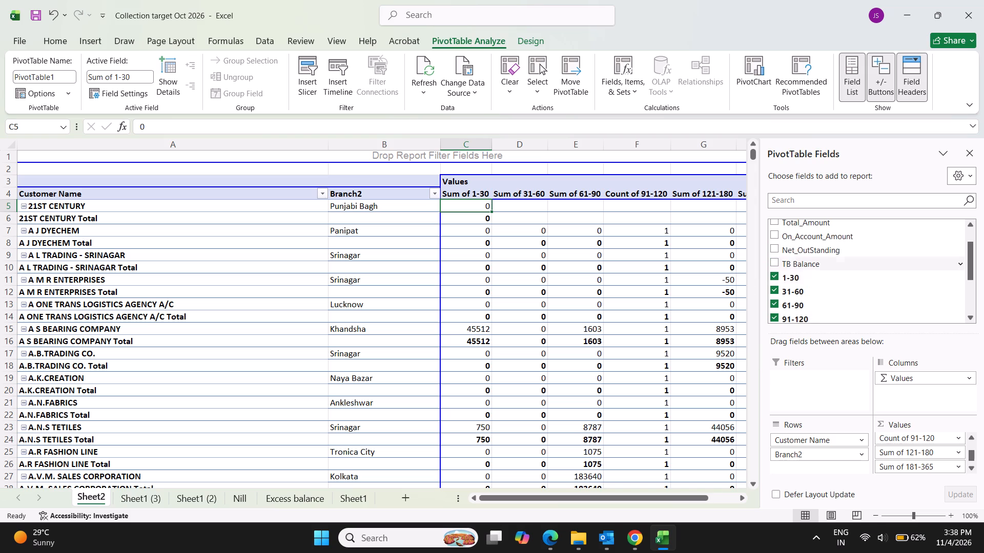
{"action": "left_click_drag", "start_coordinate": [810, 266], "coordinate": [928, 472]}
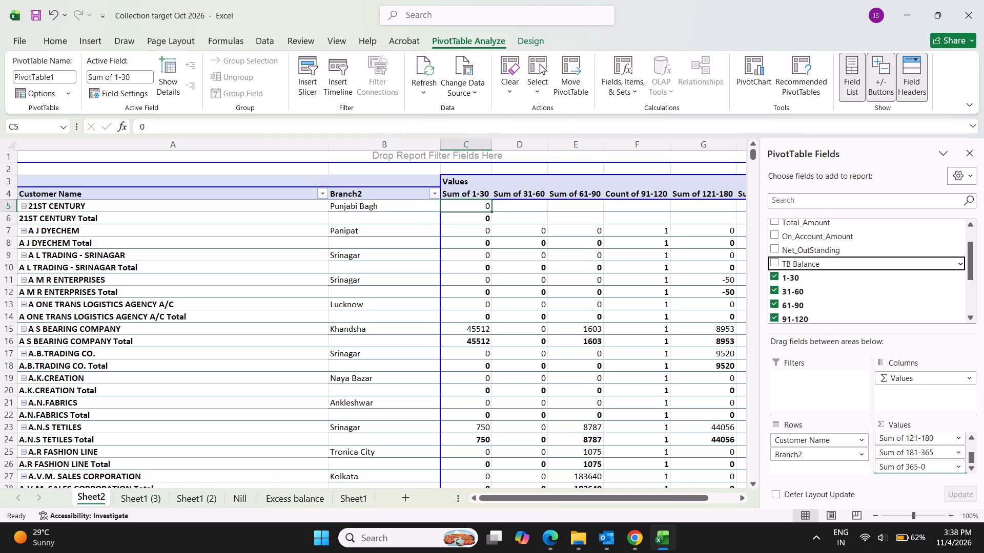
{"action": "left_click_drag", "start_coordinate": [928, 472], "coordinate": [928, 472]}
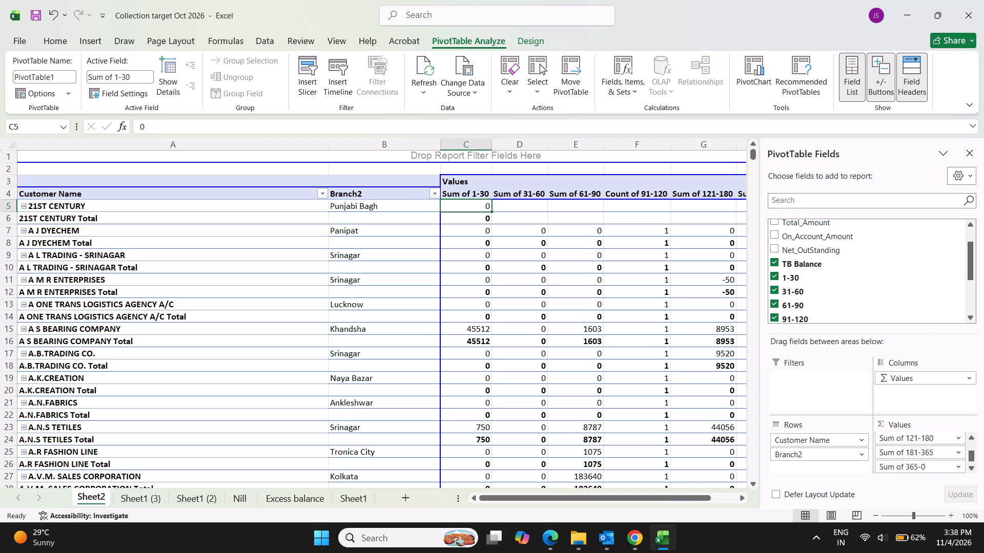
{"action": "left_click", "coordinate": [489, 312]}
Set subtotals to None for the Customer Name and Branch2 row fields and hide the field list.
{"action": "double_click", "coordinate": [173, 196]}
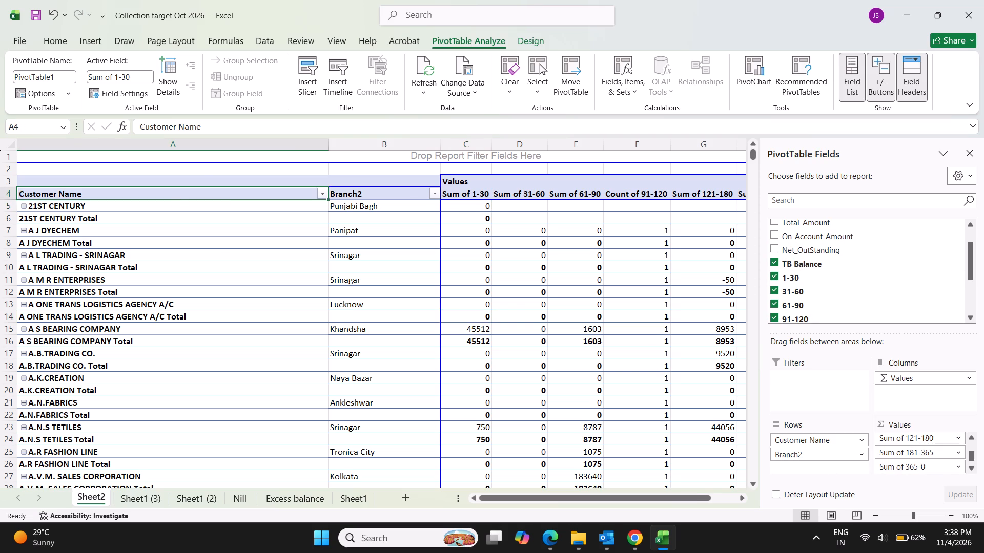
{"action": "left_click", "coordinate": [220, 189]}
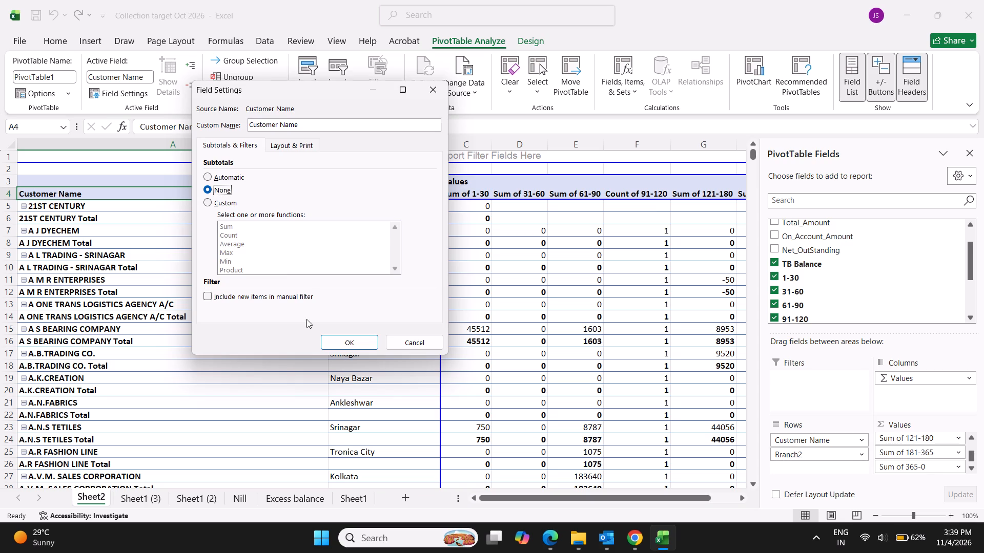
{"action": "left_click", "coordinate": [339, 345]}
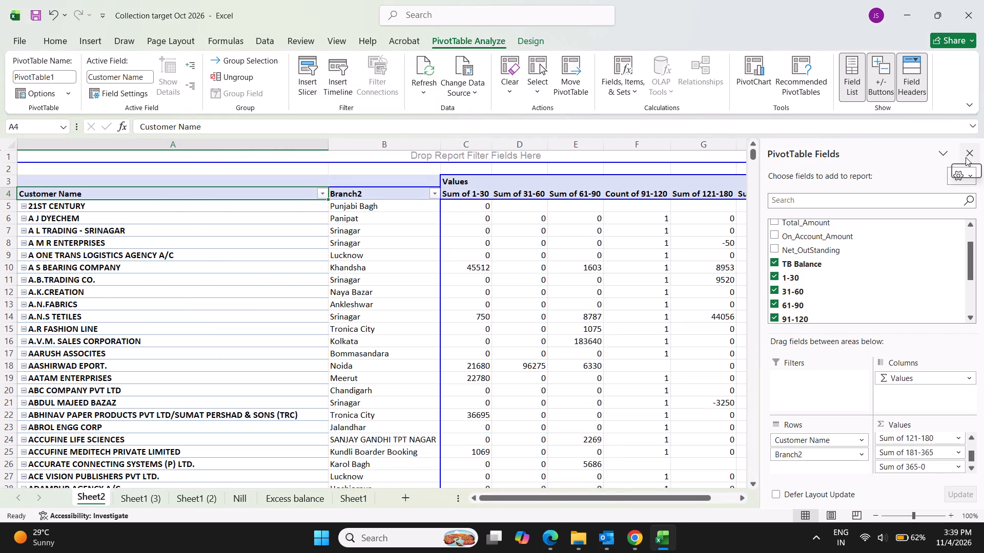
{"action": "left_click", "coordinate": [966, 156]}
{"action": "double_click", "coordinate": [354, 192]}
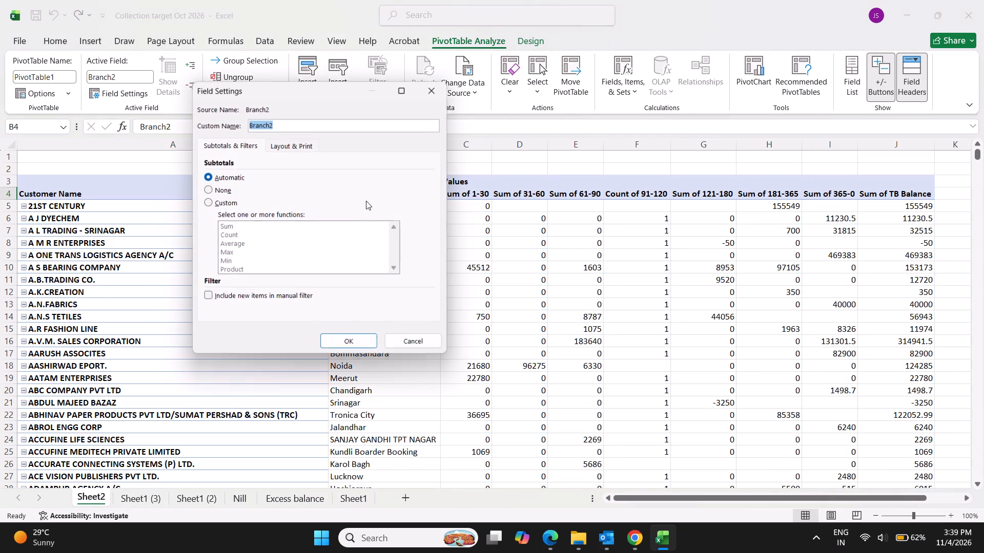
{"action": "left_click", "coordinate": [222, 185]}
{"action": "left_click", "coordinate": [338, 342]}
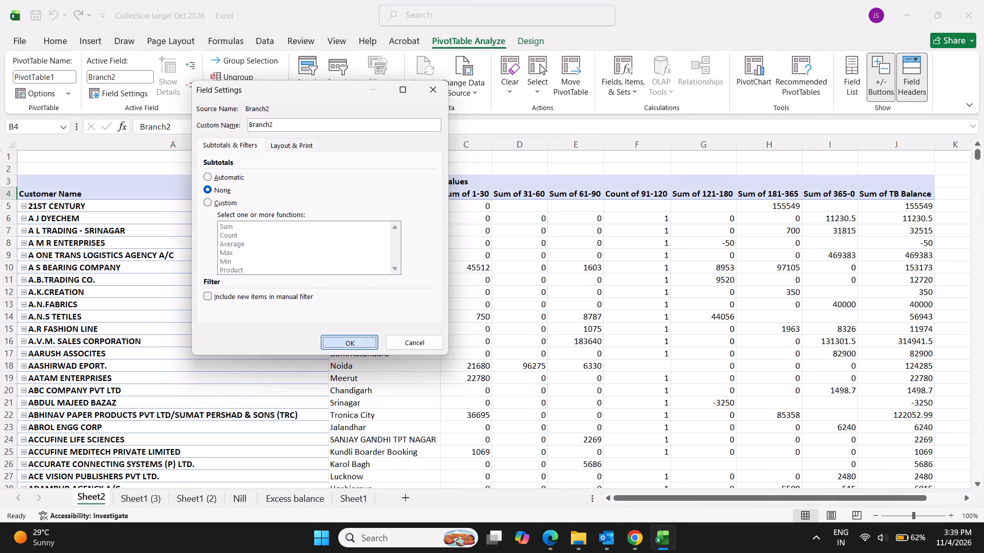
{"action": "left_click", "coordinate": [854, 290]}
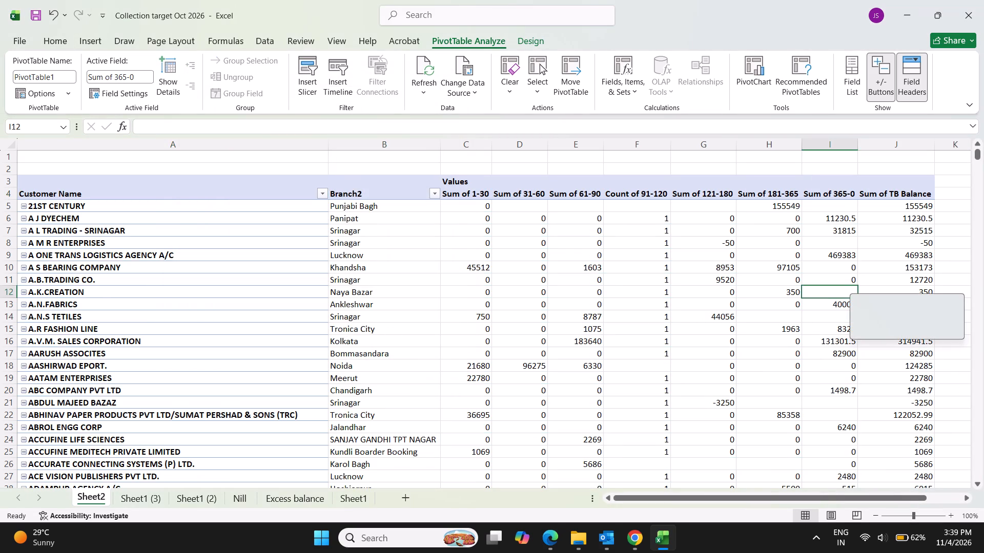
{"action": "left_click", "coordinate": [634, 241]}
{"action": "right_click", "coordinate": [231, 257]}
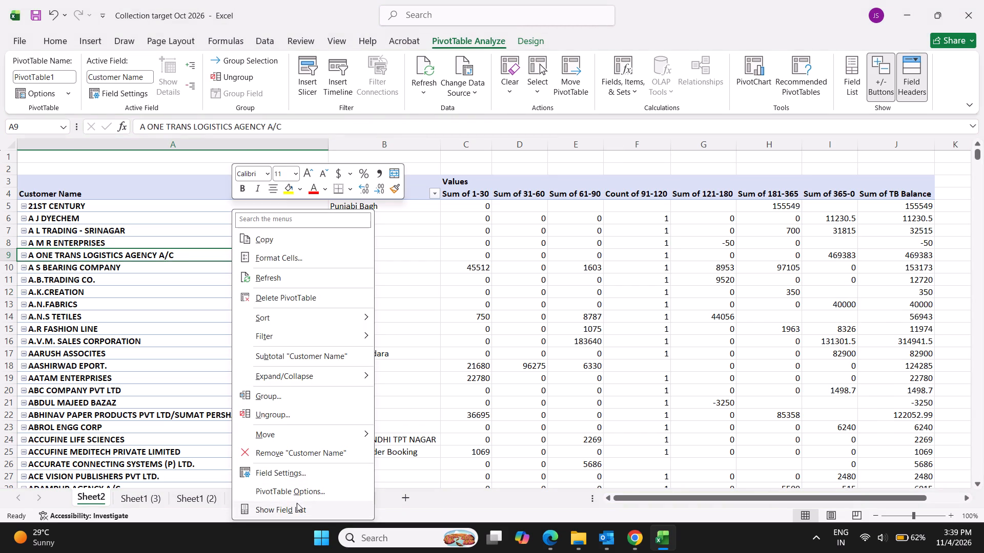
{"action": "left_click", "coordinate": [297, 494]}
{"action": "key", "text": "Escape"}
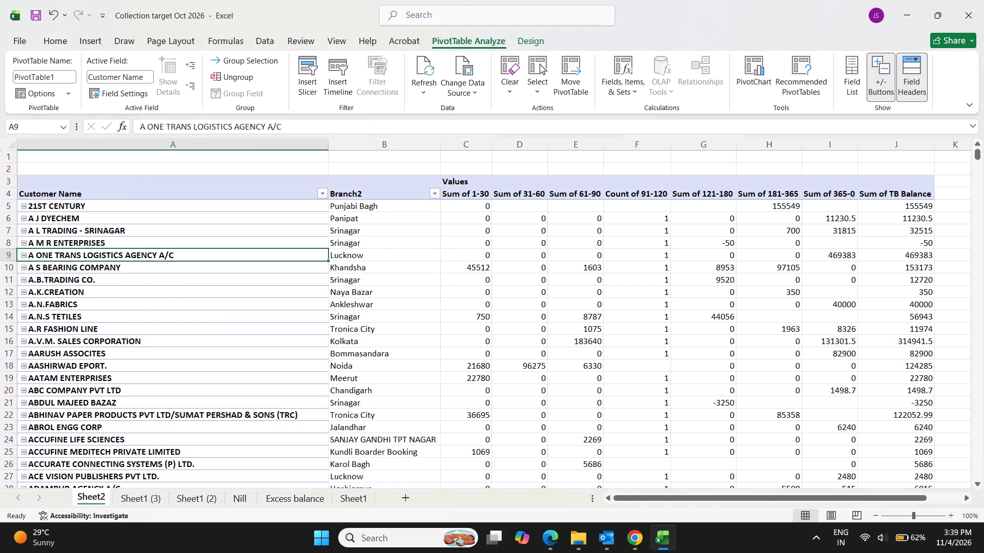
Reopen the field list, summarize the 91-120 value field by Sum, review the other value fields and close the list.
{"action": "right_click", "coordinate": [234, 304]}
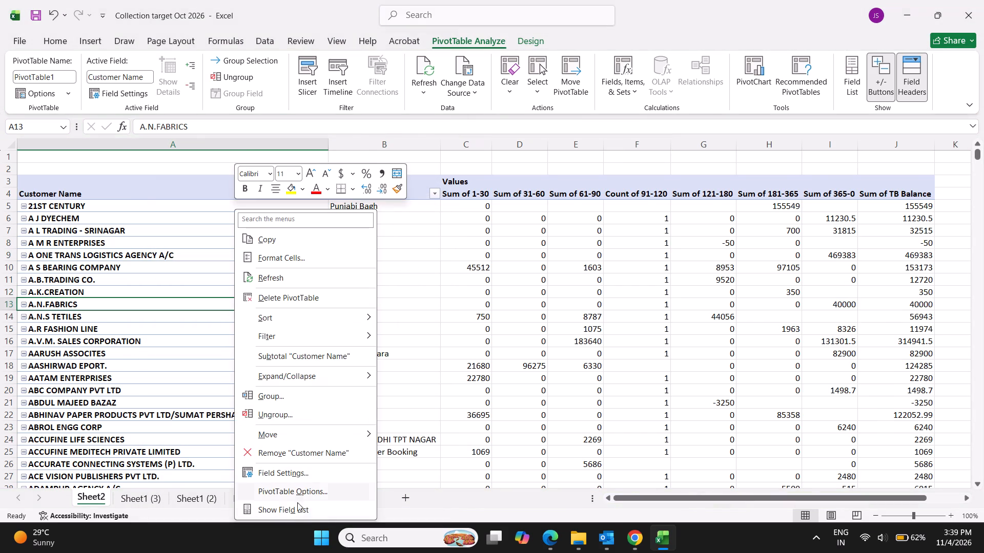
{"action": "left_click", "coordinate": [289, 509]}
{"action": "scroll", "coordinate": [905, 284], "scroll_direction": "down", "scroll_amount": 4}
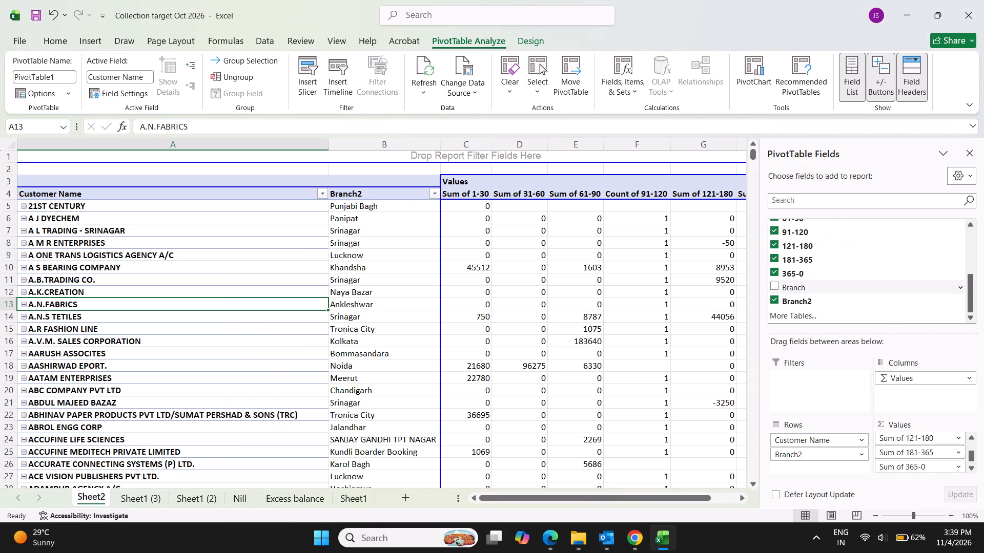
{"action": "left_click", "coordinate": [970, 439]}
{"action": "left_click", "coordinate": [970, 436]}
{"action": "left_click", "coordinate": [917, 441]}
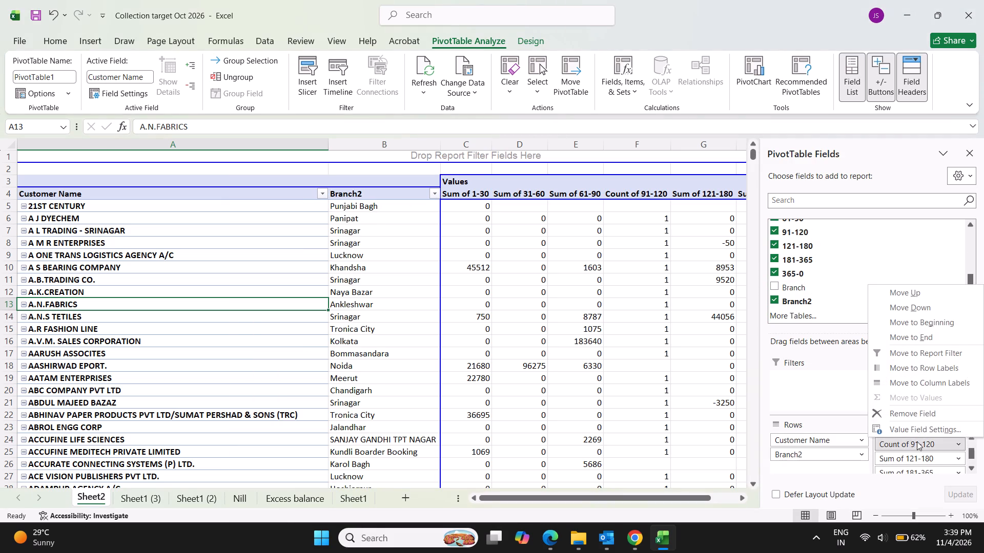
{"action": "left_click", "coordinate": [918, 429]}
{"action": "left_click", "coordinate": [242, 227]}
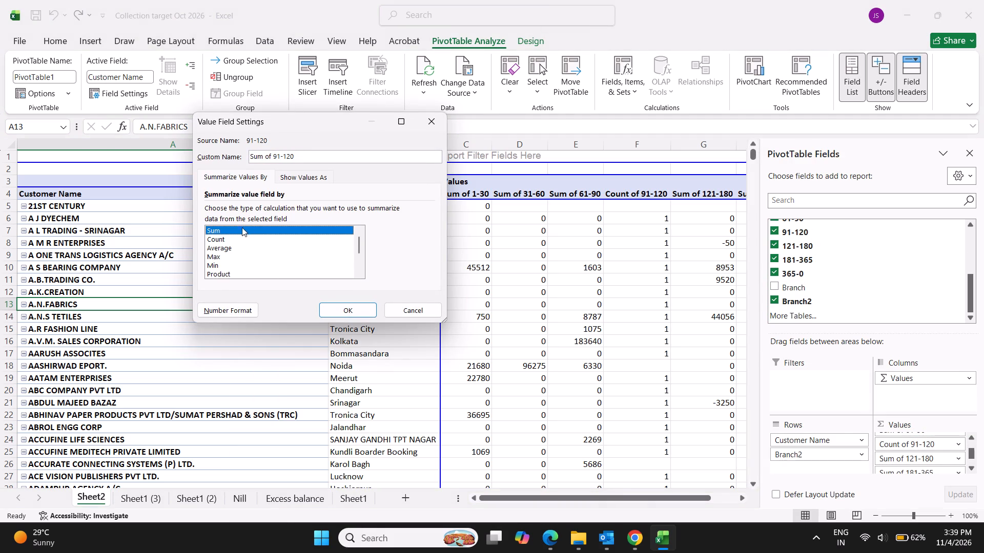
{"action": "left_click", "coordinate": [340, 306]}
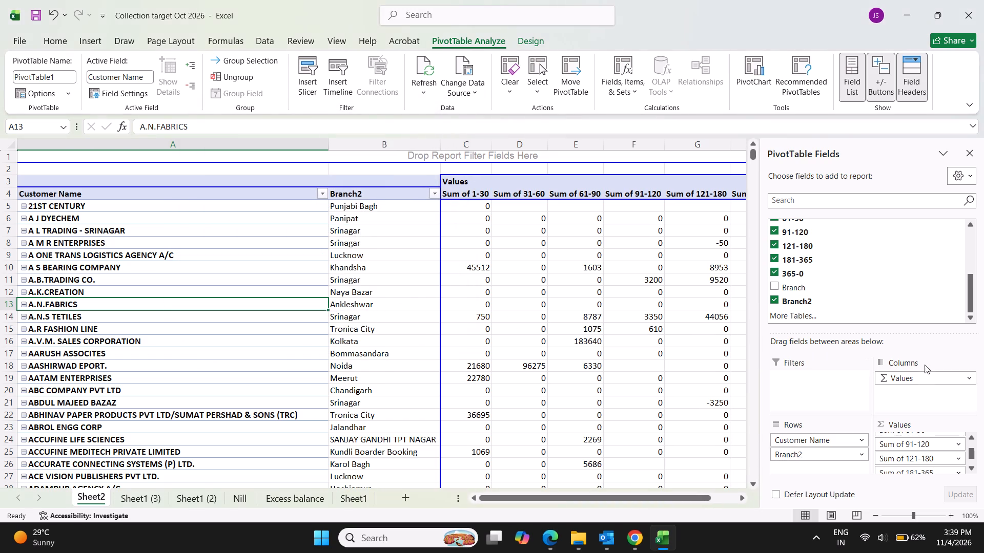
{"action": "double_click", "coordinate": [971, 435]}
{"action": "triple_click", "coordinate": [971, 435]}
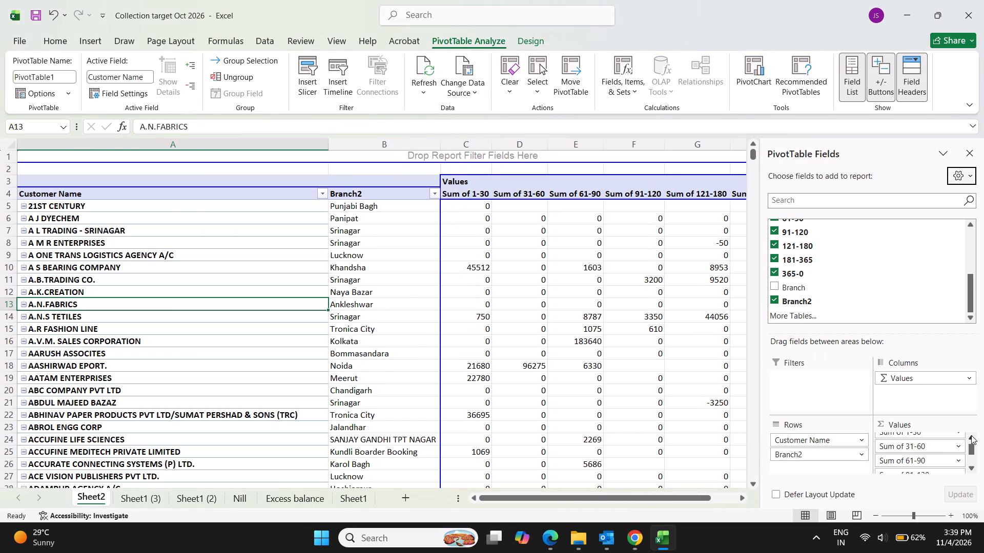
{"action": "triple_click", "coordinate": [971, 435]}
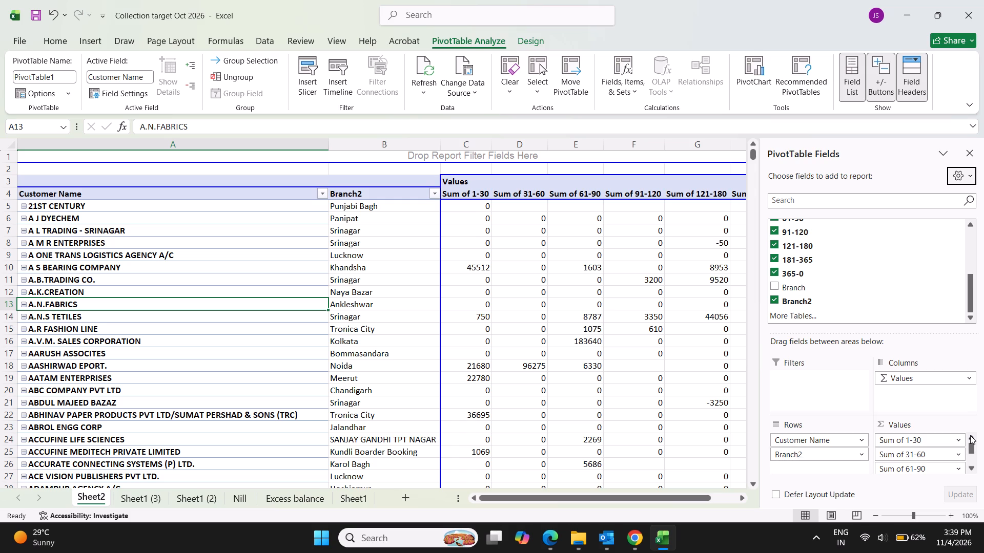
{"action": "double_click", "coordinate": [970, 435]}
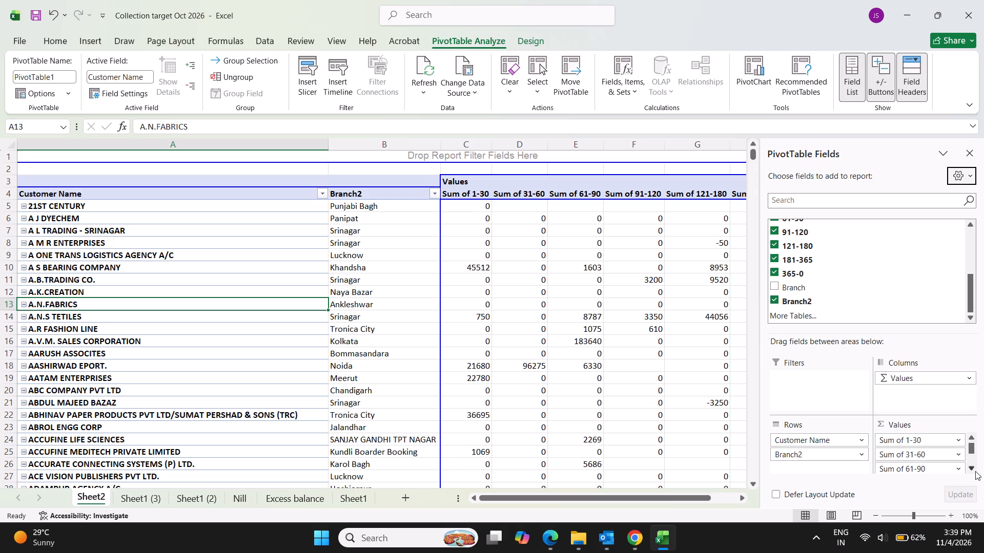
{"action": "double_click", "coordinate": [969, 465]}
{"action": "left_click", "coordinate": [324, 291]}
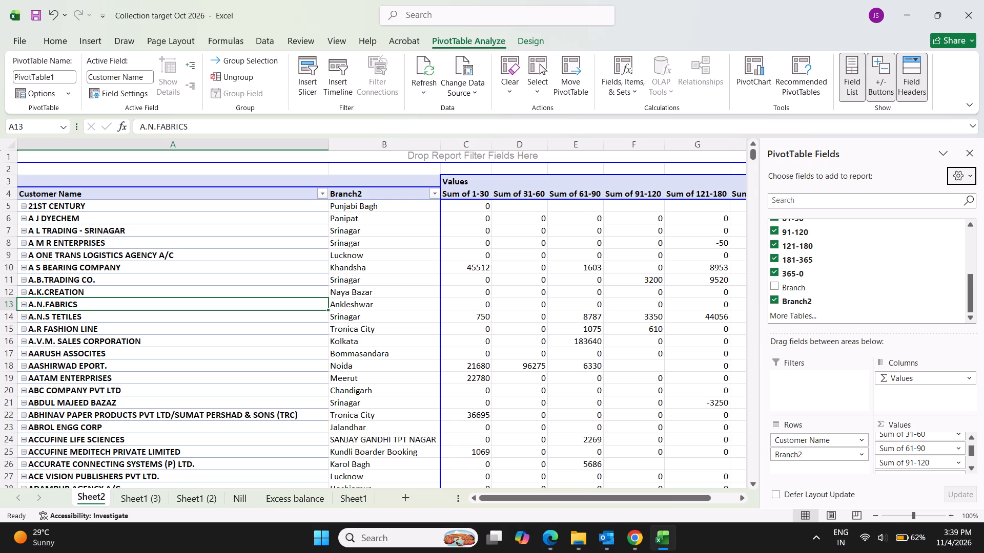
{"action": "left_click", "coordinate": [968, 153]}
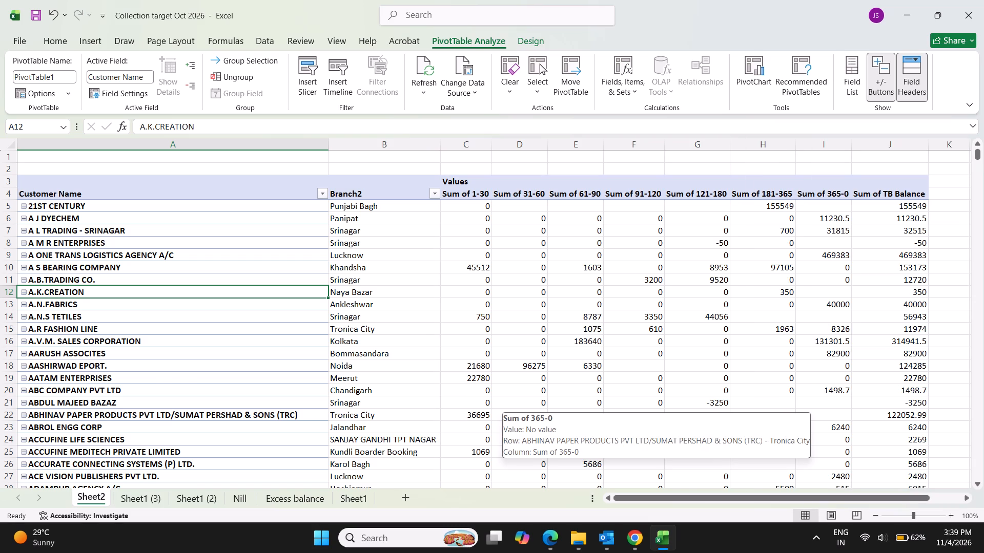
Select the Sum of TB Balance values for all customers, from the first row to the last, excluding the Grand Total.
{"action": "scroll", "coordinate": [802, 409], "scroll_direction": "down", "scroll_amount": 5}
{"action": "scroll", "coordinate": [890, 391], "scroll_direction": "up", "scroll_amount": 12}
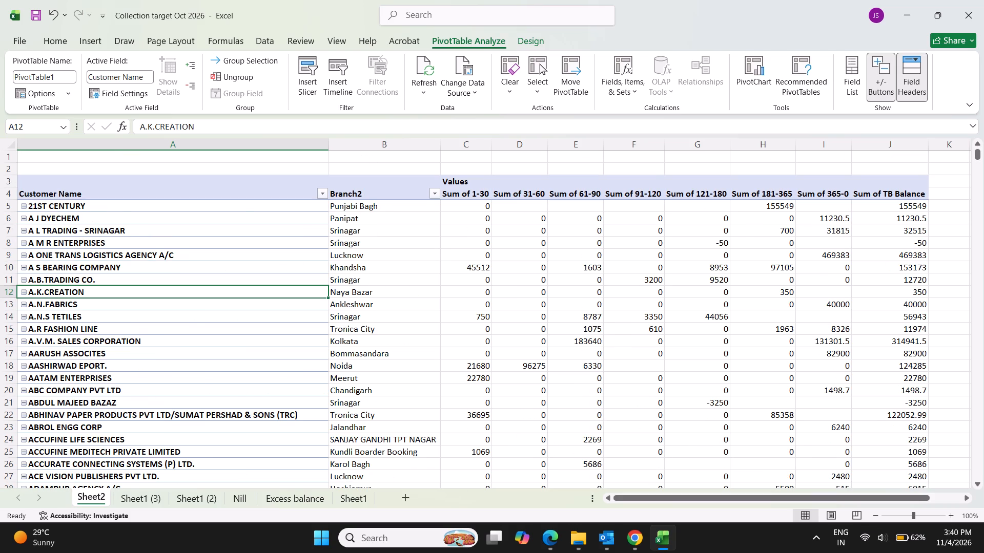
{"action": "left_click", "coordinate": [913, 207]}
{"action": "key", "text": "ctrl+shift+Down"}
{"action": "key", "text": "shift+Down"}
{"action": "key", "text": "shift+Up"}
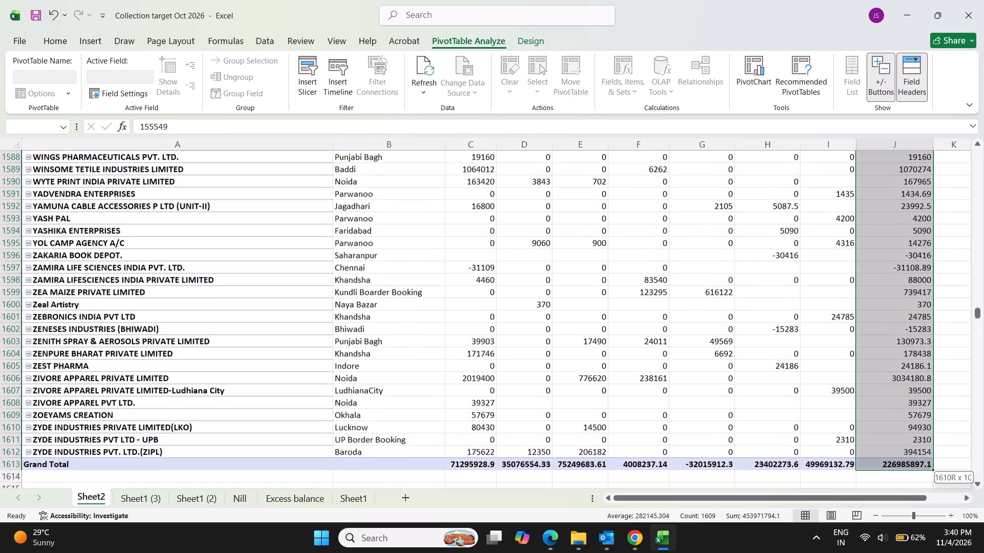
{"action": "key", "text": "shift+Up"}
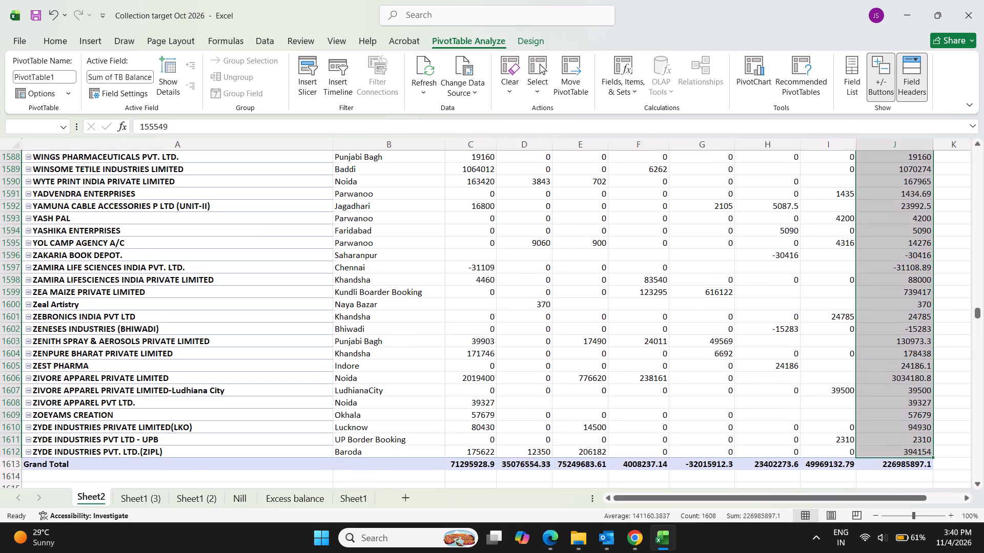
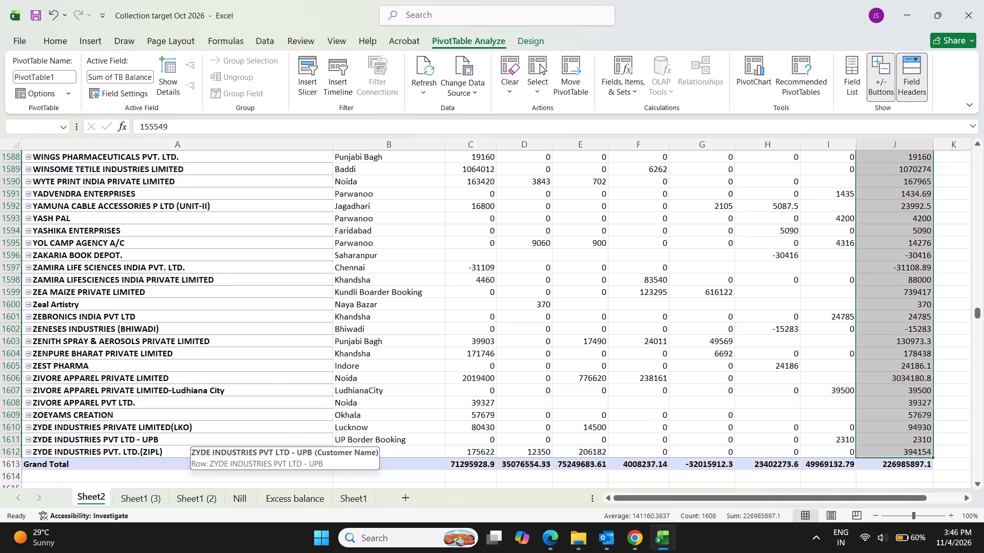
Copy the entire Sheet2 and paste it over itself as values only, turning the pivot table into plain data.
{"action": "key", "text": "ctrl+Up"}
{"action": "key", "text": "Down"}
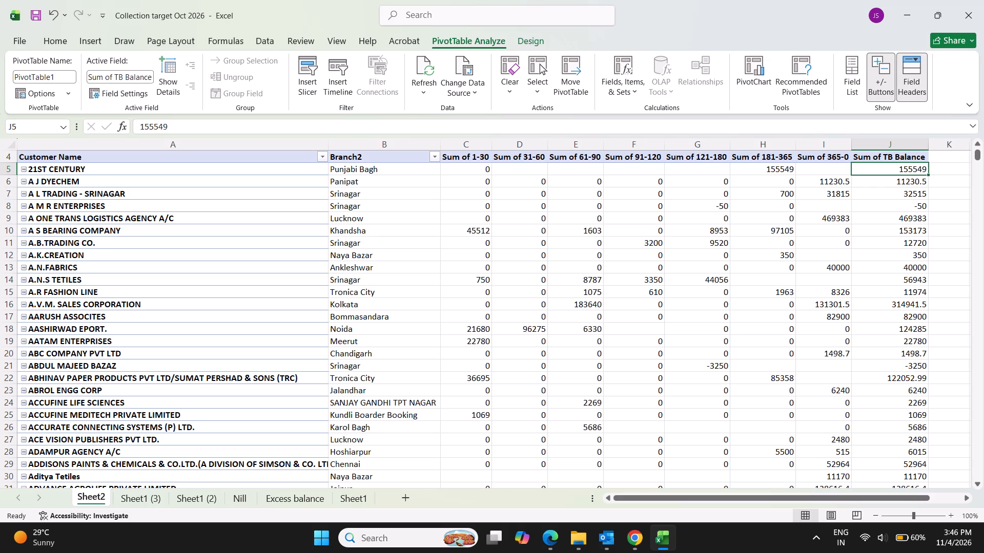
{"action": "left_click", "coordinate": [9, 148]}
{"action": "scroll", "coordinate": [87, 237], "scroll_direction": "up", "scroll_amount": 14}
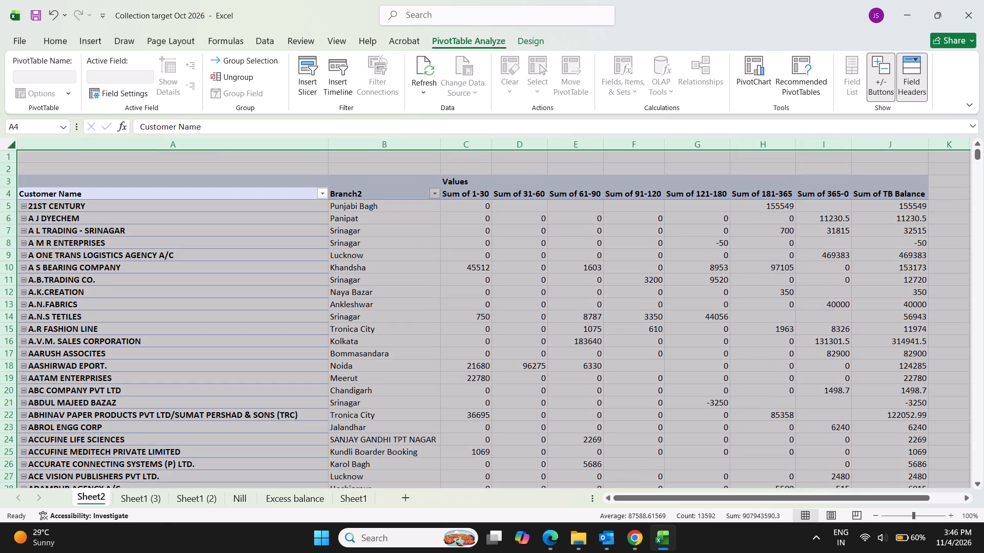
{"action": "key", "text": "ctrl+c"}
{"action": "right_click", "coordinate": [14, 145]}
{"action": "left_click", "coordinate": [69, 254]}
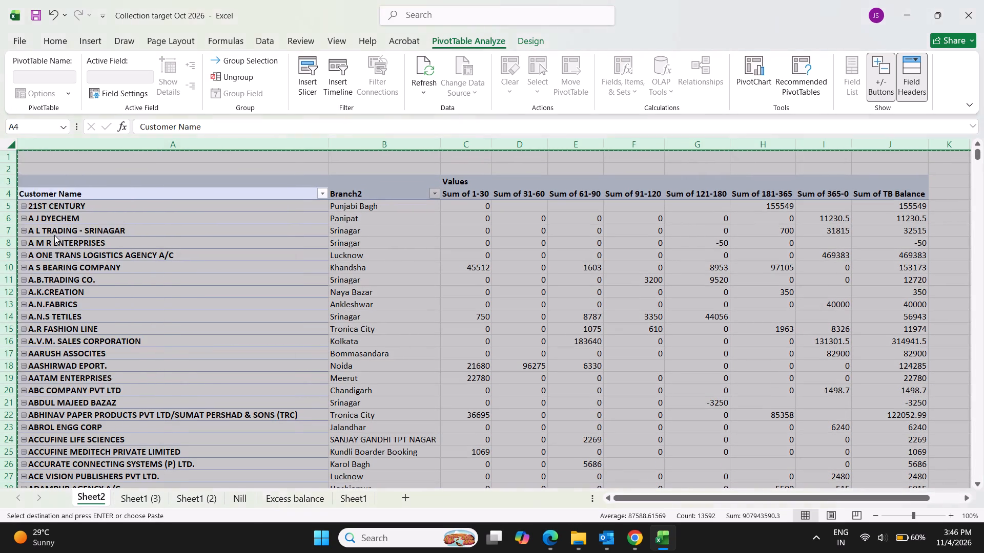
{"action": "left_click", "coordinate": [33, 219]}
{"action": "left_click", "coordinate": [228, 371]}
{"action": "key", "text": "Escape"}
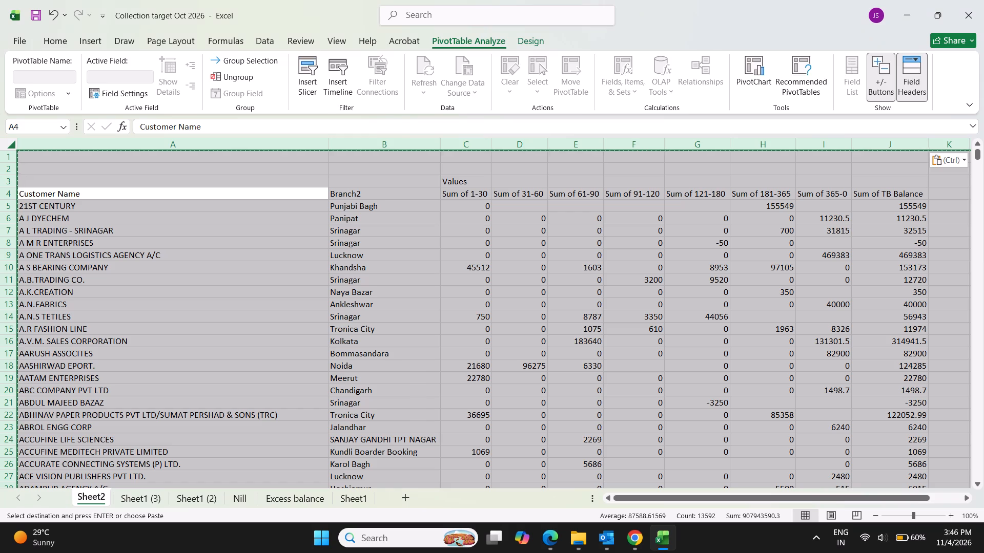
Enter the divisor 100000 in cell J2, above the Sum of TB Balance header.
{"action": "left_click", "coordinate": [894, 168]}
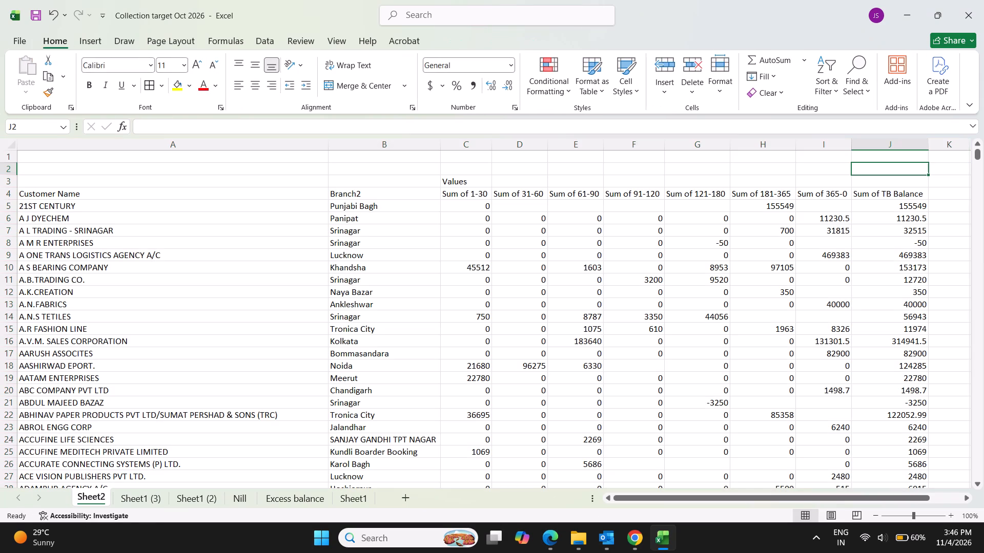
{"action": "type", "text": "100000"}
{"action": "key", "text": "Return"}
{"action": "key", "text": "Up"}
Divide every ageing and TB Balance figure, including the Grand Total row, by the 100000 in J2 using Paste Special with Values and Divide.
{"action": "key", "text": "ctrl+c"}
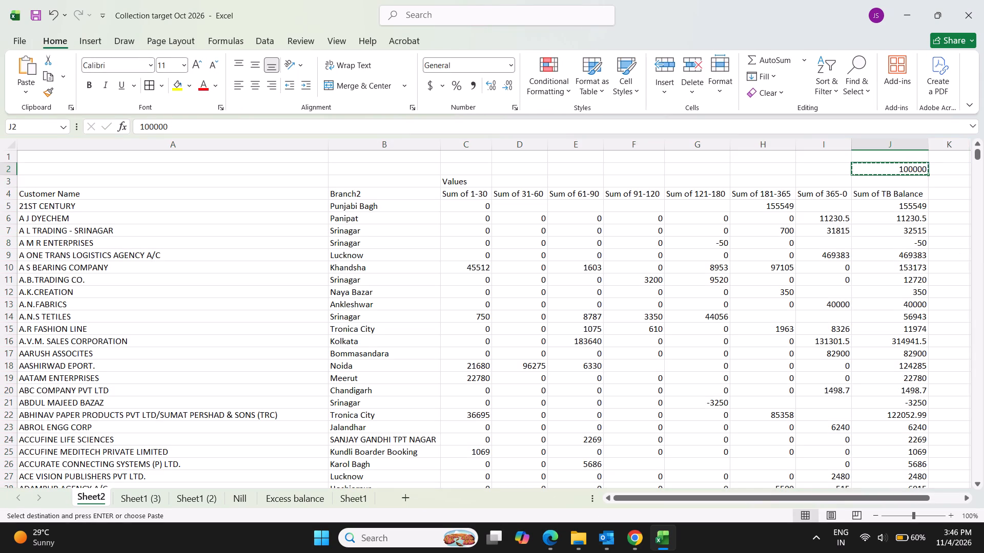
{"action": "left_click", "coordinate": [475, 203]}
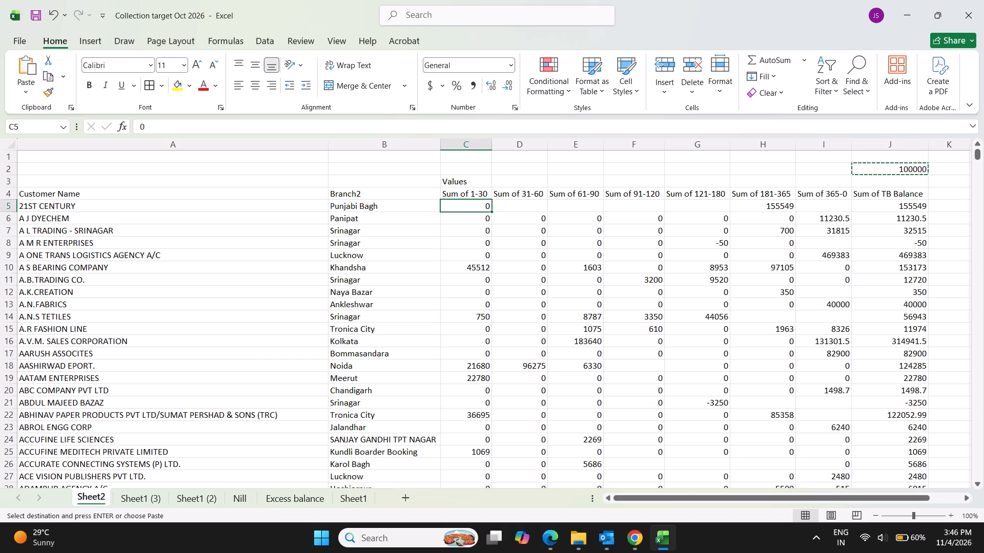
{"action": "key", "text": "ctrl+shift+Right"}
{"action": "key", "text": "shift+Right"}
{"action": "key", "text": "shift+Right"}
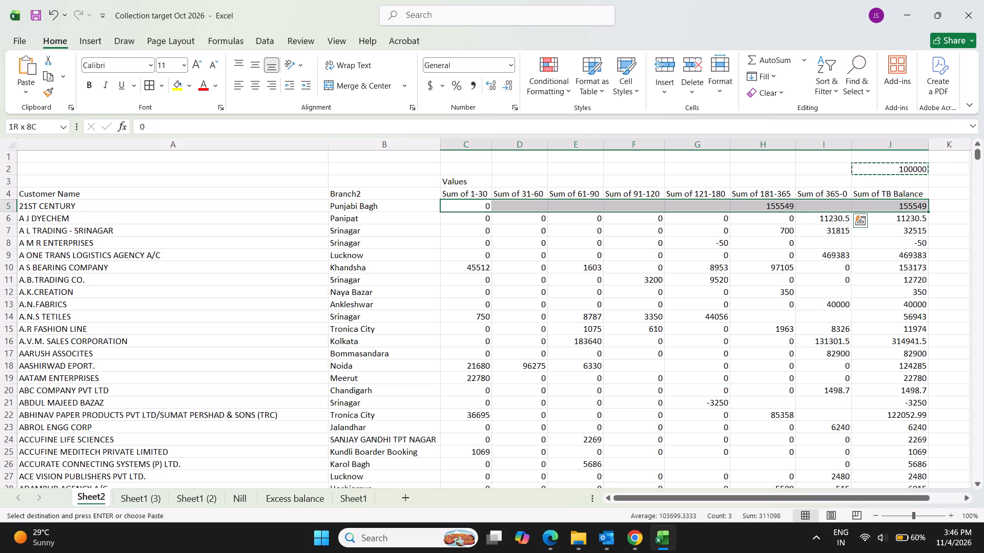
{"action": "key", "text": "ctrl+shift+Down"}
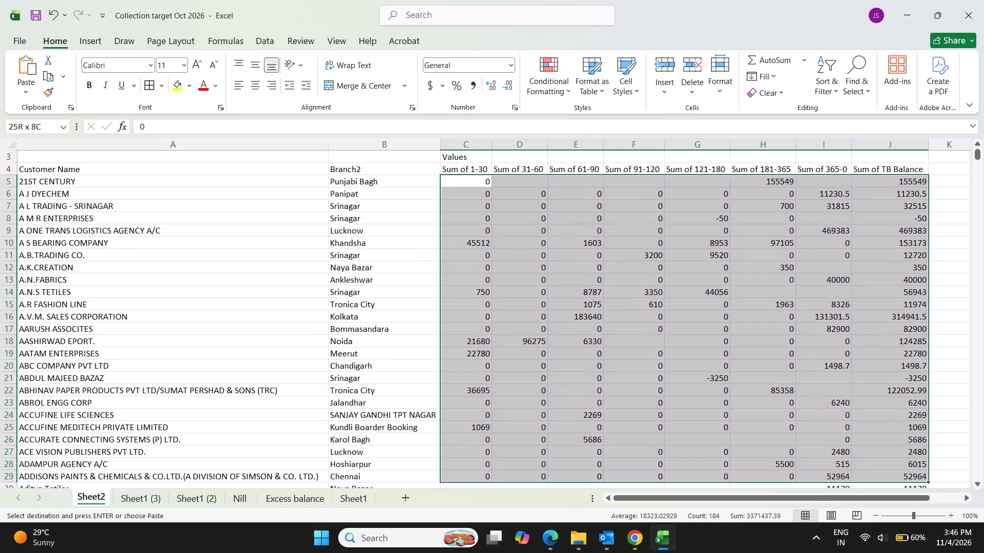
{"action": "key", "text": "shift+Down"}
{"action": "key", "text": "shift+Down"}
{"action": "key", "text": "shift+Down"}
{"action": "key", "text": "ctrl+shift+Down"}
{"action": "key", "text": "ctrl+shift+Down"}
{"action": "key", "text": "ctrl+shift+Down"}
{"action": "key", "text": "ctrl+shift+Down"}
{"action": "key", "text": "ctrl+shift+Down"}
{"action": "key", "text": "ctrl+shift+Down"}
{"action": "key", "text": "ctrl+shift+Down"}
{"action": "key", "text": "ctrl+shift+Down"}
{"action": "key", "text": "ctrl+shift+Down"}
{"action": "key", "text": "ctrl+shift+Down"}
{"action": "key", "text": "ctrl+shift+Down"}
{"action": "key", "text": "ctrl+shift+Down"}
{"action": "key", "text": "ctrl+shift+Down"}
{"action": "key", "text": "ctrl+shift+Down"}
{"action": "key", "text": "ctrl+shift+Down"}
{"action": "key", "text": "ctrl+shift+Down"}
{"action": "key", "text": "ctrl+shift+Down"}
{"action": "key", "text": "ctrl+shift+Down"}
{"action": "key", "text": "ctrl+shift+Down"}
{"action": "key", "text": "ctrl+shift+Down"}
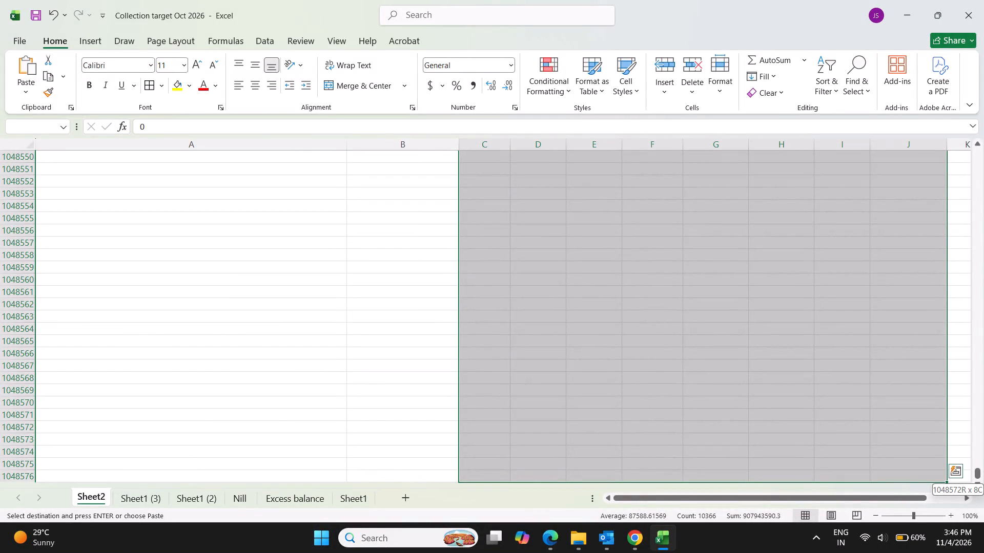
{"action": "key", "text": "ctrl+shift+Up"}
{"action": "key", "text": "ctrl+shift+Up"}
{"action": "key", "text": "shift+Down"}
{"action": "key", "text": "shift+Down"}
{"action": "key", "text": "shift+Down"}
{"action": "key", "text": "shift+Down"}
{"action": "key", "text": "shift+Down"}
{"action": "key", "text": "shift+Down"}
{"action": "key", "text": "shift+Down"}
{"action": "key", "text": "shift+Down"}
{"action": "key", "text": "shift+Down"}
{"action": "key", "text": "shift+Down"}
{"action": "key", "text": "shift+Down"}
{"action": "key", "text": "shift+Down"}
{"action": "key", "text": "shift+Down"}
{"action": "key", "text": "shift+Down"}
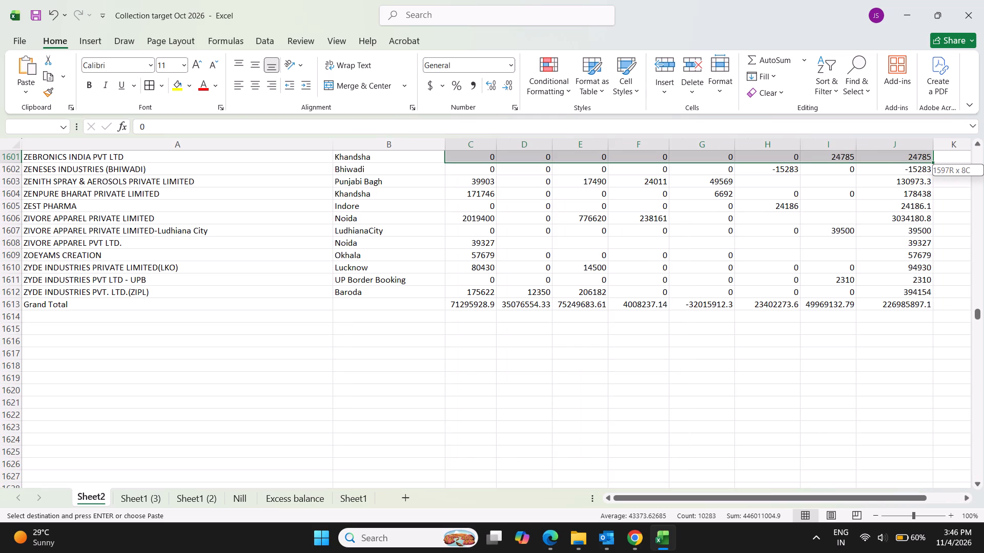
{"action": "key", "text": "shift+Up"}
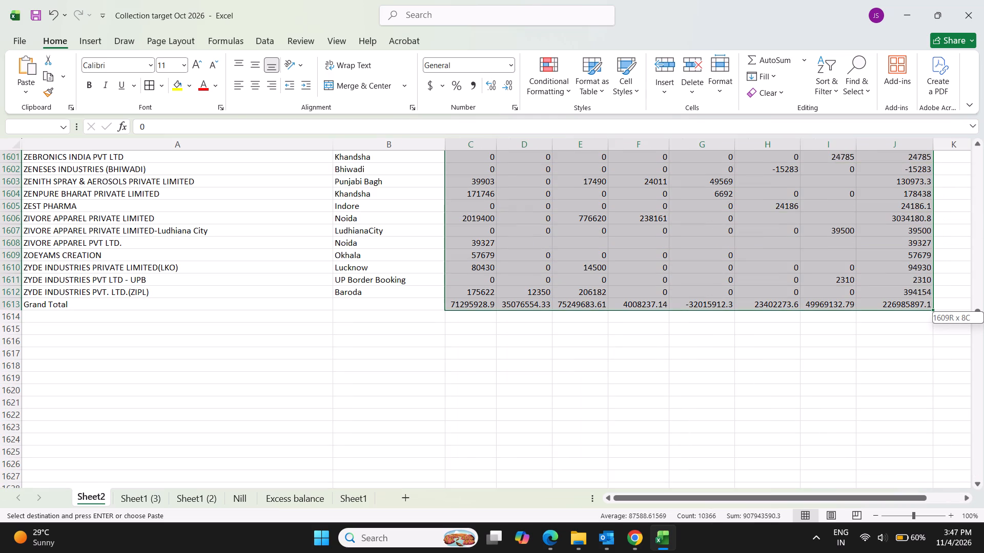
{"action": "key", "text": "ctrl+f"}
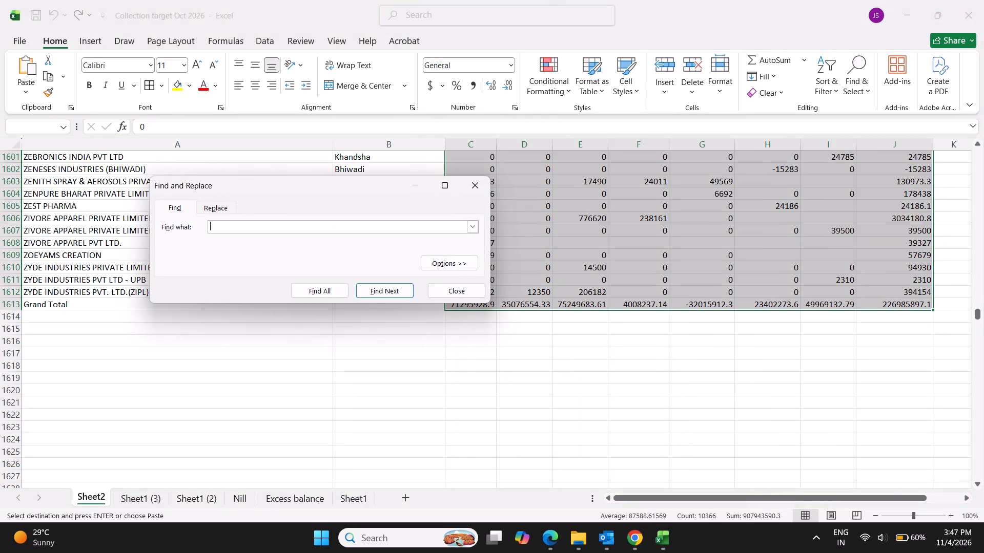
{"action": "key", "text": "Escape"}
{"action": "right_click", "coordinate": [551, 203]}
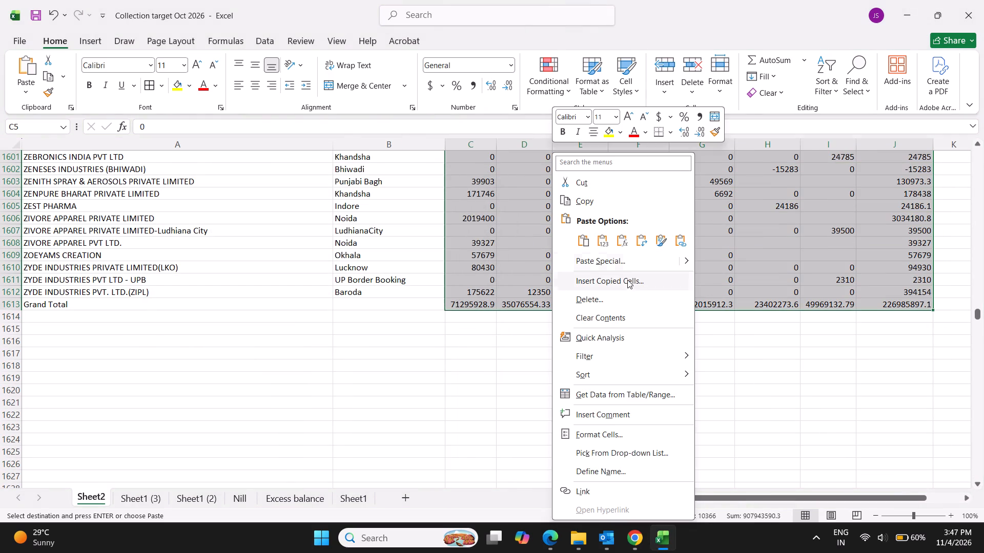
{"action": "left_click", "coordinate": [610, 261]}
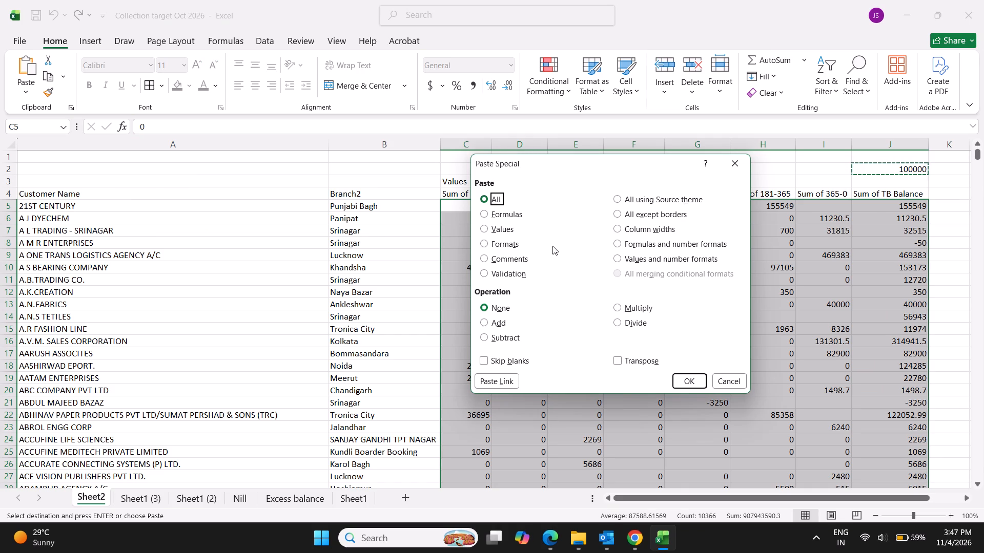
{"action": "left_click", "coordinate": [510, 233]}
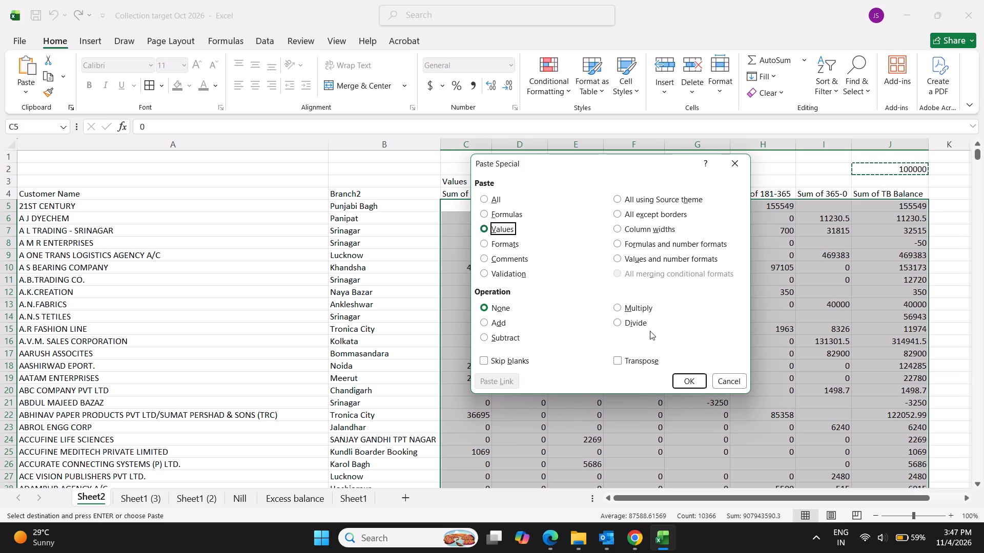
{"action": "left_click", "coordinate": [639, 319]}
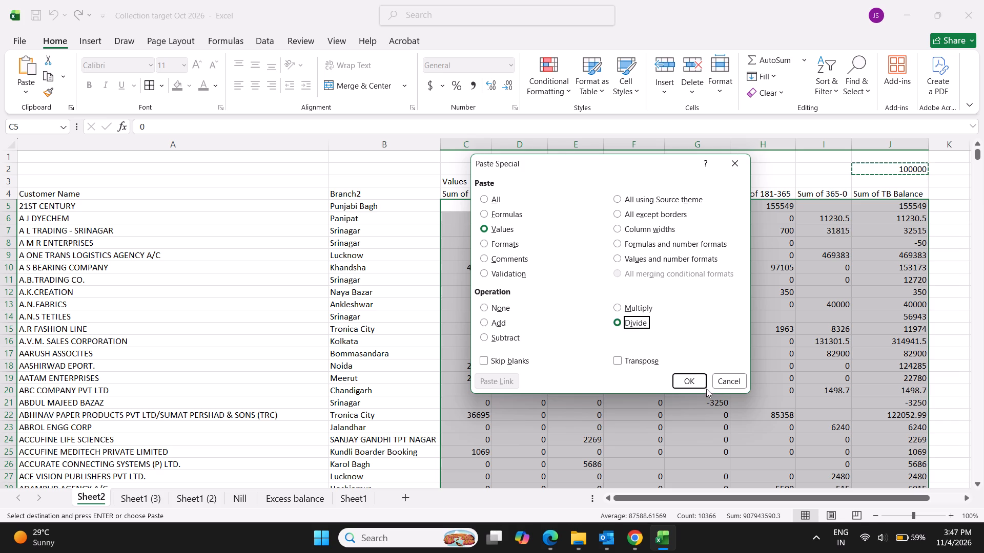
{"action": "left_click", "coordinate": [690, 377]}
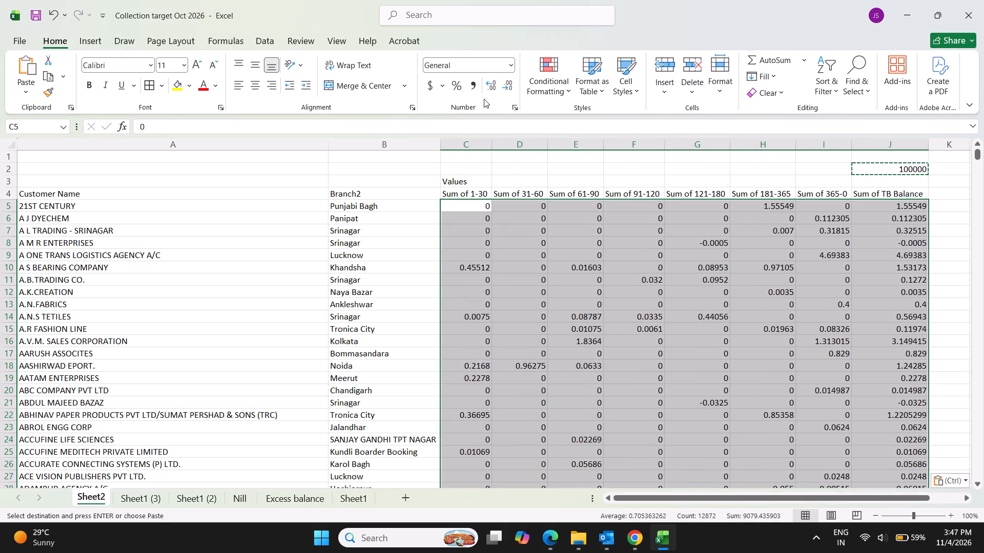
Apply the comma number style to the divided ageing and TB Balance figures.
{"action": "left_click", "coordinate": [476, 87]}
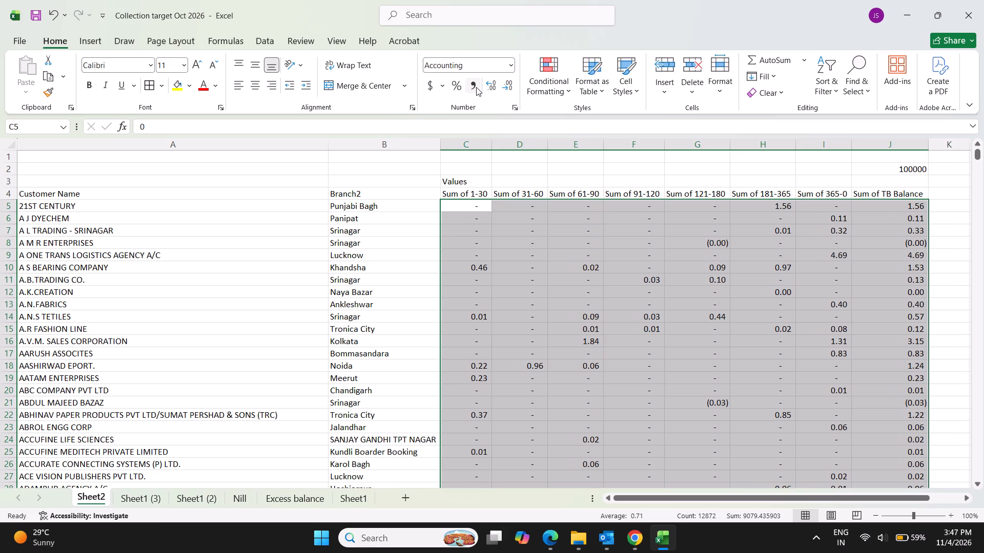
Review the Grand Total row at the bottom of the TB Balance column.
{"action": "left_click", "coordinate": [907, 317]}
{"action": "key", "text": "ctrl+Down"}
{"action": "key", "text": "Down"}
{"action": "key", "text": "Down"}
{"action": "key", "text": "Down"}
{"action": "key", "text": "Up"}
{"action": "key", "text": "Up"}
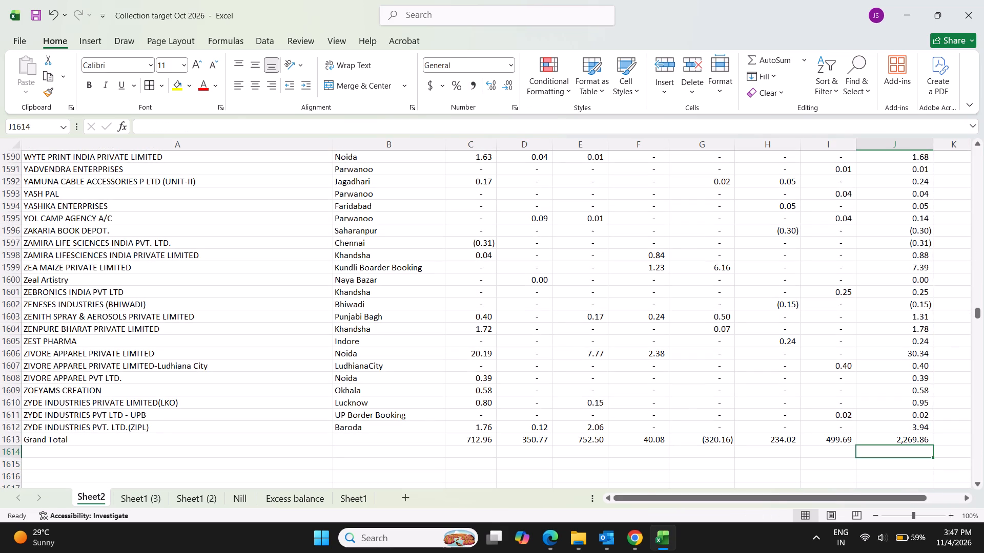
{"action": "key", "text": "Up"}
{"action": "key", "text": "ctrl+Up"}
Delete the first two sheet rows, including the one holding the 100000 divisor.
{"action": "key", "text": "Up"}
{"action": "key", "text": "Up"}
{"action": "key", "text": "Up"}
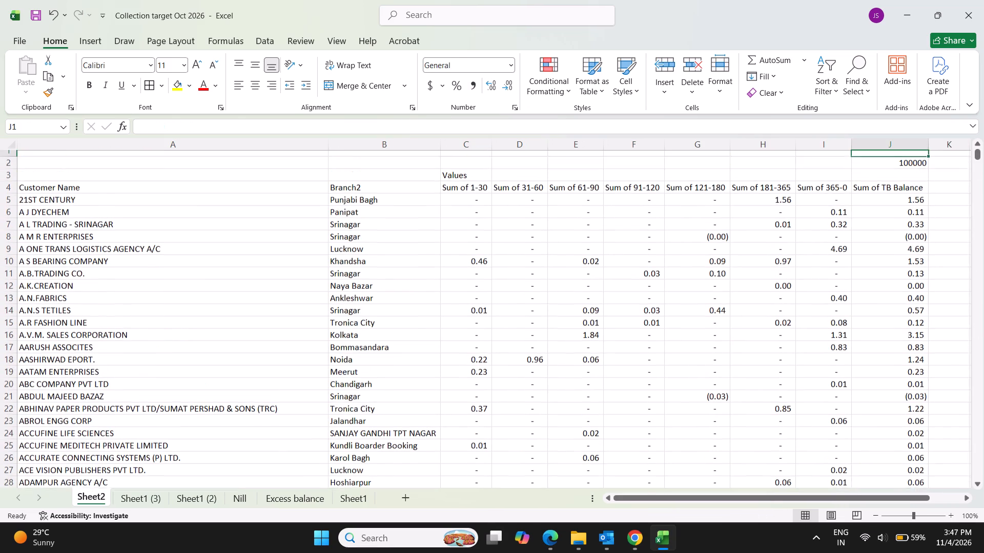
{"action": "key", "text": "Up"}
{"action": "key", "text": "Up"}
{"action": "key", "text": "Down"}
{"action": "key", "text": "Down"}
{"action": "key", "text": "shift+space"}
{"action": "key", "text": "shift+Up"}
{"action": "key", "text": "shift+Up"}
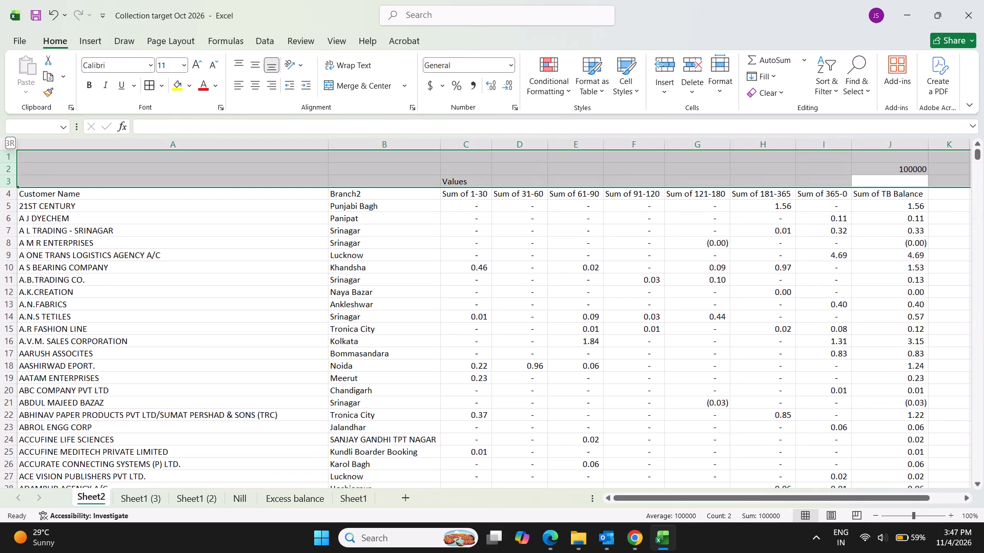
{"action": "key", "text": "shift+Up"}
{"action": "key", "text": "Up"}
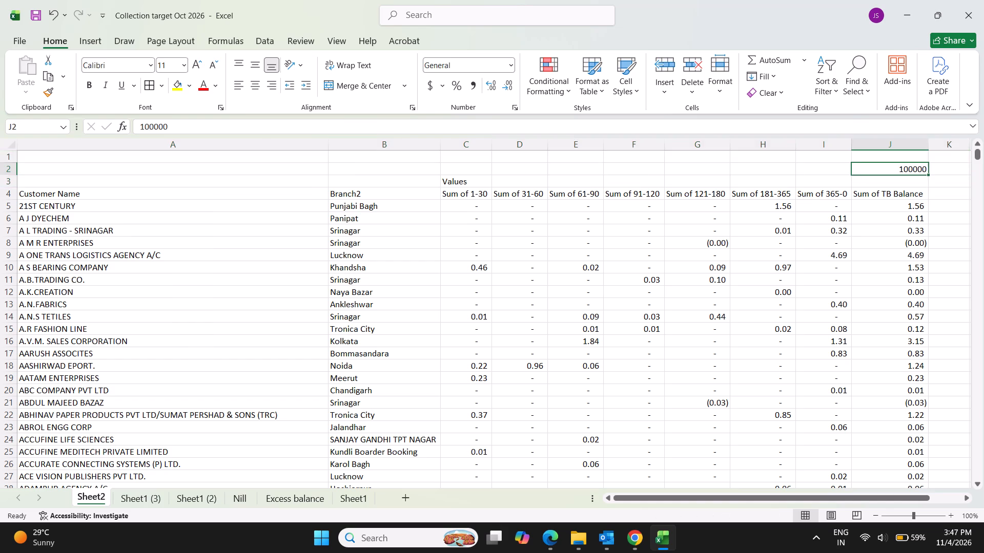
{"action": "key", "text": "shift+space"}
{"action": "key", "text": "shift+Up"}
{"action": "key", "text": "ctrl+minus"}
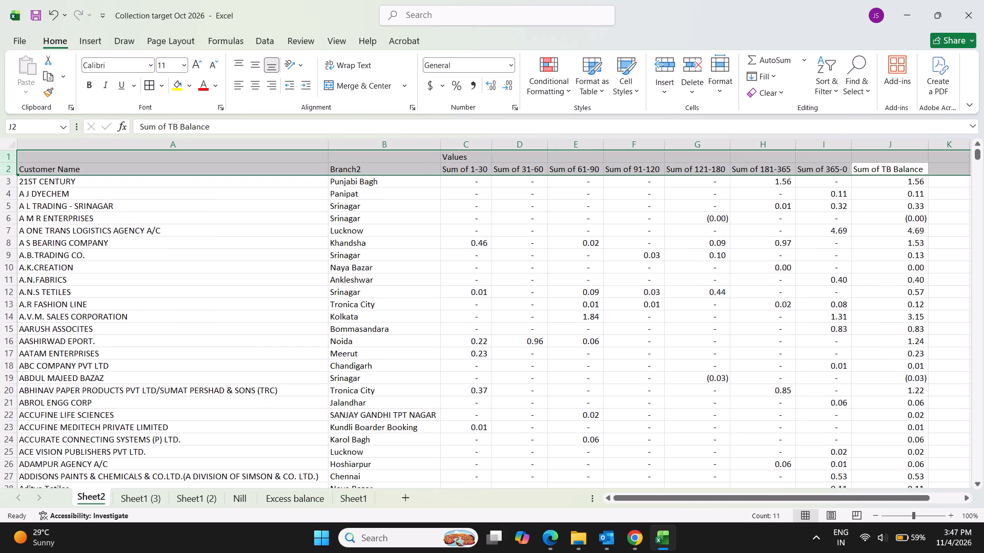
{"action": "left_click", "coordinate": [610, 384]}
Replace all "Sum Of" prefixes with nothing in the headers from Sum of 1-30 through Sum of TB Balance.
{"action": "left_click_drag", "start_coordinate": [475, 169], "coordinate": [871, 174]}
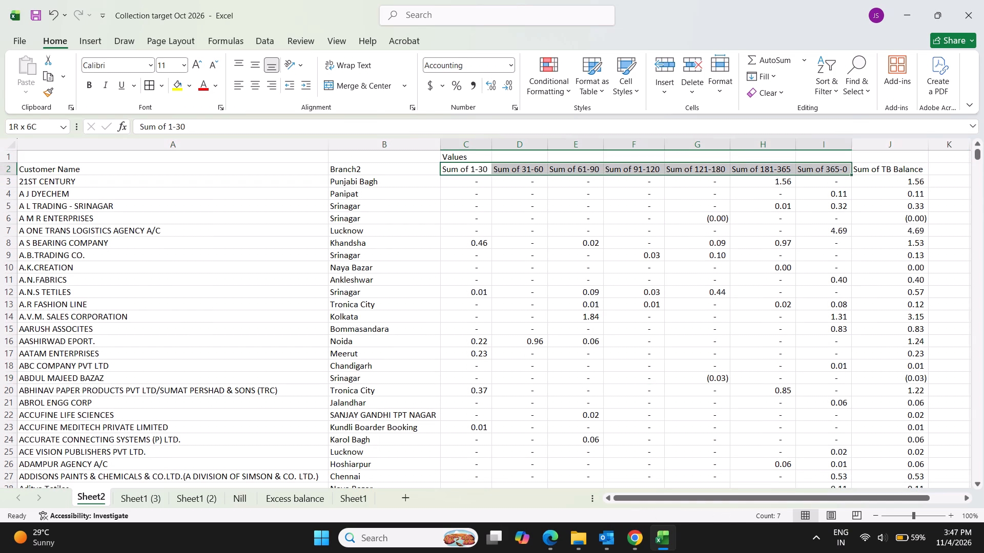
{"action": "left_click_drag", "start_coordinate": [871, 174], "coordinate": [894, 175]}
{"action": "key", "text": "ctrl+f"}
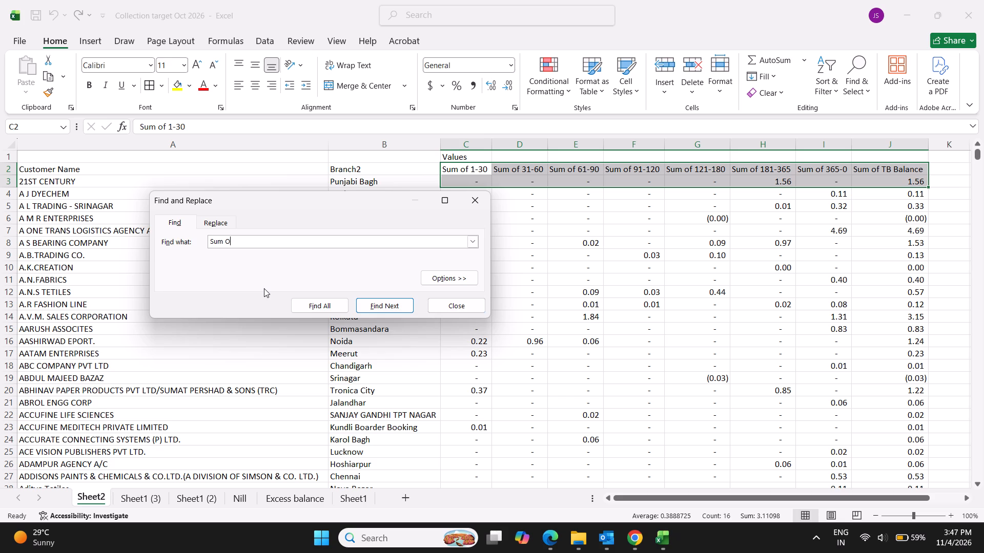
{"action": "left_click", "coordinate": [227, 225]}
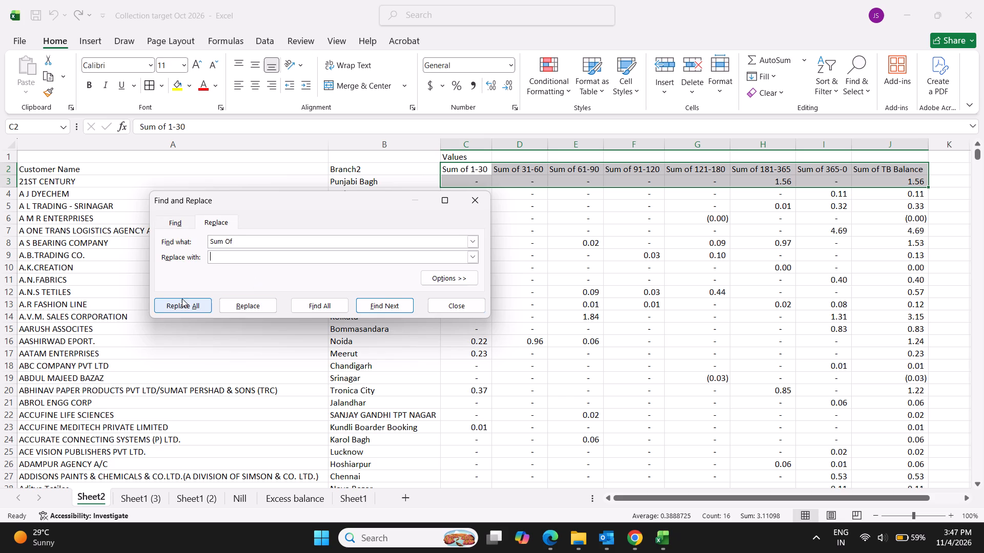
{"action": "left_click", "coordinate": [181, 299]}
{"action": "key", "text": "Escape"}
{"action": "key", "text": "Escape"}
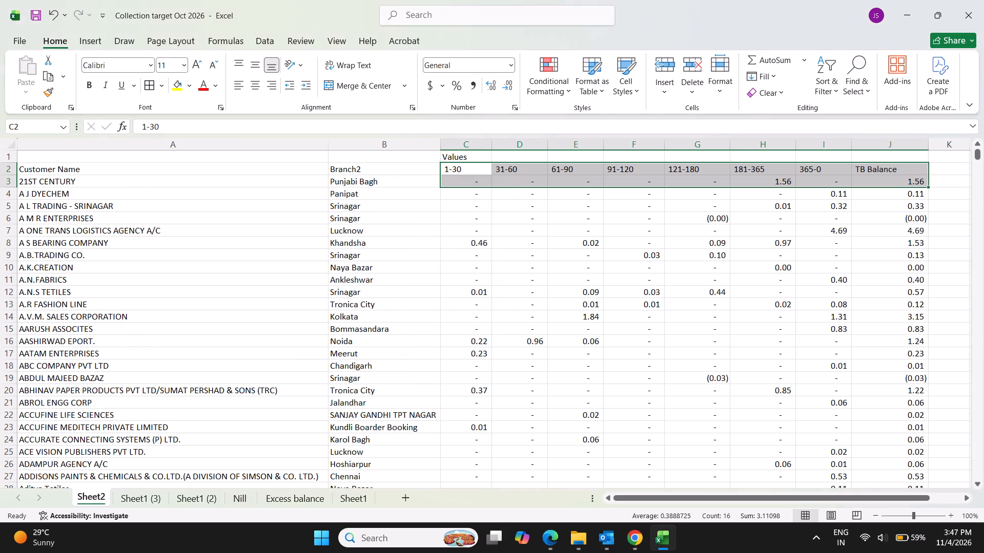
{"action": "key", "text": "Escape"}
Clear the contents of row 1, which holds the leftover Values label.
{"action": "left_click", "coordinate": [473, 301]}
{"action": "left_click", "coordinate": [463, 157]}
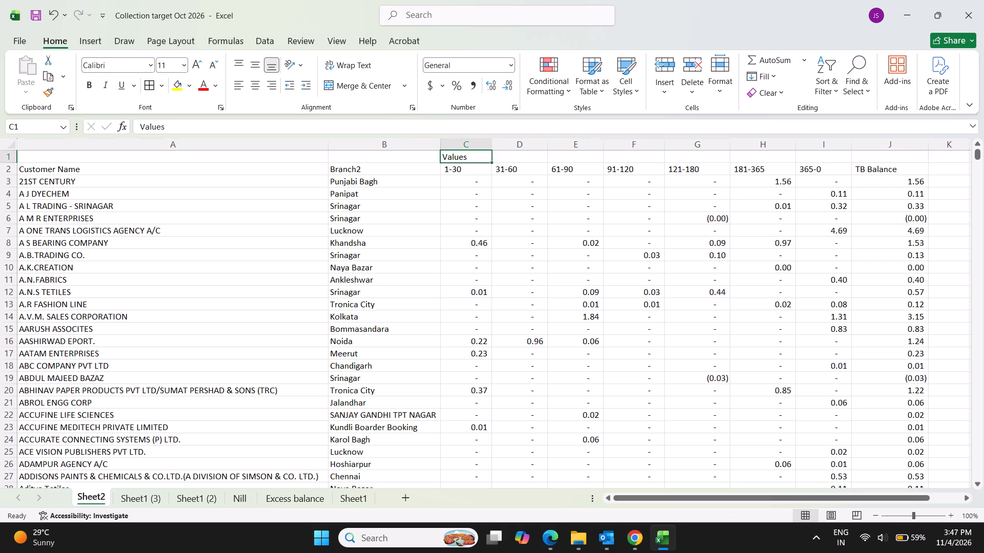
{"action": "key", "text": "shift+space"}
{"action": "key", "text": "Delete"}
{"action": "left_click", "coordinate": [483, 205]}
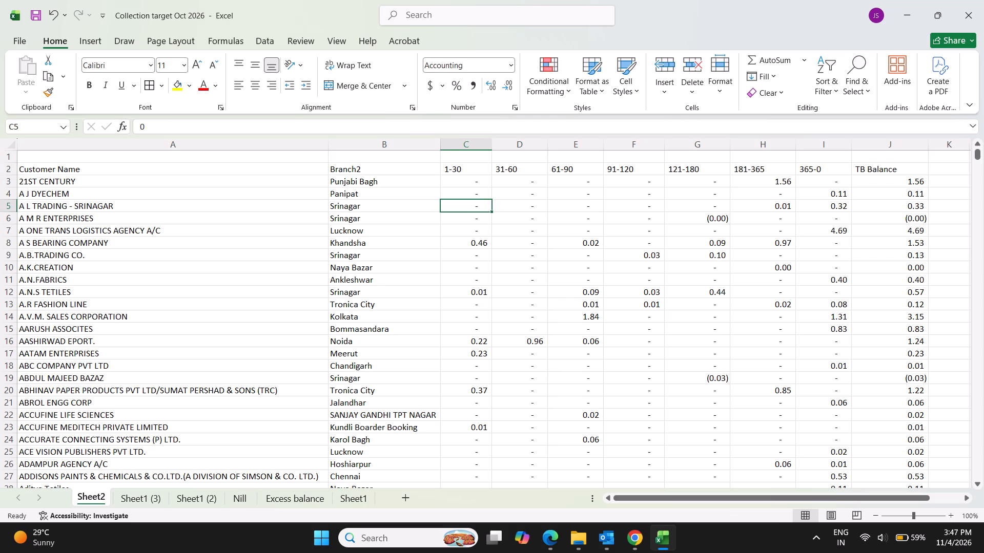
Make the header row, row 2, bold.
{"action": "left_click", "coordinate": [121, 171]}
{"action": "key", "text": "shift+space"}
{"action": "key", "text": "ctrl+b"}
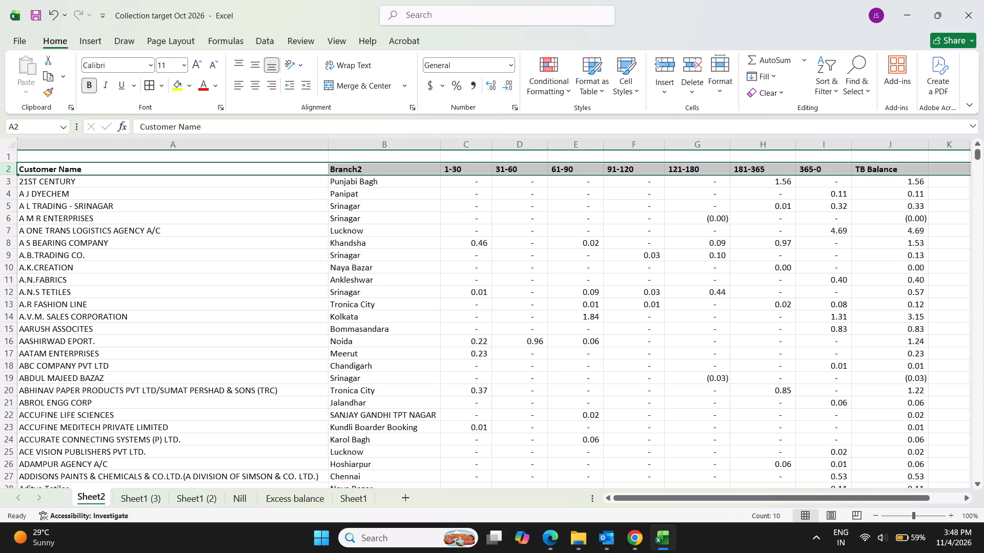
Rename the Branch2 column header as Branch.
{"action": "left_click", "coordinate": [356, 165]}
{"action": "left_click", "coordinate": [185, 129]}
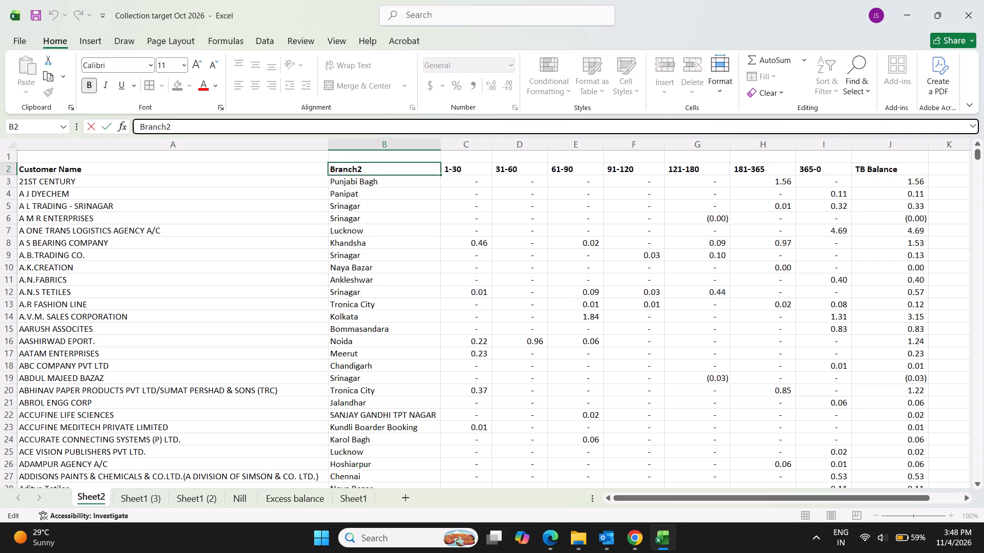
{"action": "key", "text": "BackSpace"}
{"action": "key", "text": "Return"}
Rename the TB Balance column header in row 2 as Grand Total.
{"action": "key", "text": "Up"}
{"action": "key", "text": "Right"}
{"action": "key", "text": "Right"}
{"action": "key", "text": "Right"}
{"action": "key", "text": "Right"}
{"action": "key", "text": "Right"}
{"action": "key", "text": "Right"}
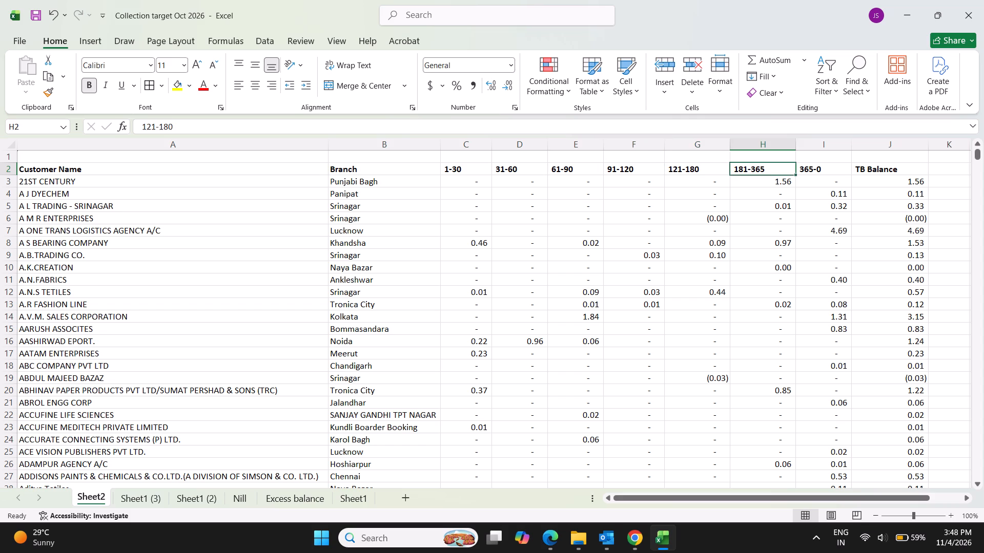
{"action": "key", "text": "Right"}
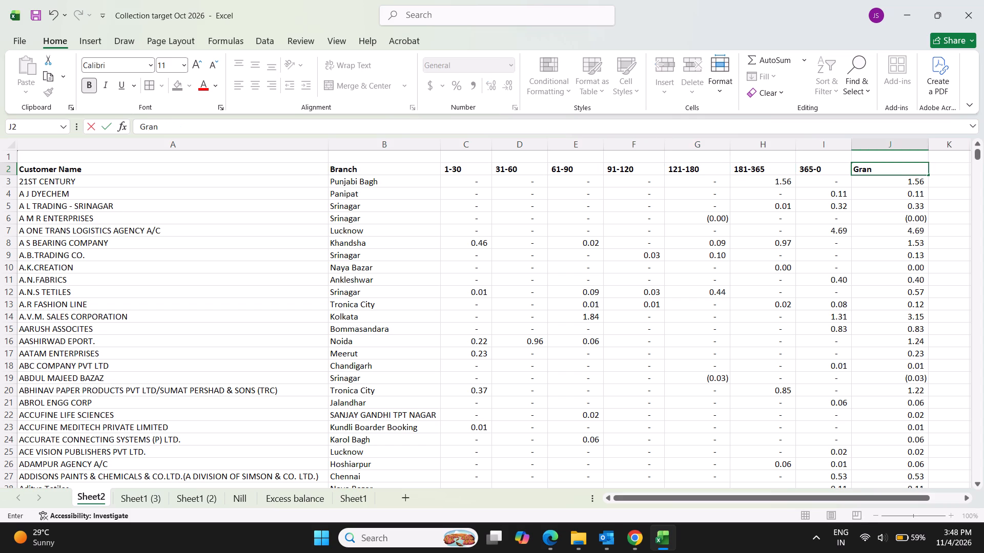
{"action": "type", "text": "d"}
{"action": "key", "text": "space"}
{"action": "key", "text": "Return"}
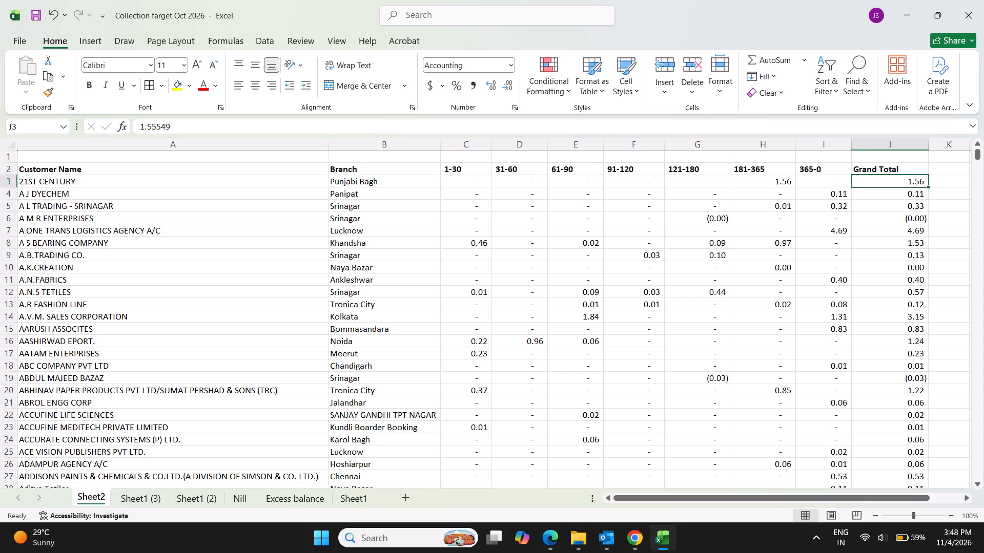
Set the font size of the entire sheet to 9 and autofit all column widths.
{"action": "left_click", "coordinate": [9, 143]}
{"action": "left_click", "coordinate": [187, 65]}
{"action": "left_click", "coordinate": [165, 101]}
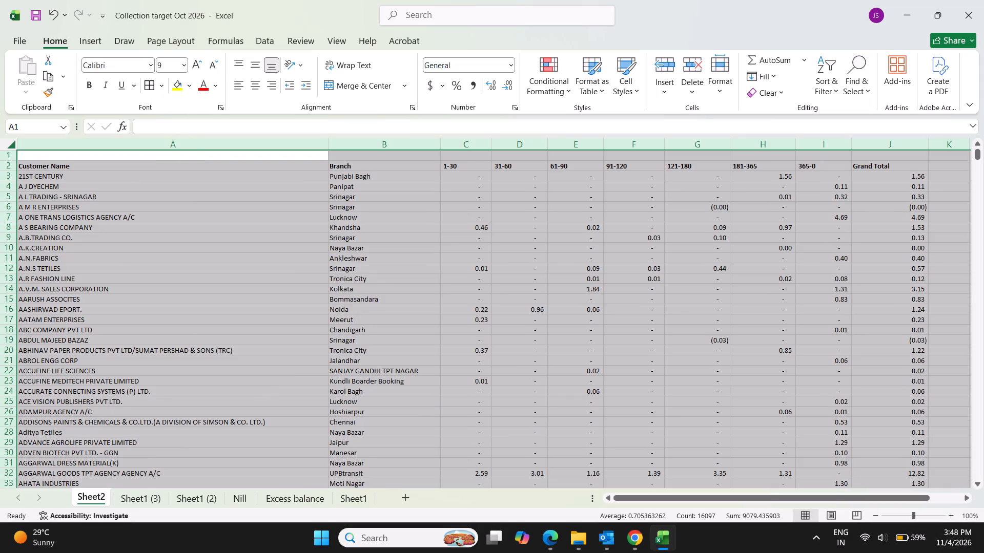
{"action": "double_click", "coordinate": [329, 143]}
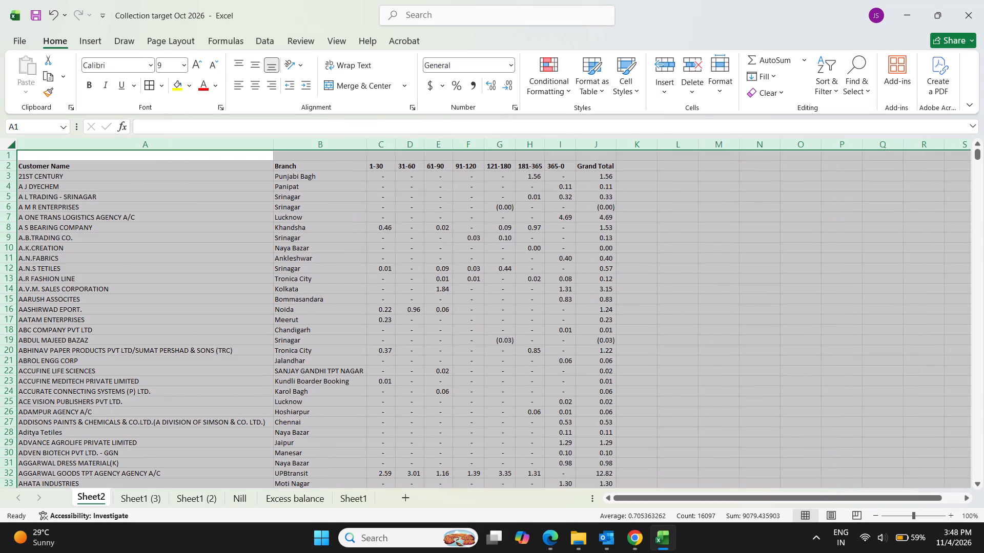
Deselect the sheet and save the workbook.
{"action": "left_click", "coordinate": [658, 315]}
{"action": "key", "text": "ctrl+s"}
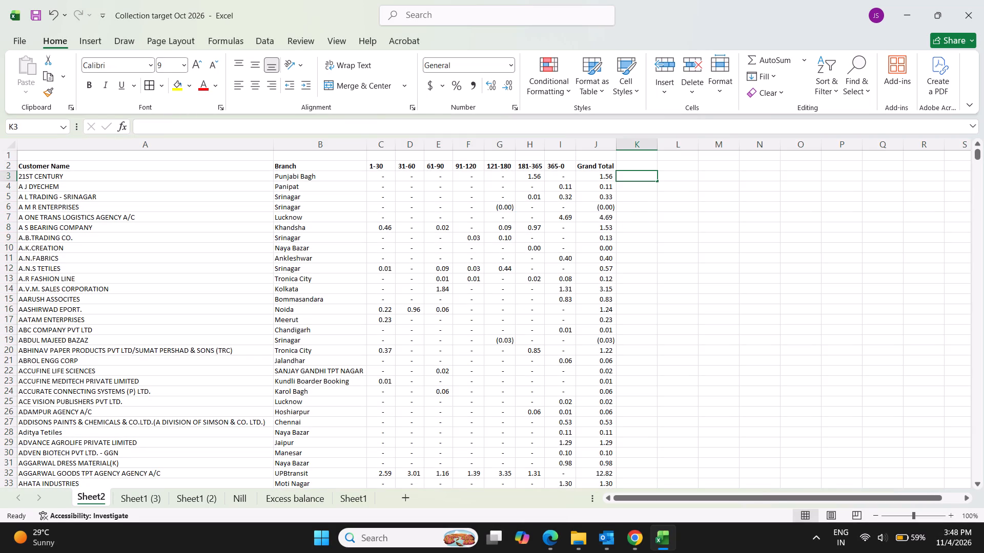
{"action": "key", "text": "Escape"}
Add the headers Dispute, Not Due and Net collectable in K2, L2 and M2, following Grand Total.
{"action": "key", "text": "Up"}
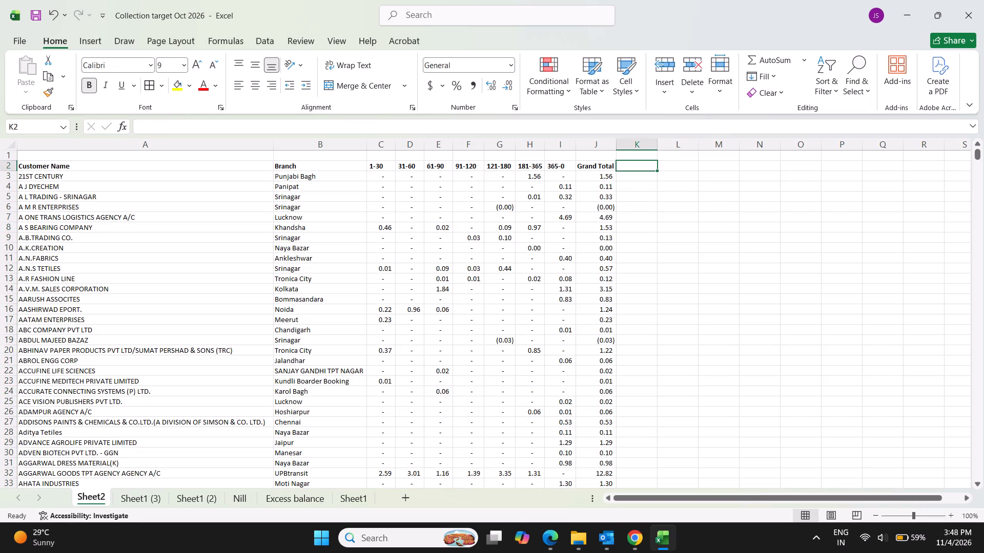
{"action": "key", "text": "Return"}
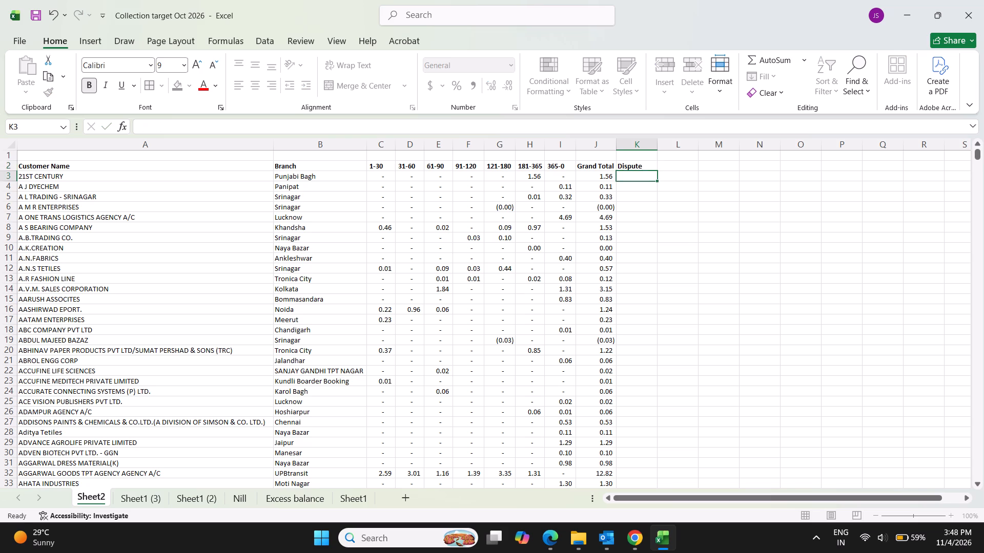
{"action": "key", "text": "Up"}
{"action": "key", "text": "Right"}
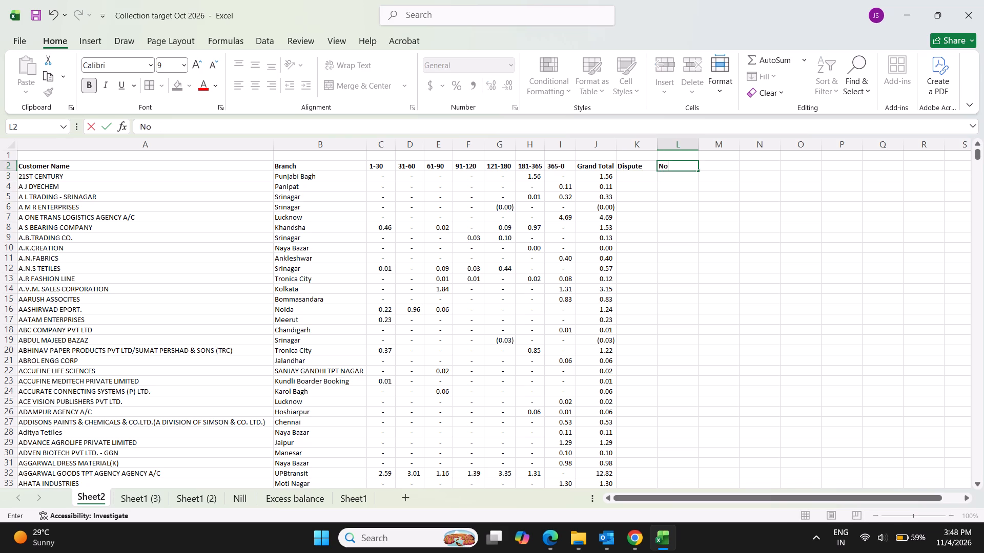
{"action": "key", "text": "Return"}
{"action": "scroll", "coordinate": [683, 199], "scroll_direction": "up", "scroll_amount": 1}
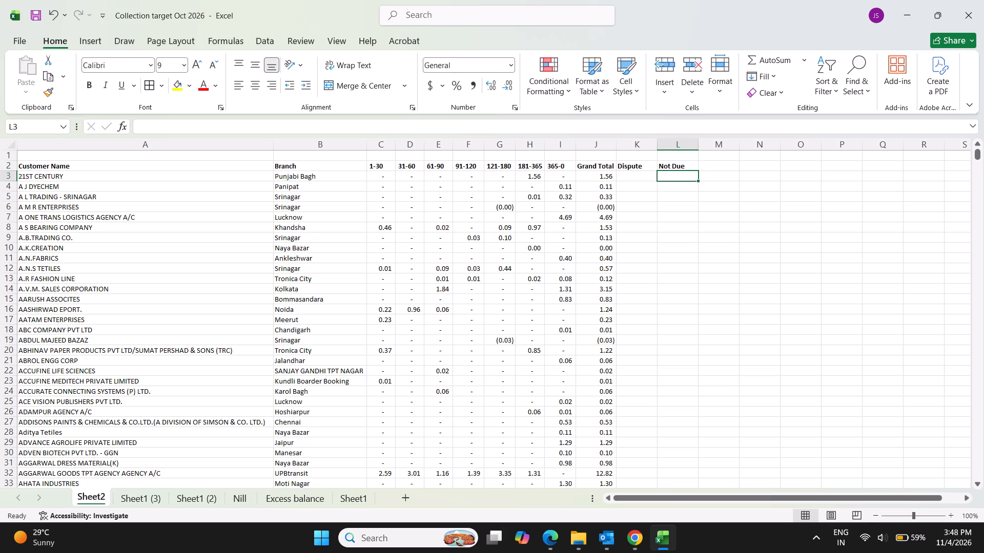
{"action": "left_click", "coordinate": [722, 166]}
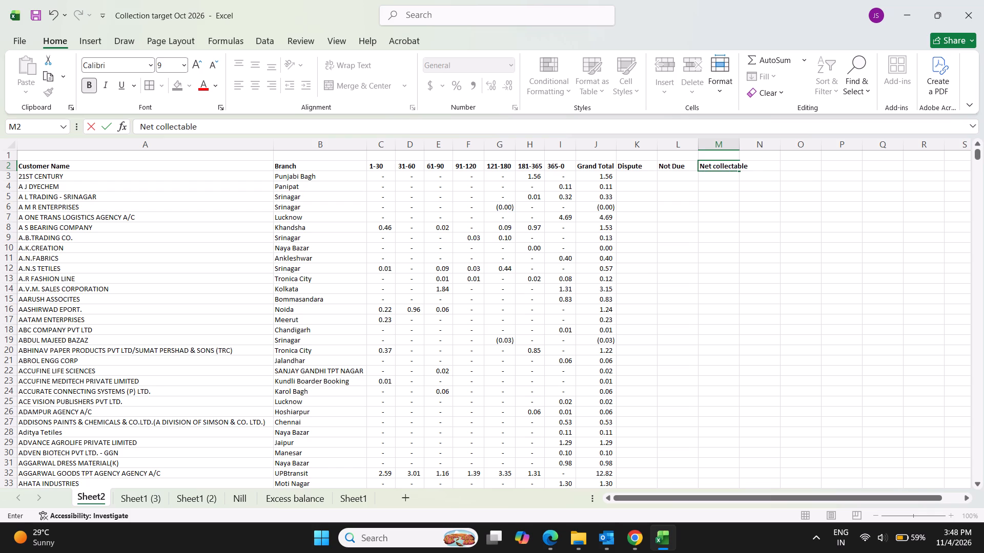
{"action": "key", "text": "Return"}
Autofit the width of the Net collectable column, column M.
{"action": "key", "text": "Up"}
{"action": "scroll", "coordinate": [728, 180], "scroll_direction": "up", "scroll_amount": 1}
{"action": "double_click", "coordinate": [739, 146]}
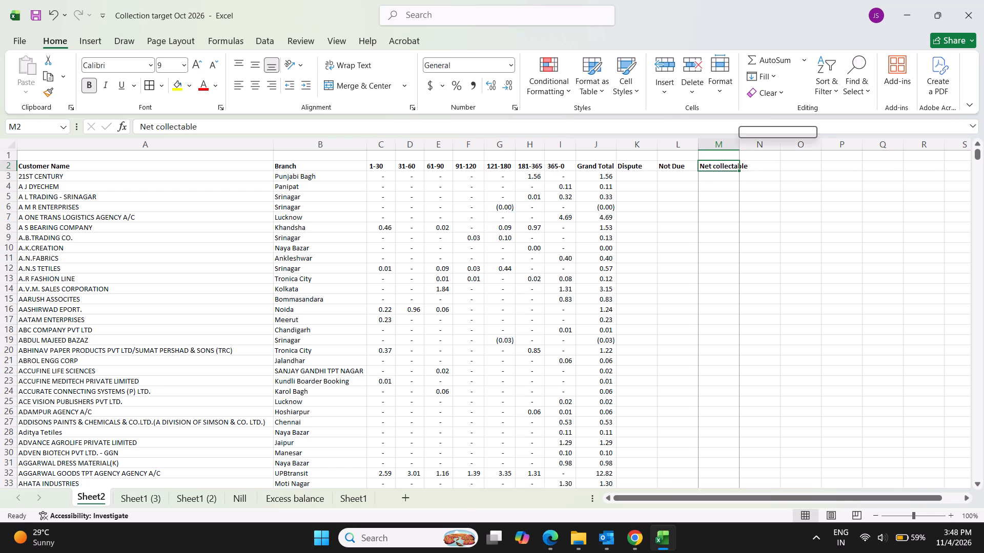
{"action": "double_click", "coordinate": [694, 246]}
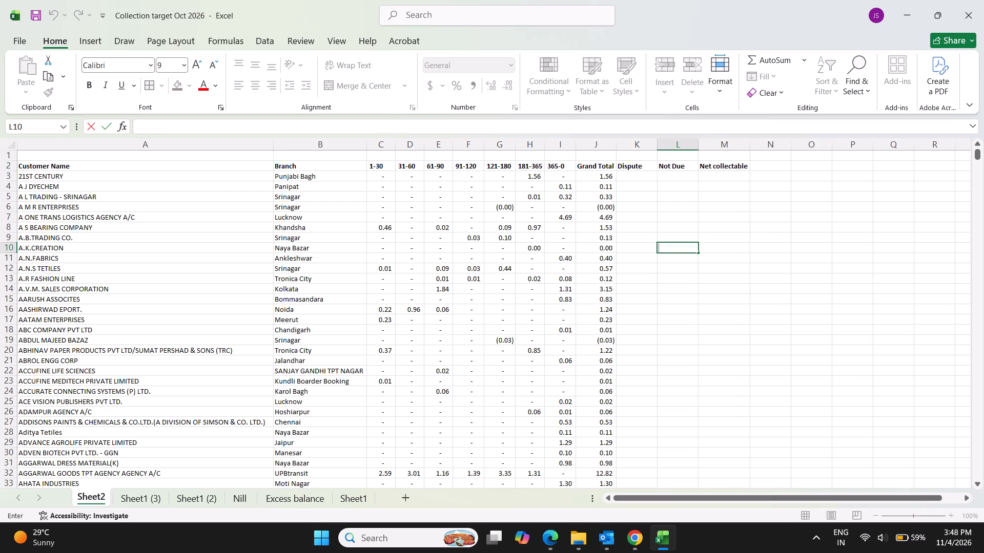
{"action": "left_click", "coordinate": [602, 157]}
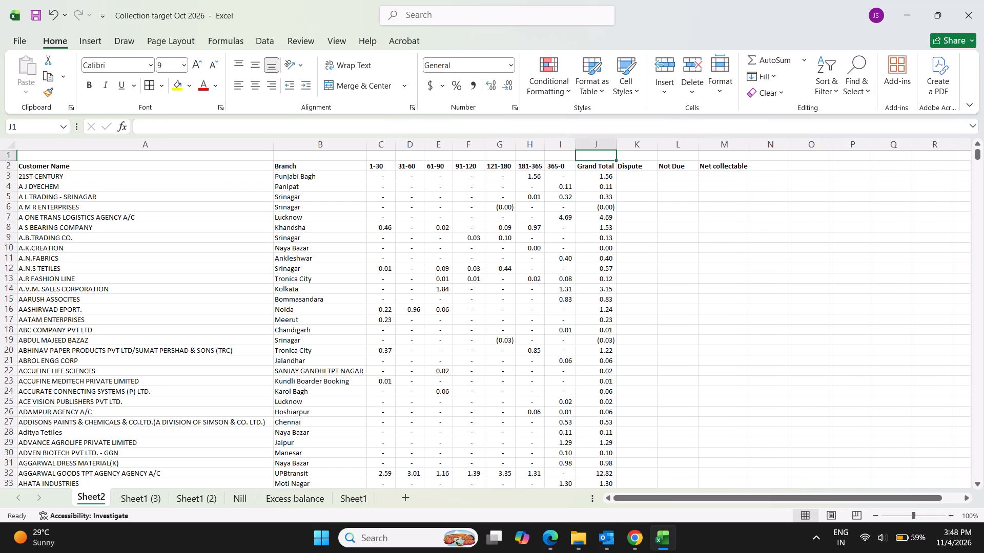
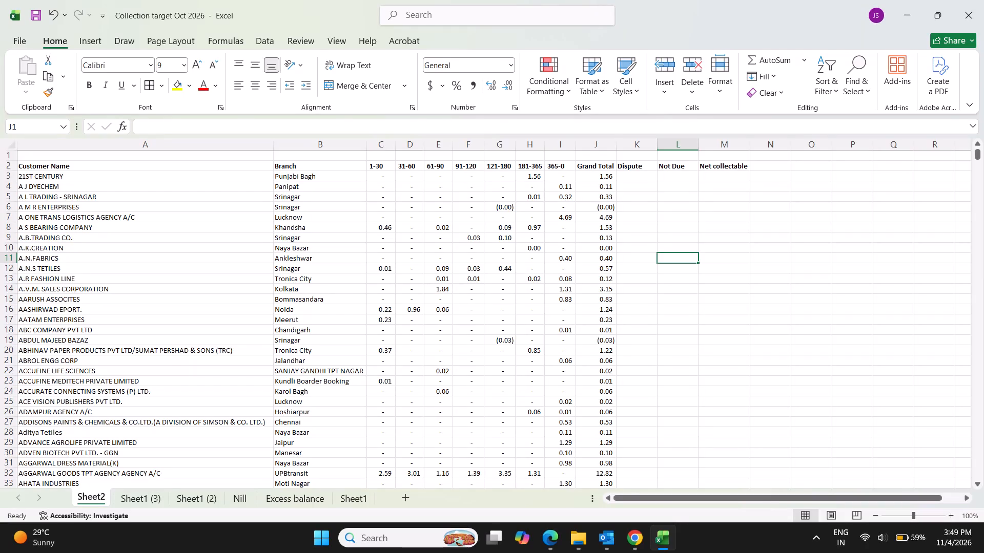
Enter =SUBTOTAL(9,J3:J1610) in J1, above the Grand Total header, leaving the bottom total row out of the range.
{"action": "left_click", "coordinate": [596, 158]}
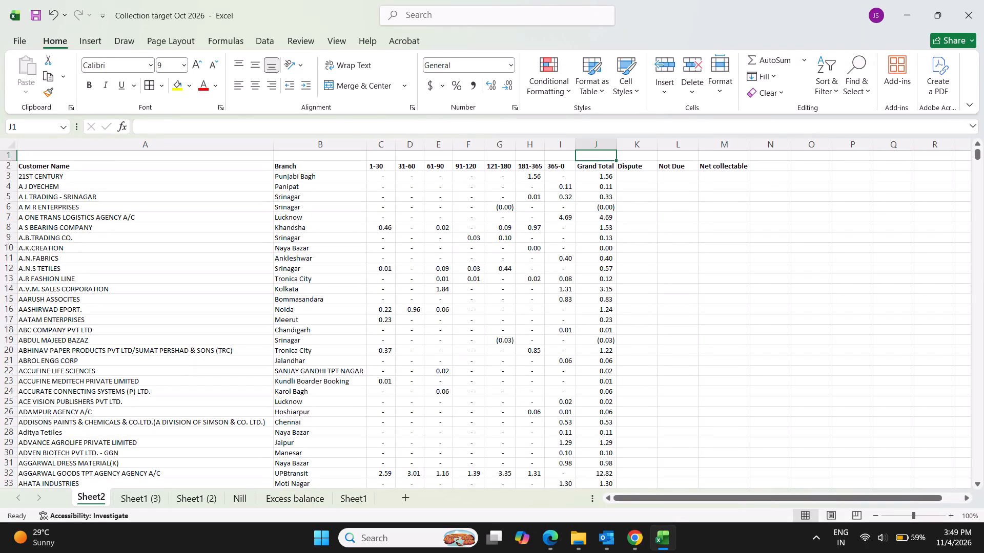
{"action": "type", "text": "=s"}
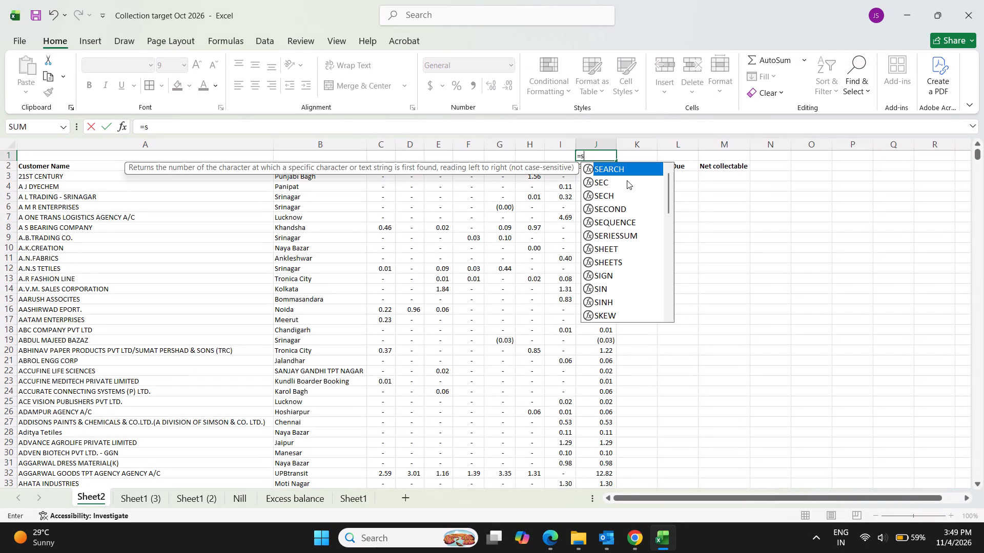
{"action": "type", "text": "ubtotal"}
{"action": "type", "text": "(9,"}
{"action": "key", "text": "Down"}
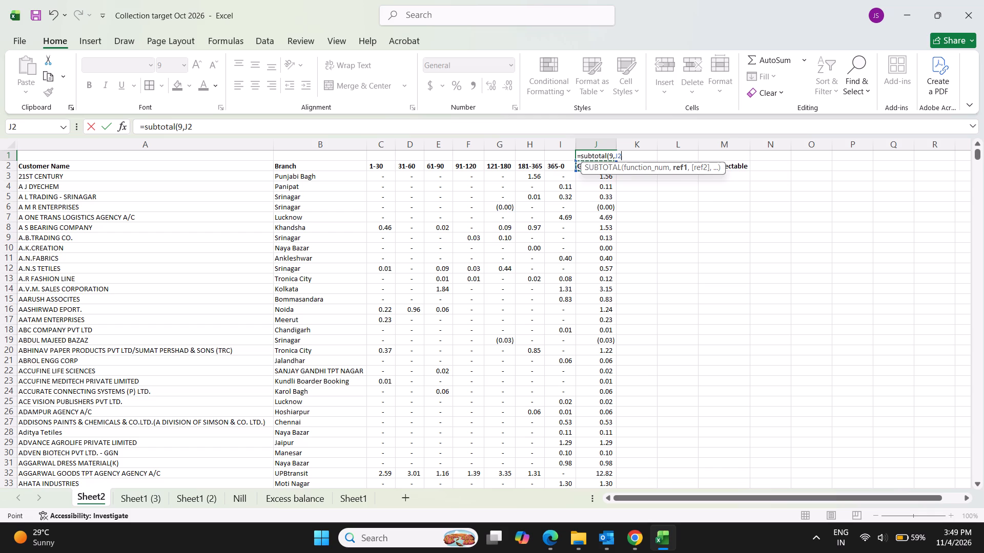
{"action": "key", "text": "Down"}
{"action": "key", "text": "ctrl+shift+Down"}
{"action": "key", "text": "shift+Down"}
{"action": "key", "text": "shift+Up"}
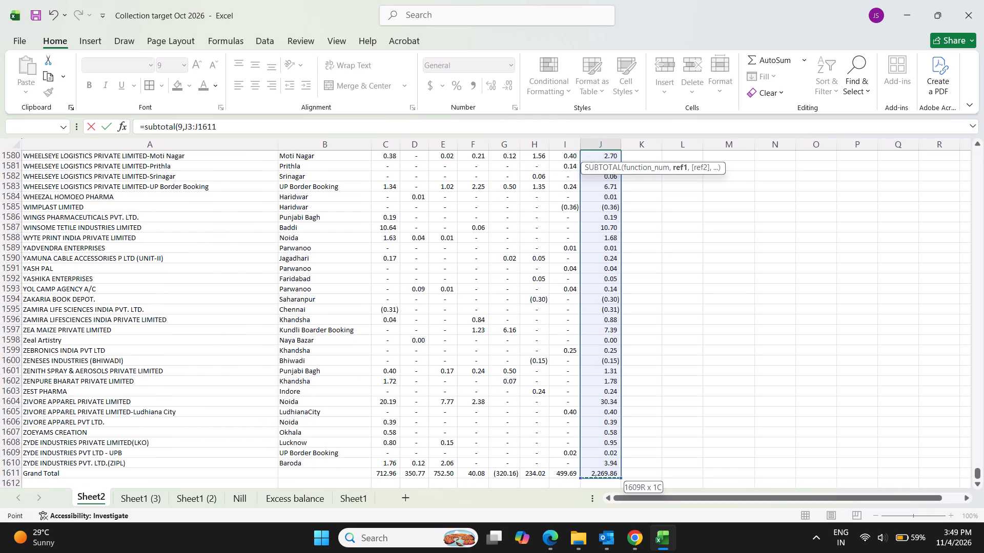
{"action": "key", "text": "shift+Up"}
{"action": "key", "text": "shift+parenright"}
{"action": "key", "text": "Return"}
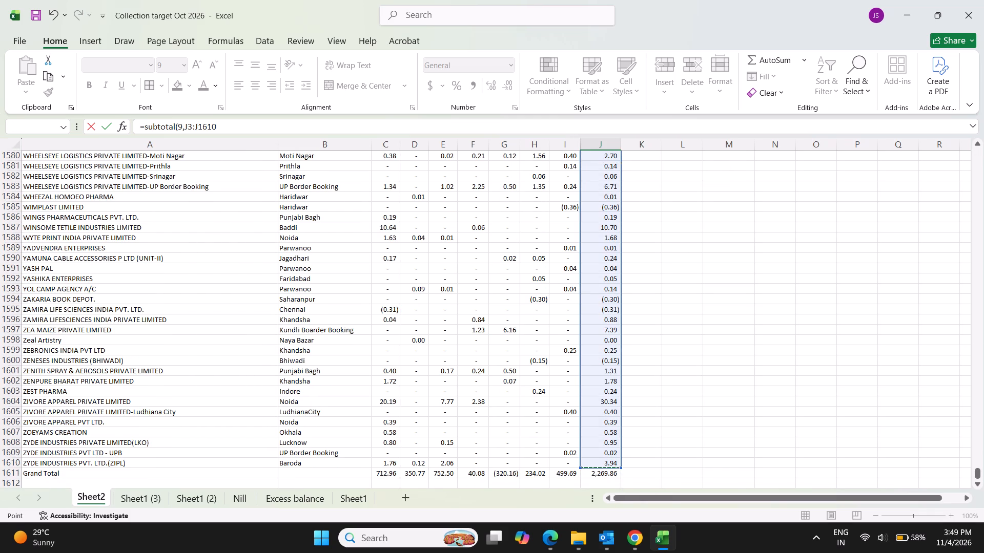
Copy the J1 subtotal formula across C1:I1, above all the ageing bucket headers.
{"action": "key", "text": "Up"}
{"action": "key", "text": "Up"}
{"action": "key", "text": "Up"}
{"action": "key", "text": "ctrl+c"}
{"action": "key", "text": "Left"}
{"action": "key", "text": "shift+Left"}
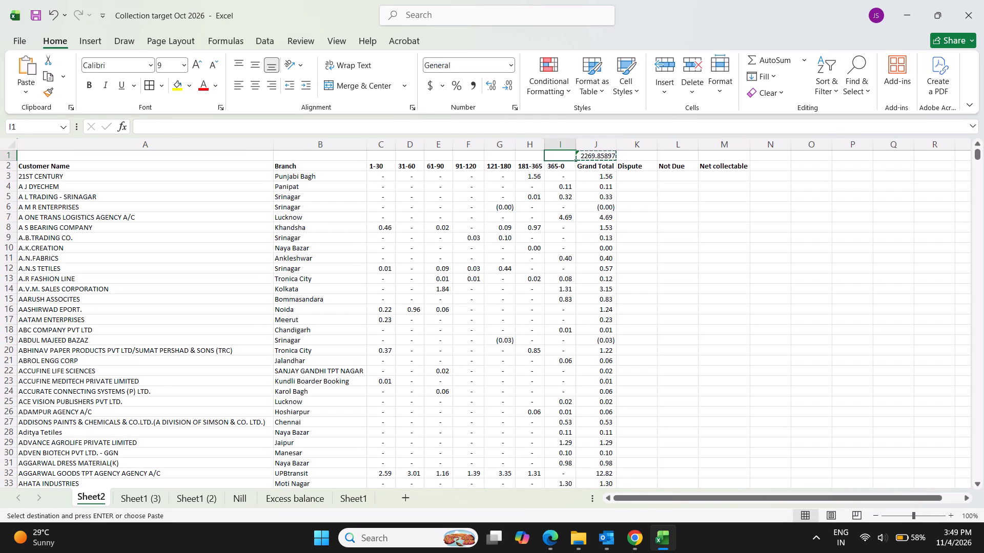
{"action": "key", "text": "shift+Left"}
{"action": "key", "text": "shift+Left"}
{"action": "key", "text": "shift+Left"}
{"action": "key", "text": "shift+Left"}
{"action": "key", "text": "shift+Left"}
{"action": "key", "text": "Return"}
Make the subtotals in row 1 bold and apply the comma number style.
{"action": "key", "text": "shift+space"}
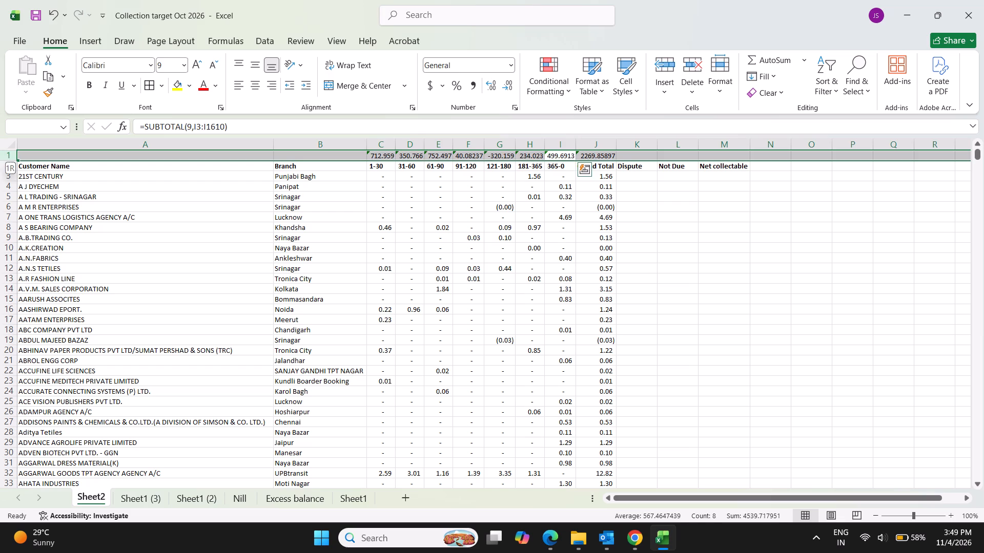
{"action": "key", "text": "ctrl+b"}
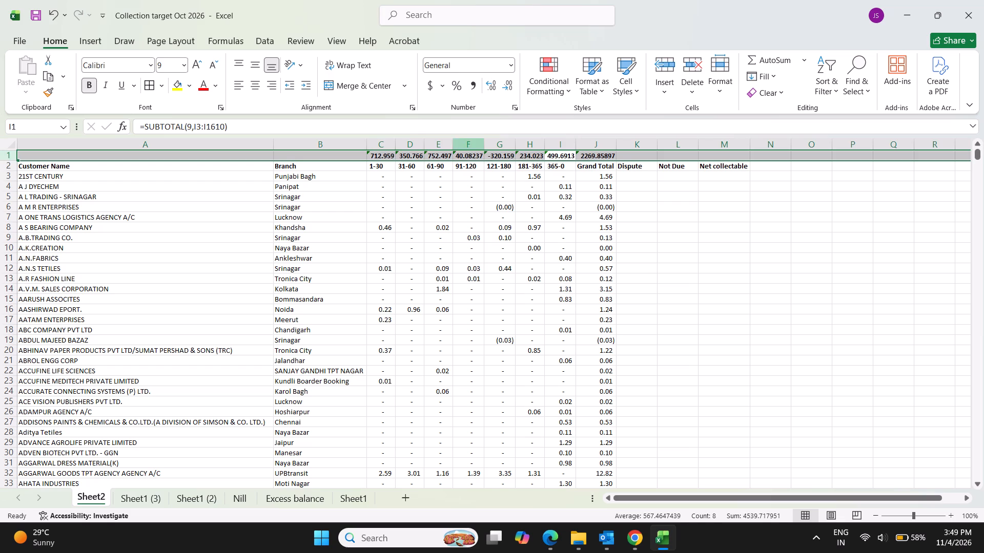
{"action": "left_click", "coordinate": [476, 84]}
{"action": "left_click", "coordinate": [515, 199]}
Copy the Grand Total subtotal from J1 to K1:M1, above Dispute, Not Due and Net collectable.
{"action": "left_click", "coordinate": [600, 154]}
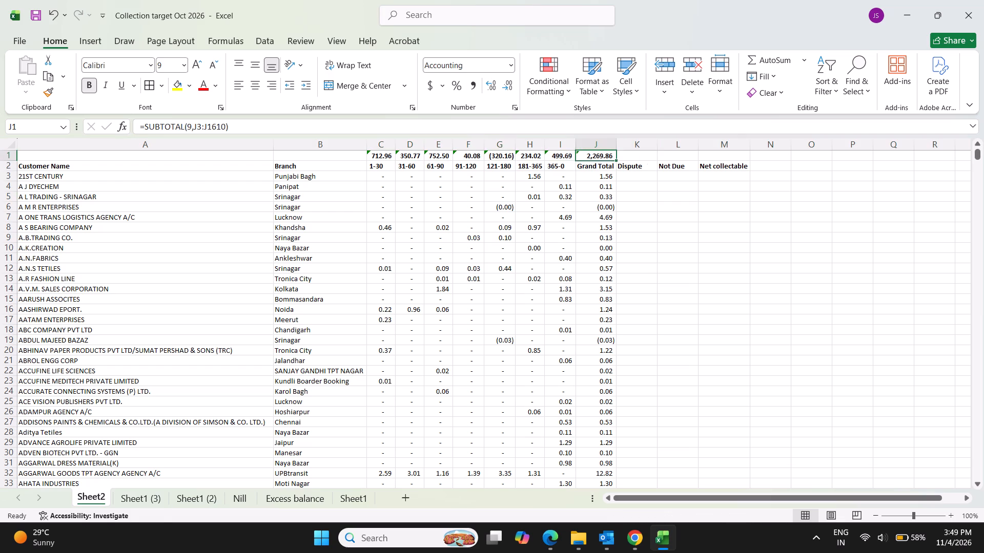
{"action": "key", "text": "ctrl+c"}
{"action": "left_click_drag", "start_coordinate": [645, 156], "coordinate": [728, 156]}
{"action": "key", "text": "ctrl+v"}
{"action": "left_click", "coordinate": [663, 292]}
{"action": "key", "text": "Escape"}
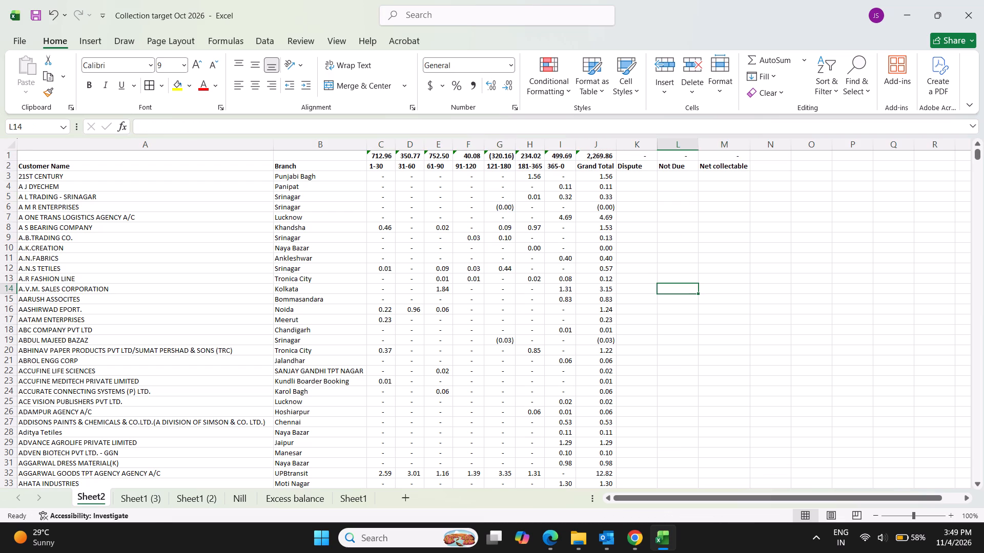
Enter =C3 in L3 so the first customer's Not Due amount comes from the 1-30 bucket.
{"action": "left_click", "coordinate": [685, 171]}
{"action": "key", "text": "Escape"}
{"action": "key", "text": "equal"}
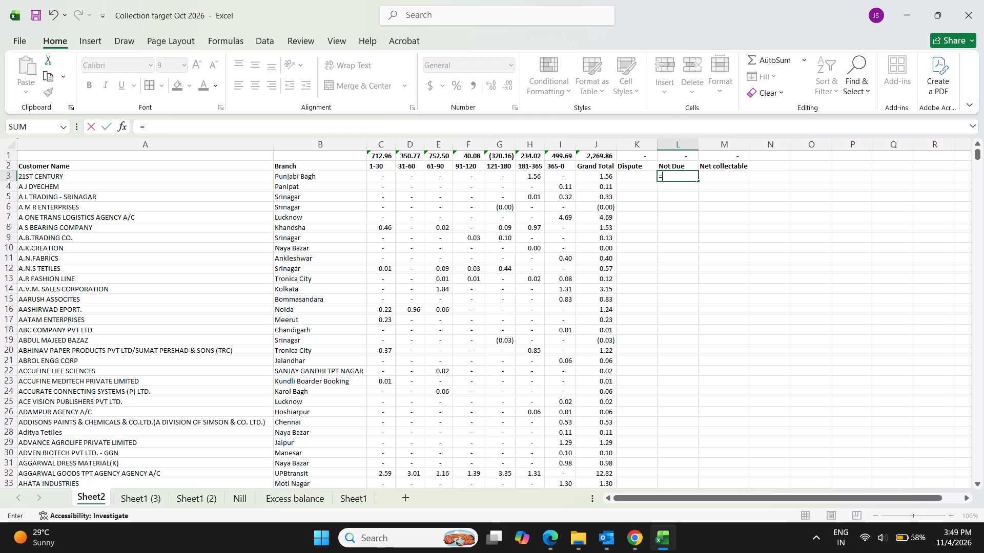
{"action": "key", "text": "Left"}
{"action": "key", "text": "Left"}
{"action": "key", "text": "Left"}
{"action": "key", "text": "Left"}
{"action": "key", "text": "Left"}
{"action": "key", "text": "Left"}
{"action": "key", "text": "Left"}
{"action": "key", "text": "Left"}
{"action": "key", "text": "Left"}
{"action": "key", "text": "Return"}
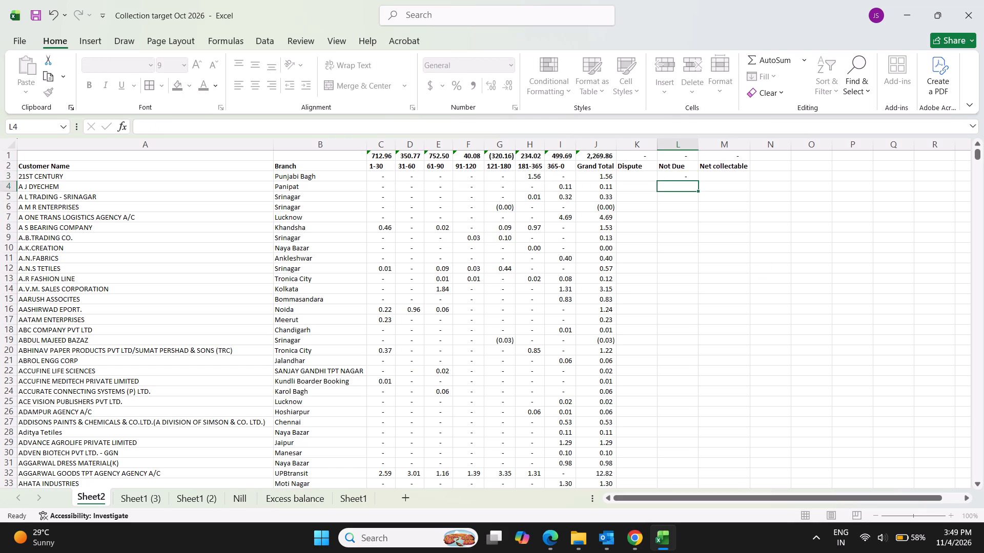
Copy the L3 Not Due formula down to every customer row, through L1610.
{"action": "key", "text": "Up"}
{"action": "key", "text": "ctrl+c"}
{"action": "key", "text": "Left"}
{"action": "key", "text": "Left"}
{"action": "key", "text": "ctrl+Down"}
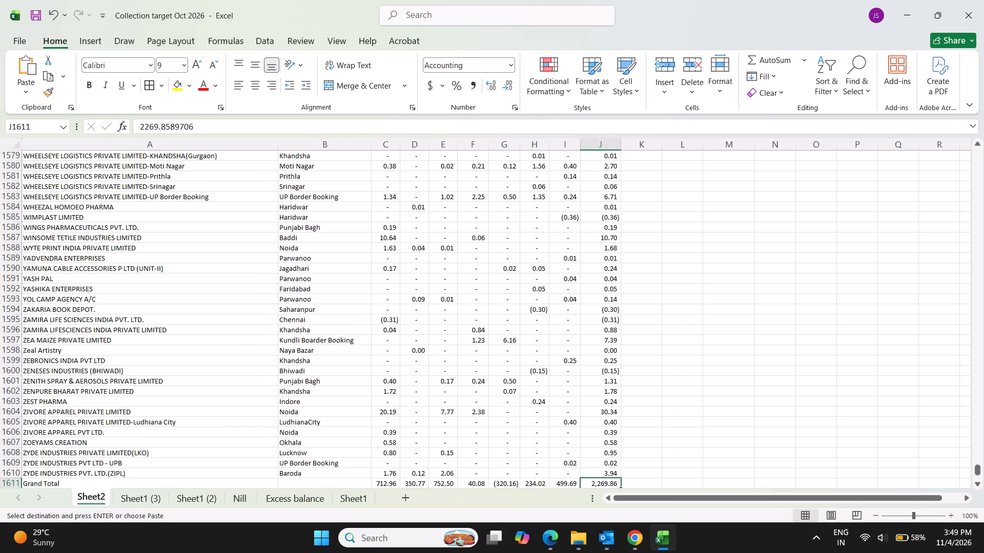
{"action": "key", "text": "Down"}
{"action": "key", "text": "Up"}
{"action": "key", "text": "Right"}
{"action": "key", "text": "Right"}
{"action": "key", "text": "Up"}
{"action": "key", "text": "ctrl+shift+Up"}
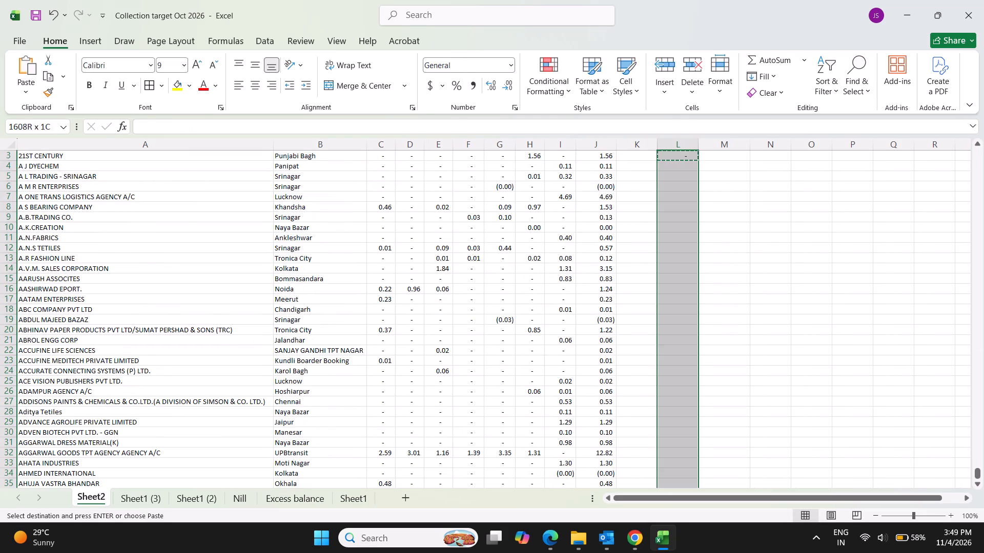
{"action": "key", "text": "Return"}
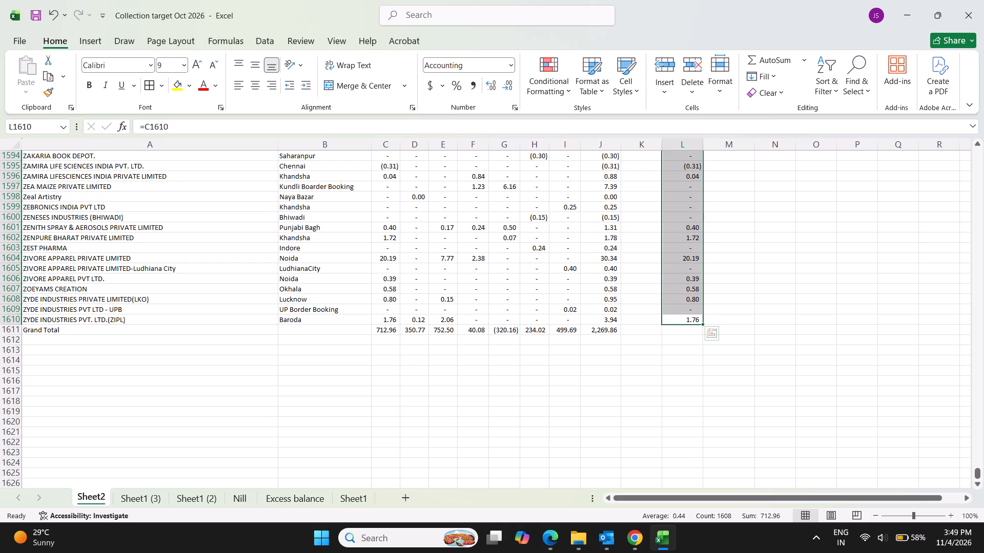
Delete the Grand Total row 1611 below the last customer and return to the top of the sheet.
{"action": "left_click", "coordinate": [609, 329]}
{"action": "key", "text": "shift+space"}
{"action": "key", "text": "ctrl+minus"}
{"action": "key", "text": "Up"}
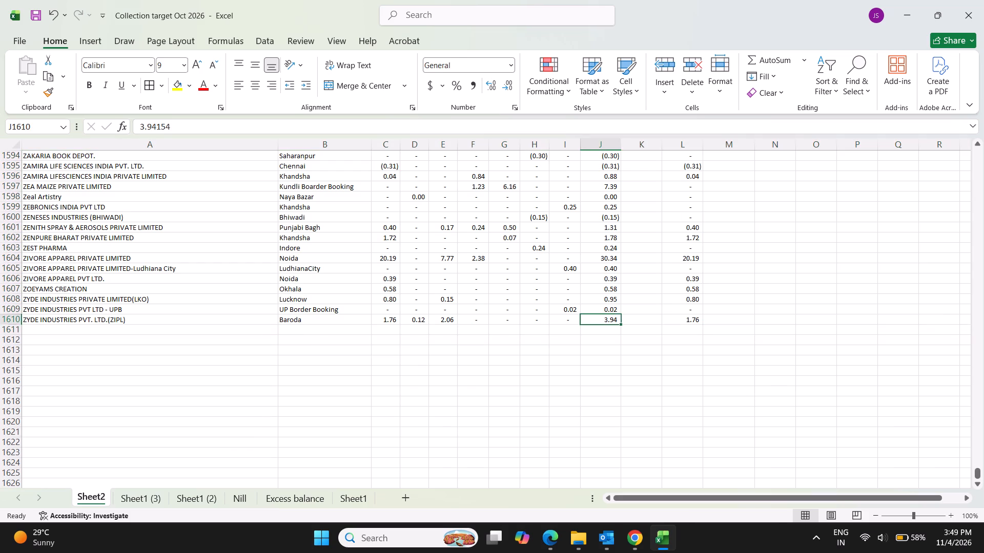
{"action": "key", "text": "ctrl+Up"}
{"action": "scroll", "coordinate": [827, 385], "scroll_direction": "up", "scroll_amount": 8}
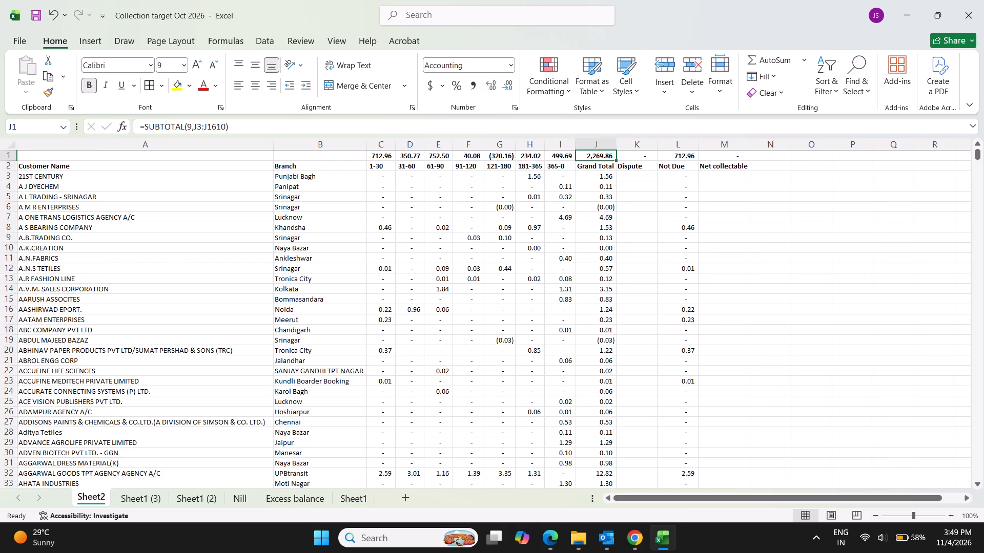
Save the workbook.
{"action": "left_click", "coordinate": [827, 384]}
{"action": "key", "text": "ctrl+s"}
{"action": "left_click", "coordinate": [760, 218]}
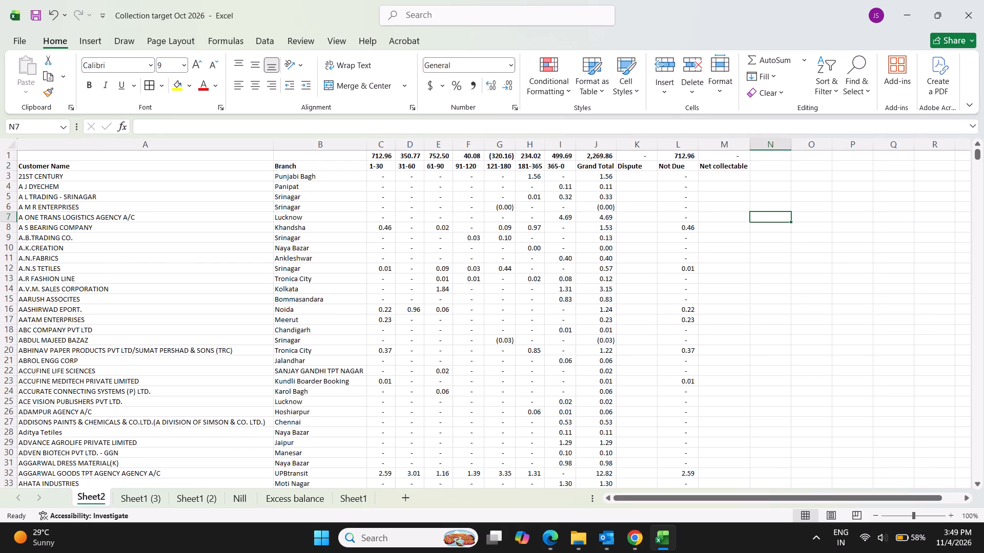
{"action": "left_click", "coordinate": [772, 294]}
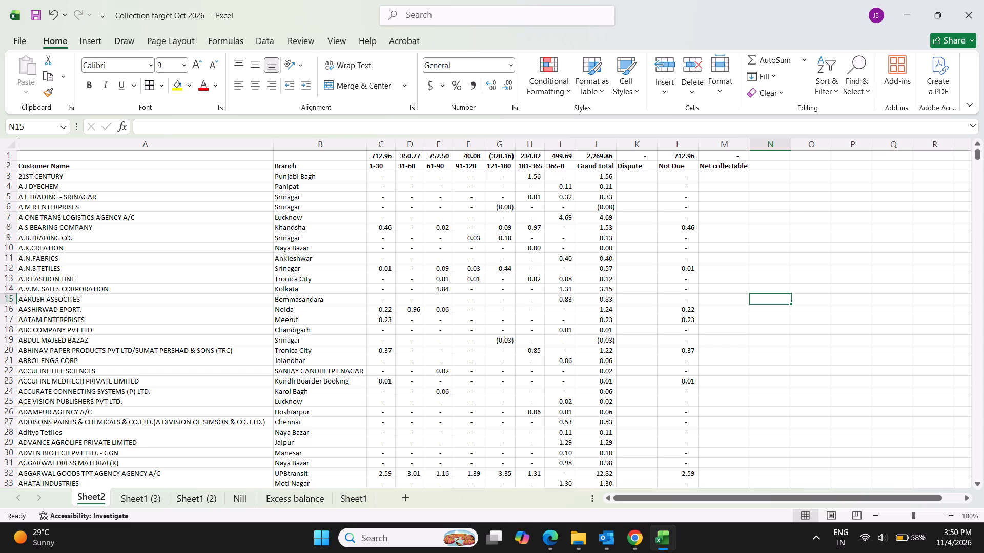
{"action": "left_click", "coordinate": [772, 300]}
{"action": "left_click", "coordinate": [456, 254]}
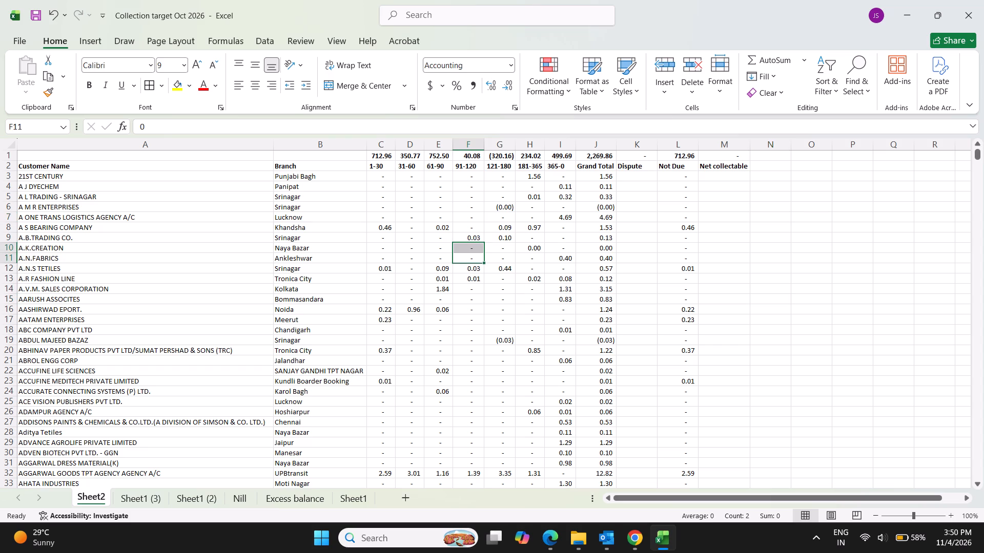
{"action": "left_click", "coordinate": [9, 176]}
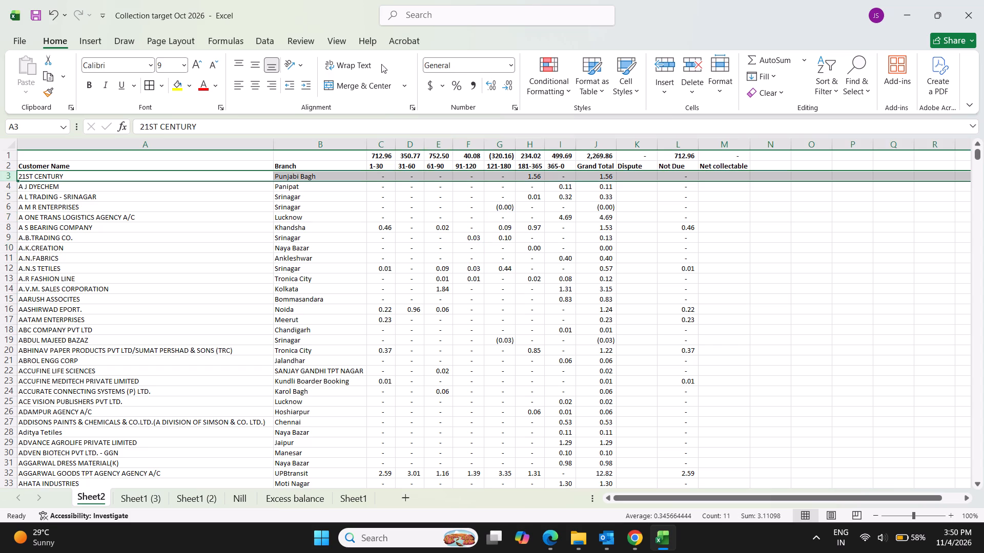
Turn on AutoFilter for the header row, row 2.
{"action": "left_click", "coordinate": [122, 167]}
{"action": "key", "text": "shift+space"}
{"action": "key", "text": "alt+d"}
{"action": "key", "text": "f"}
{"action": "key", "text": "f"}
Sort the report by Customer Name from A to Z.
{"action": "left_click", "coordinate": [10, 147]}
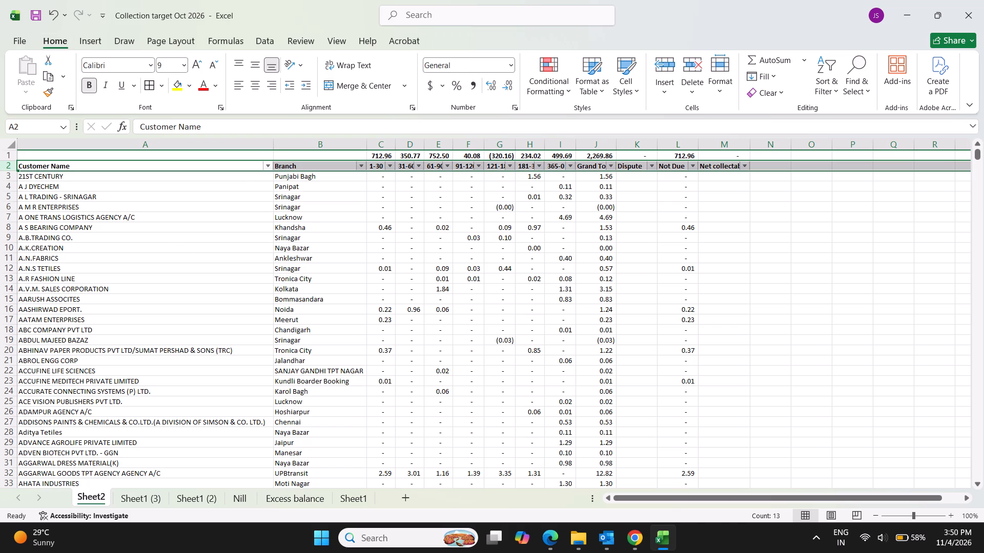
{"action": "left_click", "coordinate": [267, 164]}
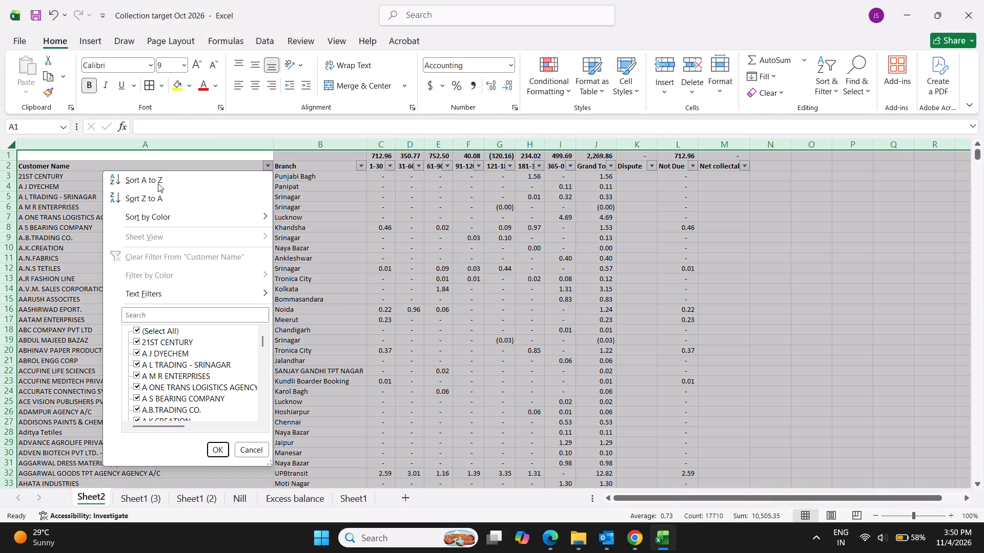
{"action": "left_click", "coordinate": [158, 180]}
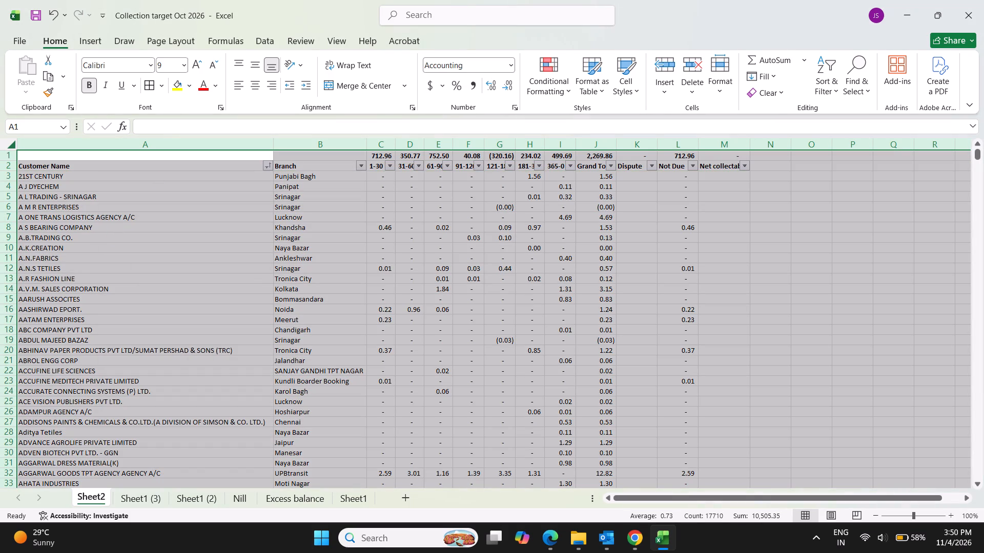
{"action": "left_click", "coordinate": [87, 227]}
Highlight duplicate customer names in column A with Light Red Fill with Dark Red Text.
{"action": "left_click", "coordinate": [141, 142]}
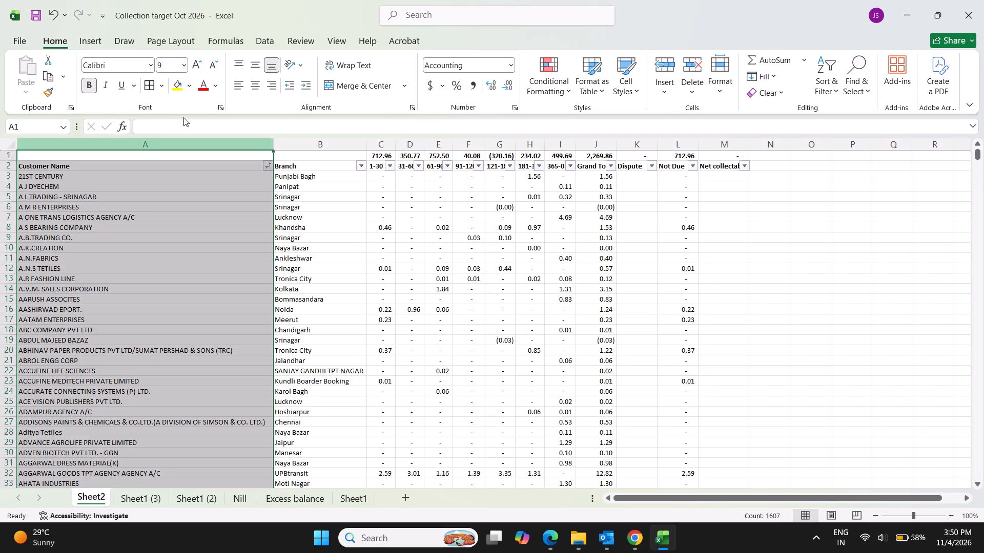
{"action": "left_click", "coordinate": [557, 87]}
{"action": "left_click", "coordinate": [571, 114]}
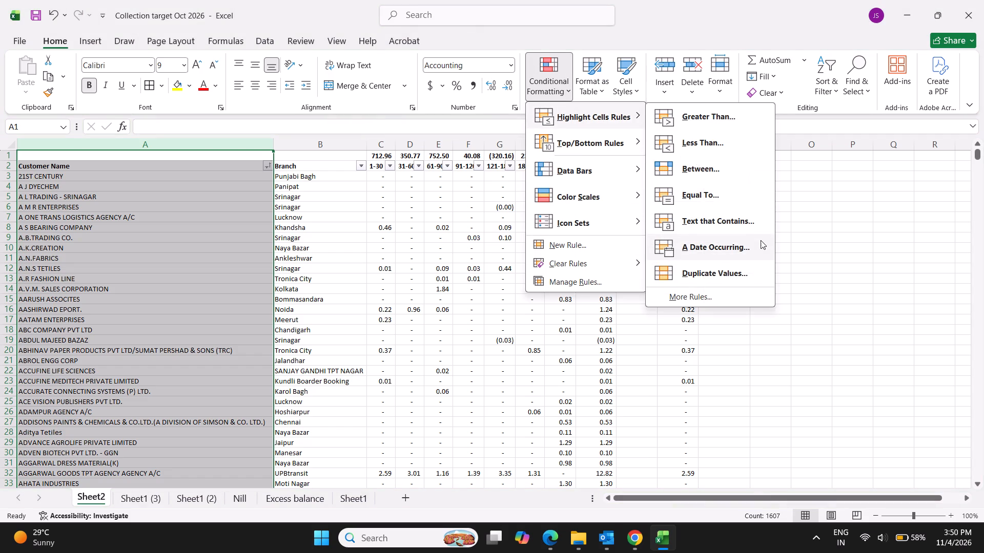
{"action": "left_click", "coordinate": [717, 276]}
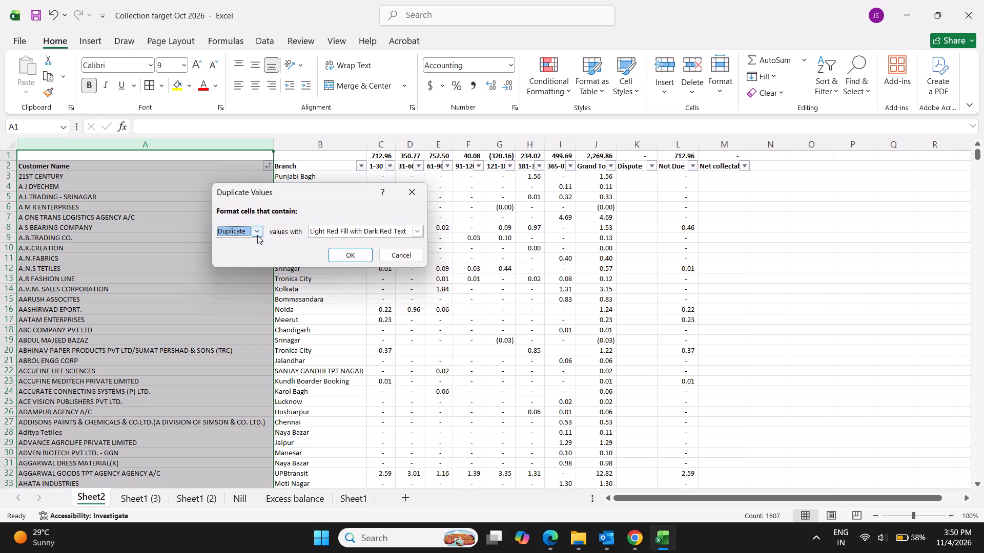
{"action": "left_click", "coordinate": [359, 257]}
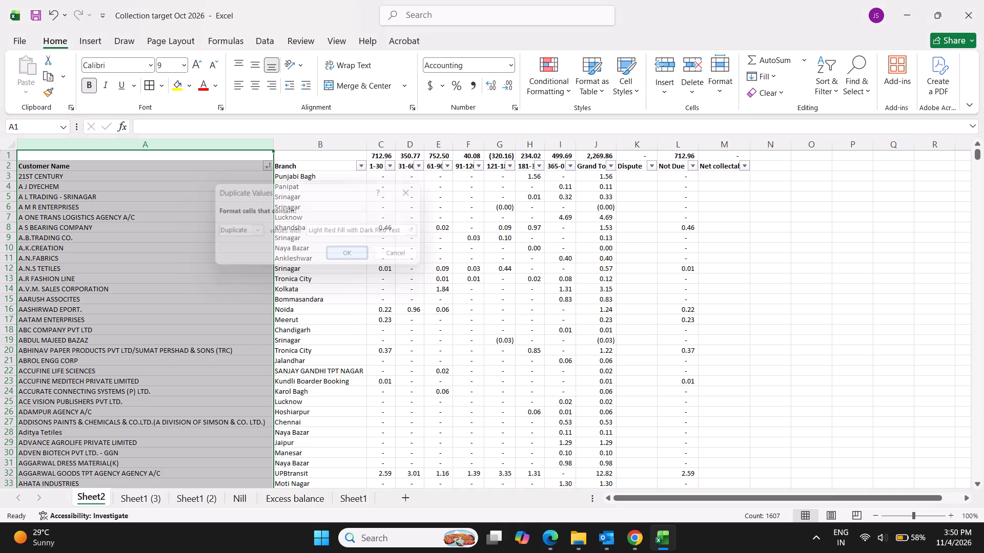
{"action": "left_click", "coordinate": [114, 256]}
{"action": "scroll", "coordinate": [114, 256], "scroll_direction": "down", "scroll_amount": 9}
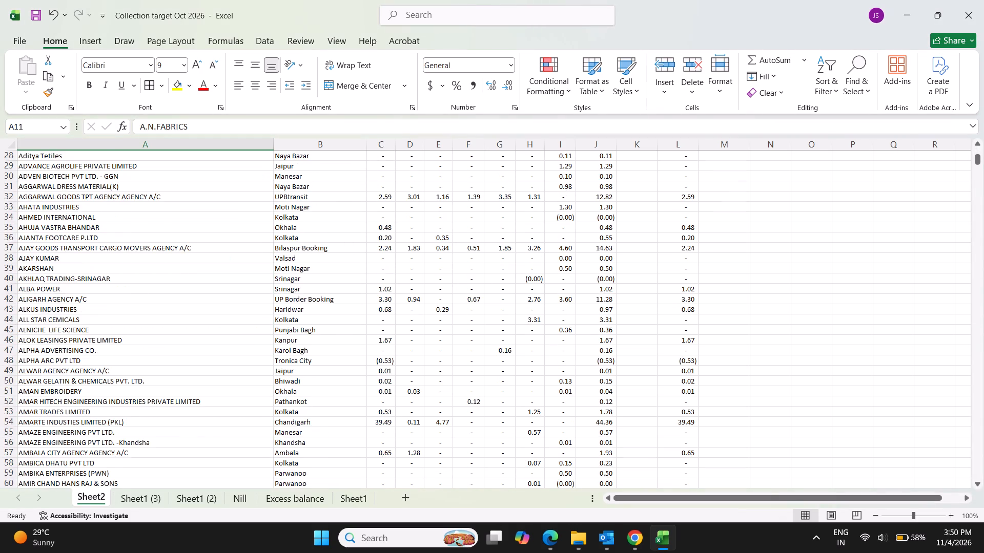
{"action": "scroll", "coordinate": [126, 256], "scroll_direction": "up", "scroll_amount": 17}
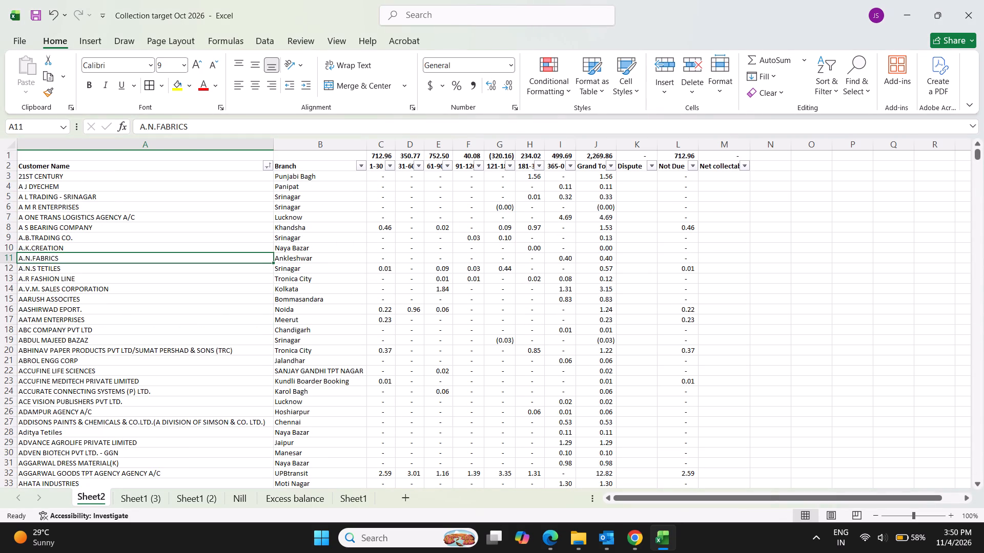
Freeze the panes above row 3, keeping the subtotal and header rows in view.
{"action": "left_click", "coordinate": [7, 174]}
{"action": "left_click", "coordinate": [13, 174]}
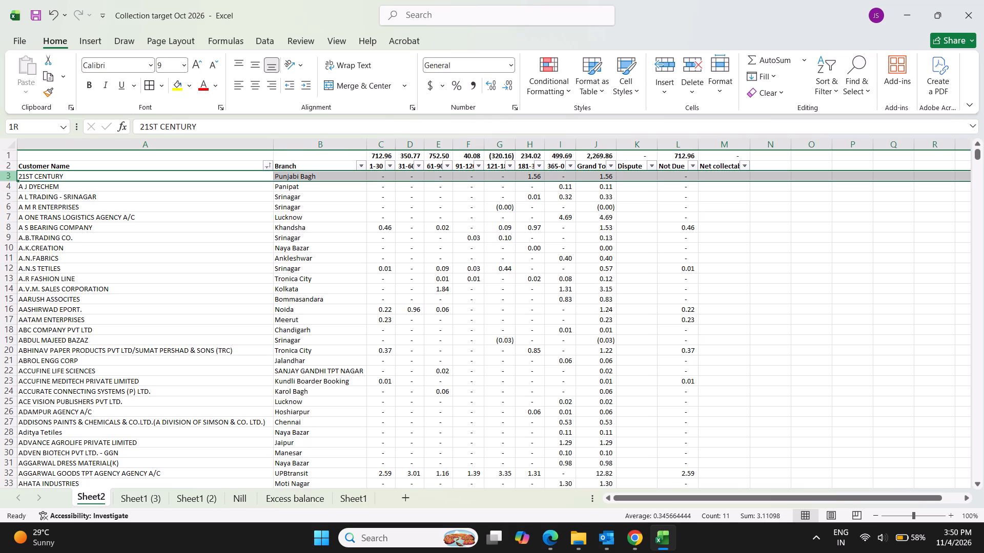
{"action": "left_click", "coordinate": [342, 42]}
{"action": "left_click", "coordinate": [461, 94]}
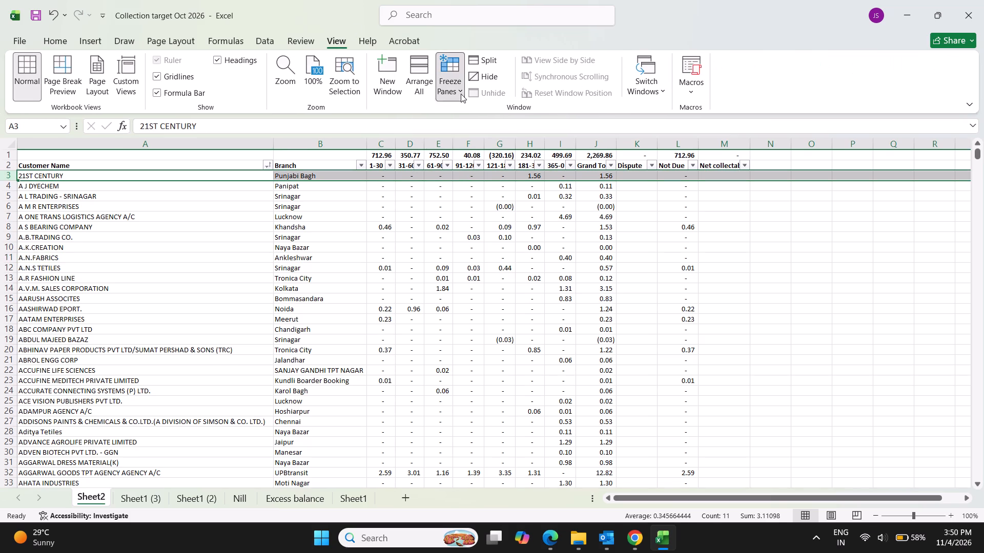
{"action": "left_click", "coordinate": [490, 121]}
{"action": "left_click", "coordinate": [285, 275]}
Look through the sorted customer names for duplicate or near-duplicate entries, down to the Paid & Topay customers.
{"action": "scroll", "coordinate": [93, 261], "scroll_direction": "down", "scroll_amount": 4}
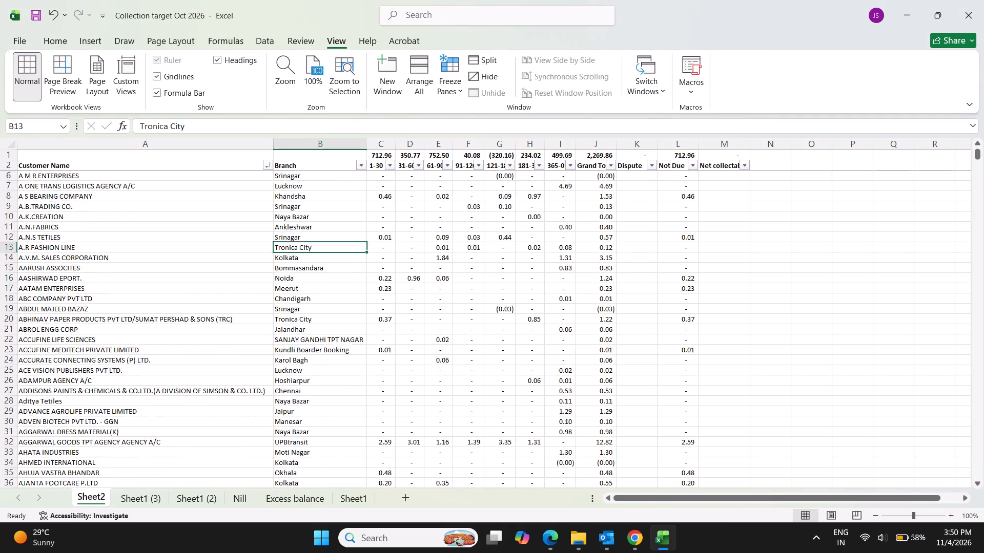
{"action": "scroll", "coordinate": [93, 261], "scroll_direction": "down", "scroll_amount": 20}
{"action": "scroll", "coordinate": [93, 261], "scroll_direction": "down", "scroll_amount": 19}
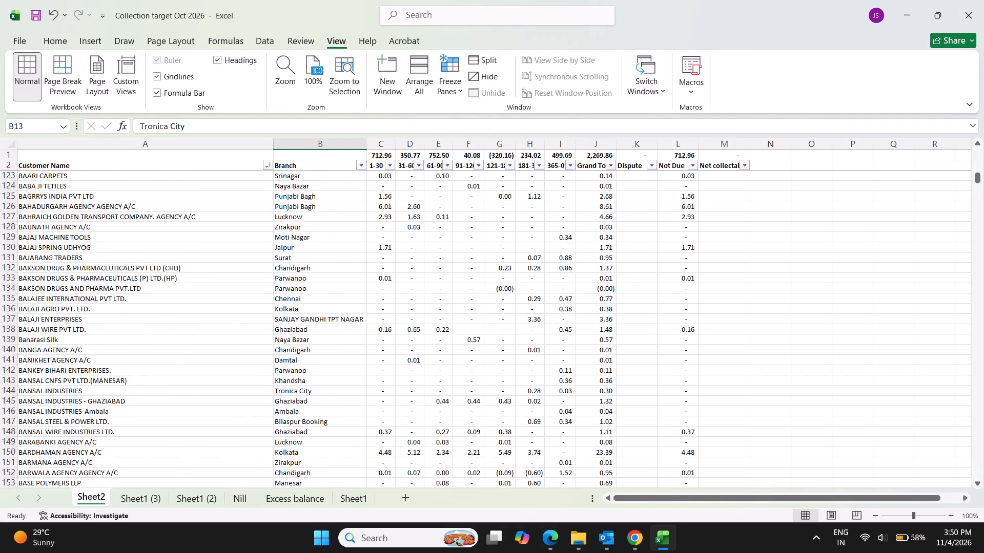
{"action": "scroll", "coordinate": [119, 251], "scroll_direction": "down", "scroll_amount": 15}
{"action": "scroll", "coordinate": [124, 249], "scroll_direction": "down", "scroll_amount": 8}
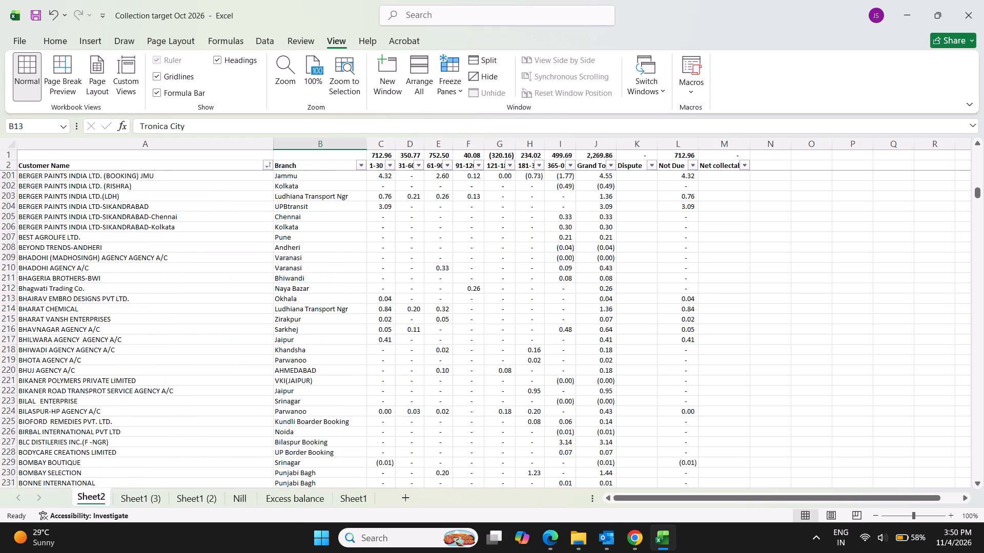
{"action": "scroll", "coordinate": [127, 247], "scroll_direction": "down", "scroll_amount": 17}
{"action": "scroll", "coordinate": [130, 246], "scroll_direction": "down", "scroll_amount": 20}
{"action": "scroll", "coordinate": [130, 246], "scroll_direction": "down", "scroll_amount": 5}
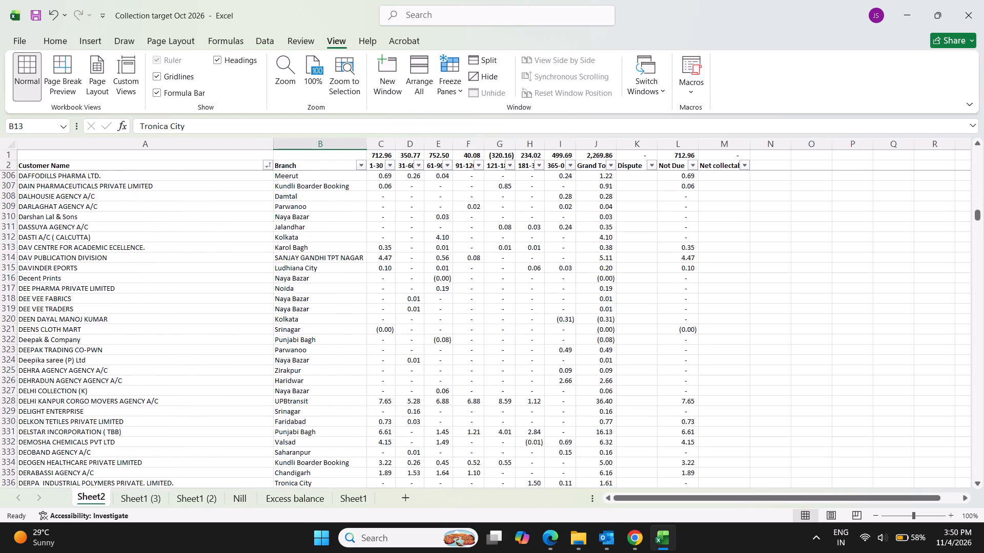
{"action": "scroll", "coordinate": [130, 246], "scroll_direction": "down", "scroll_amount": 16}
{"action": "scroll", "coordinate": [130, 246], "scroll_direction": "down", "scroll_amount": 20}
{"action": "scroll", "coordinate": [130, 246], "scroll_direction": "down", "scroll_amount": 7}
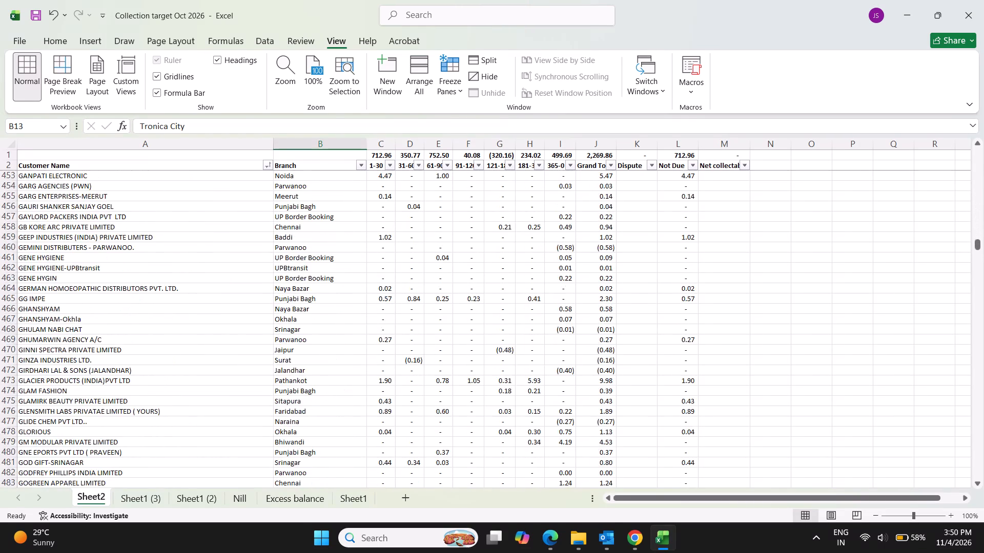
{"action": "scroll", "coordinate": [130, 246], "scroll_direction": "down", "scroll_amount": 20}
{"action": "scroll", "coordinate": [130, 246], "scroll_direction": "down", "scroll_amount": 20}
{"action": "scroll", "coordinate": [130, 246], "scroll_direction": "down", "scroll_amount": 7}
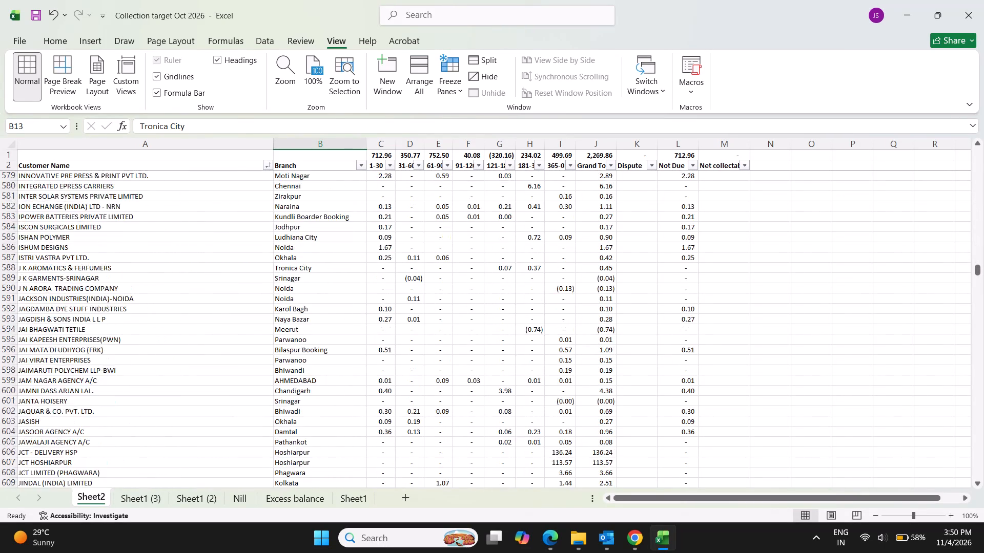
{"action": "scroll", "coordinate": [130, 246], "scroll_direction": "down", "scroll_amount": 20}
{"action": "scroll", "coordinate": [130, 246], "scroll_direction": "down", "scroll_amount": 8}
{"action": "scroll", "coordinate": [130, 246], "scroll_direction": "up", "scroll_amount": 1}
{"action": "scroll", "coordinate": [130, 246], "scroll_direction": "down", "scroll_amount": 16}
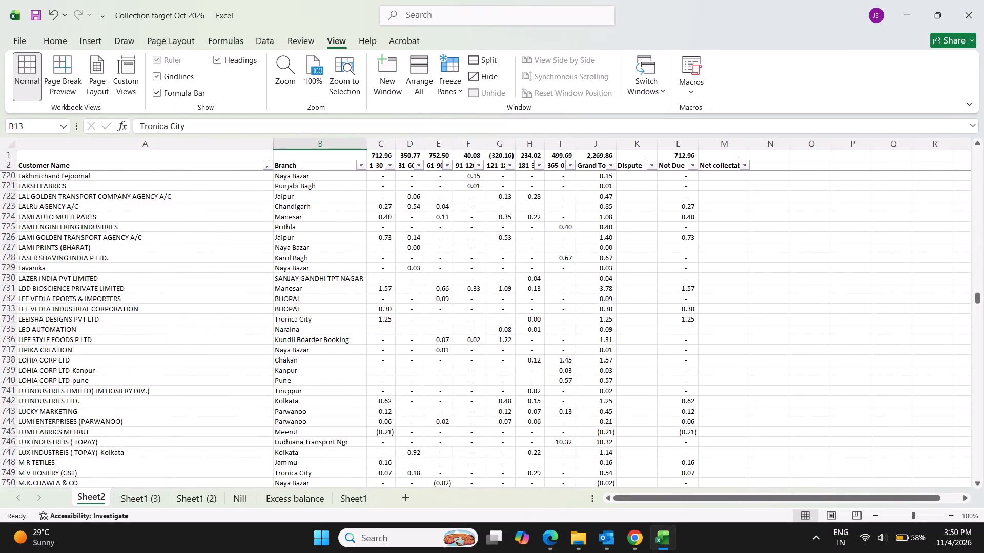
{"action": "scroll", "coordinate": [130, 246], "scroll_direction": "down", "scroll_amount": 20}
{"action": "scroll", "coordinate": [130, 246], "scroll_direction": "down", "scroll_amount": 20}
{"action": "scroll", "coordinate": [130, 246], "scroll_direction": "down", "scroll_amount": 10}
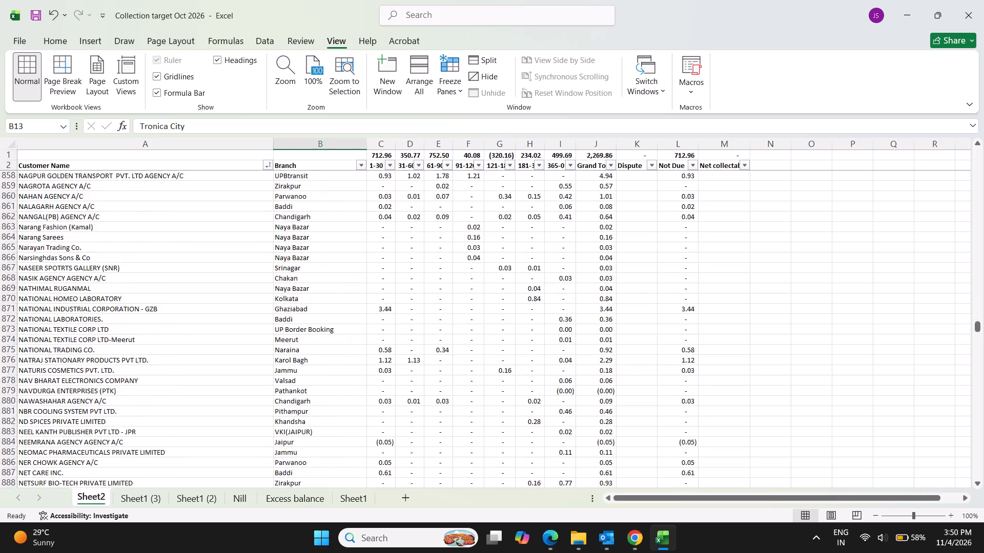
{"action": "scroll", "coordinate": [130, 246], "scroll_direction": "down", "scroll_amount": 16}
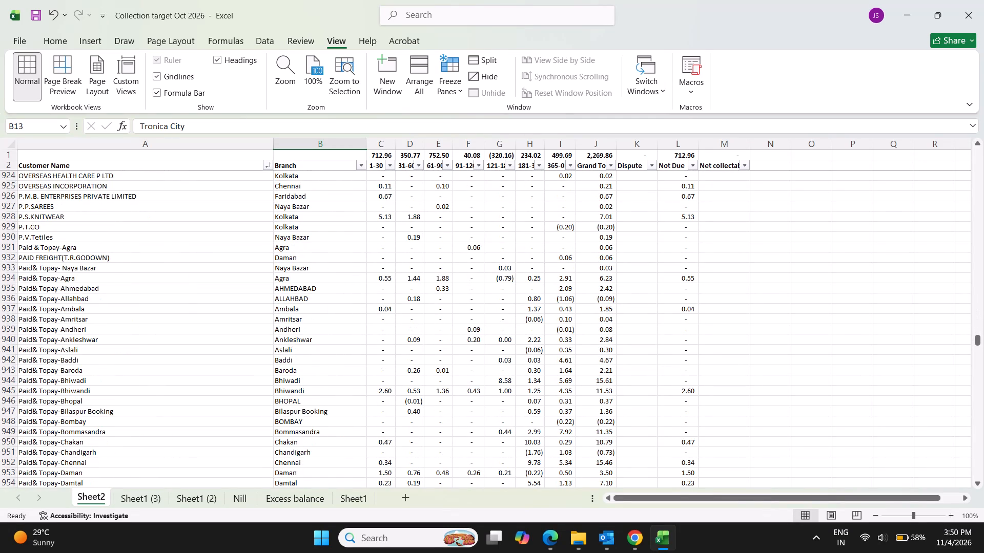
Copy the 0.06 amount in column F of the Paid & Topay-Agra row into column F of the Paid& Topay-Agra row.
{"action": "left_click", "coordinate": [56, 246]}
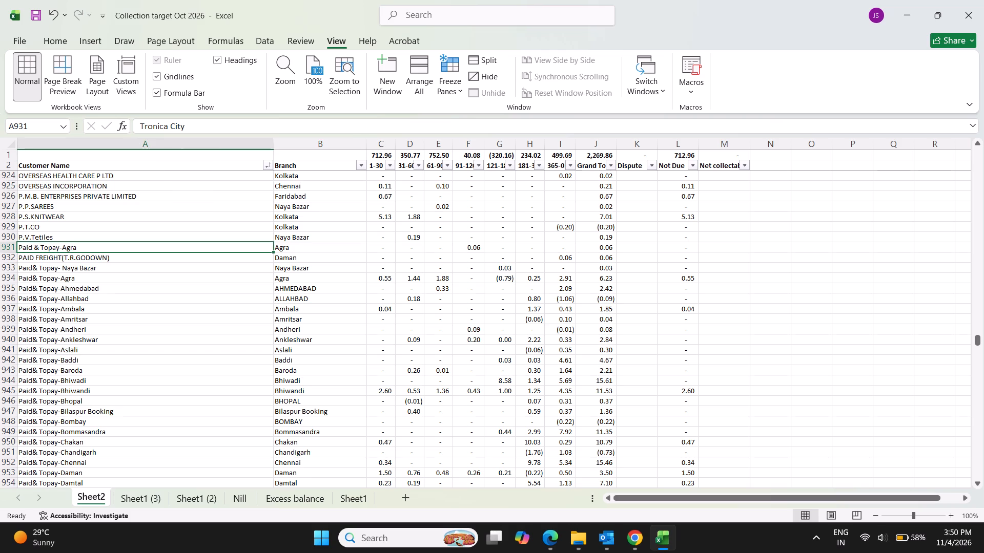
{"action": "left_click", "coordinate": [478, 250]}
{"action": "key", "text": "ctrl+c"}
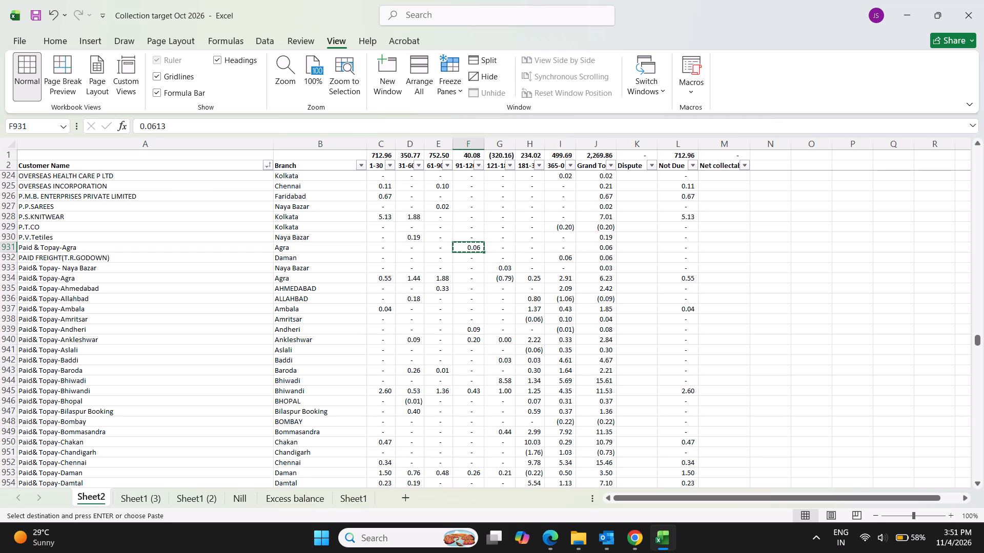
{"action": "left_click", "coordinate": [467, 278]}
{"action": "key", "text": "ctrl+v"}
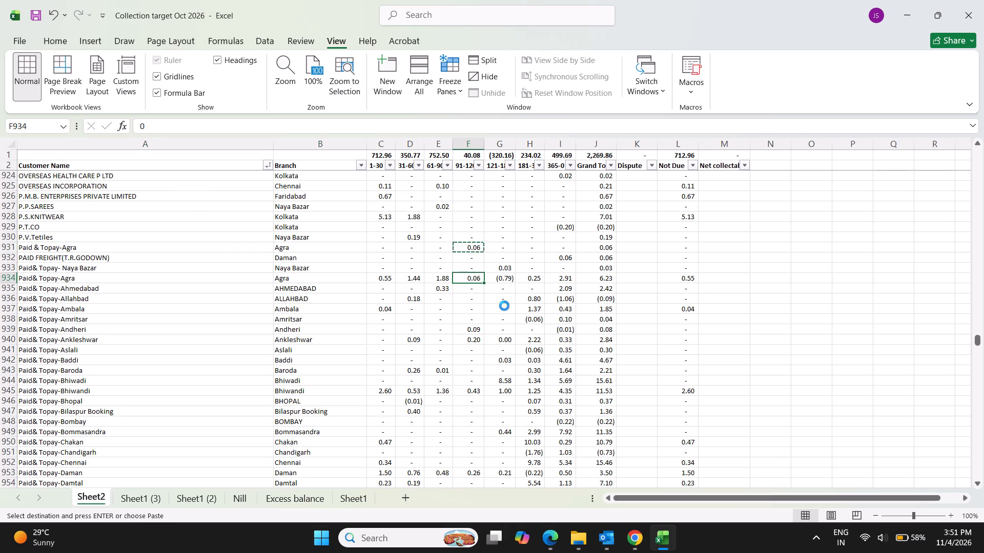
{"action": "key", "text": "Escape"}
Set the Grand Total of the Paid& Topay-Agra row to 6.29.
{"action": "left_click_drag", "start_coordinate": [383, 279], "coordinate": [559, 277]}
{"action": "left_click", "coordinate": [601, 278]}
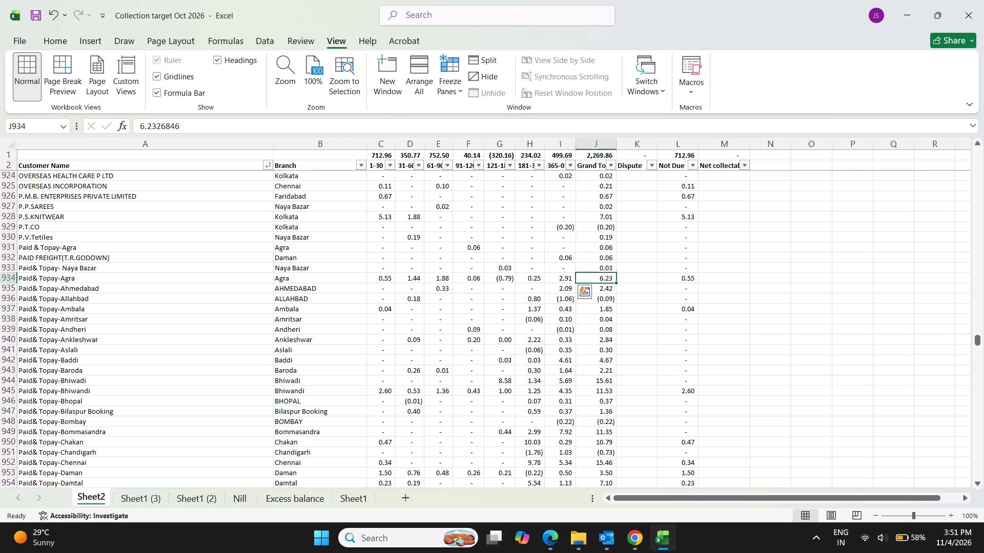
{"action": "type", "text": "6.29"}
{"action": "key", "text": "Return"}
Delete the entire PAID FREIGHT(T.R.GODOWN) row, row 932.
{"action": "key", "text": "Up"}
{"action": "key", "text": "Up"}
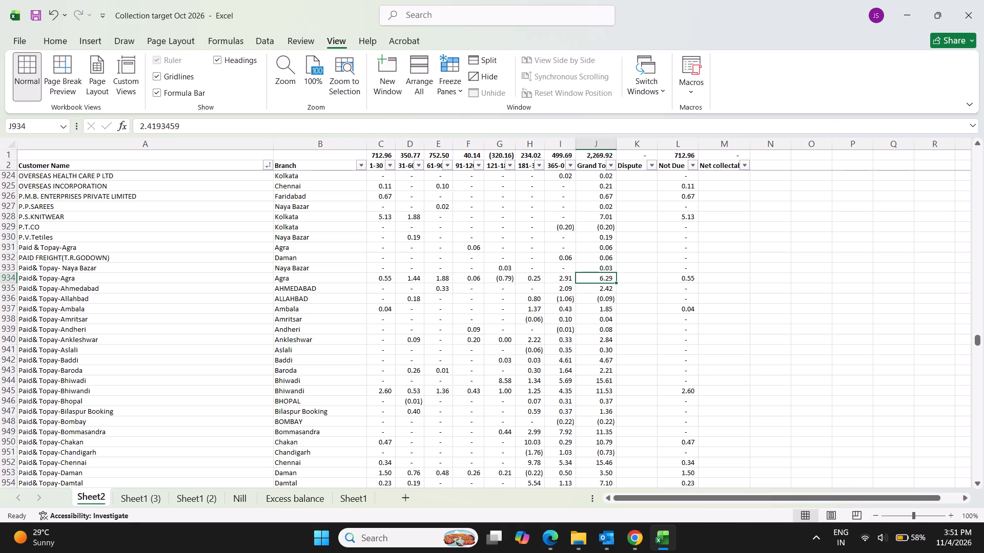
{"action": "key", "text": "Up"}
{"action": "key", "text": "shift+space"}
{"action": "key", "text": "ctrl+minus"}
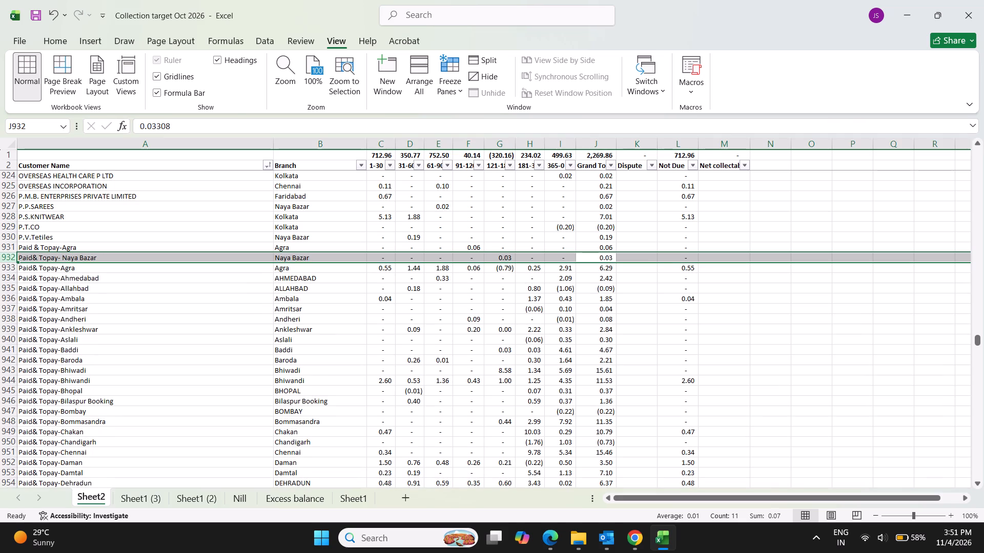
Examine the Paid& Topay branch entries for names that repeat the same branch under a different spelling.
{"action": "left_click", "coordinate": [172, 359]}
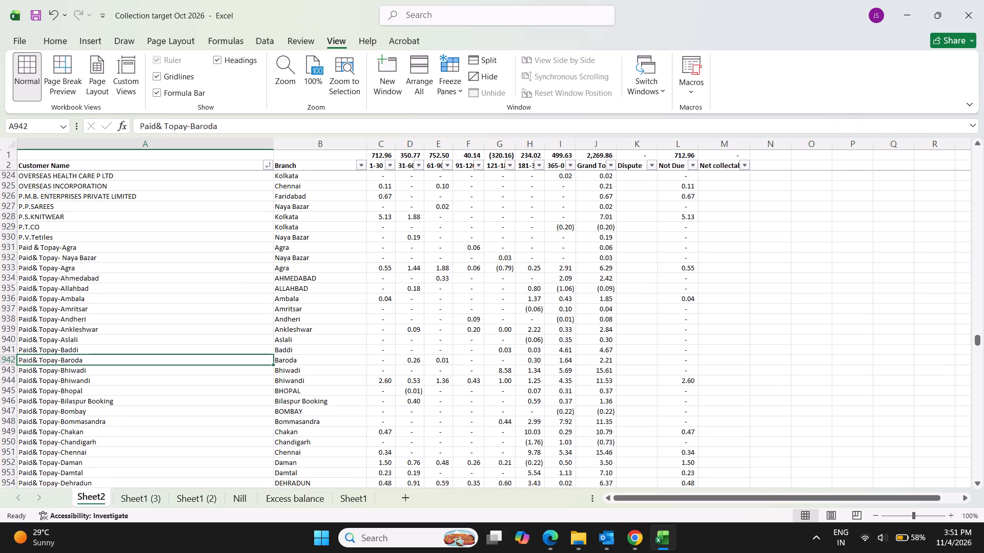
{"action": "scroll", "coordinate": [180, 337], "scroll_direction": "down", "scroll_amount": 2}
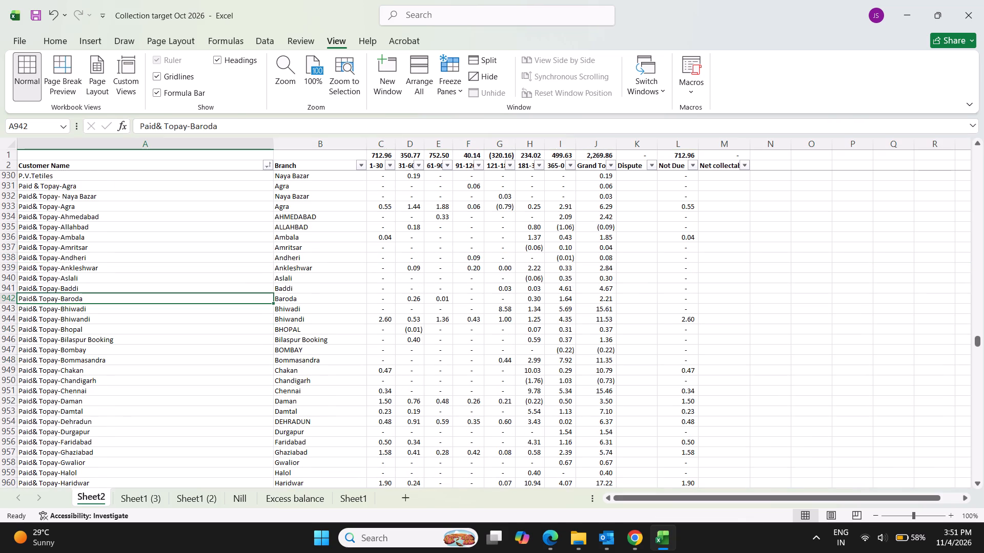
{"action": "scroll", "coordinate": [180, 337], "scroll_direction": "down", "scroll_amount": 2}
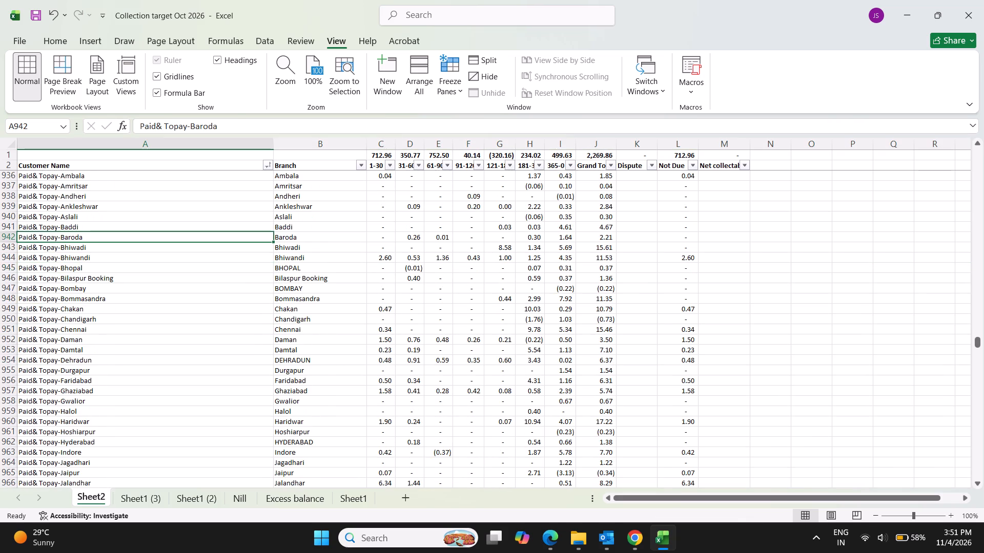
{"action": "scroll", "coordinate": [180, 337], "scroll_direction": "down", "scroll_amount": 2}
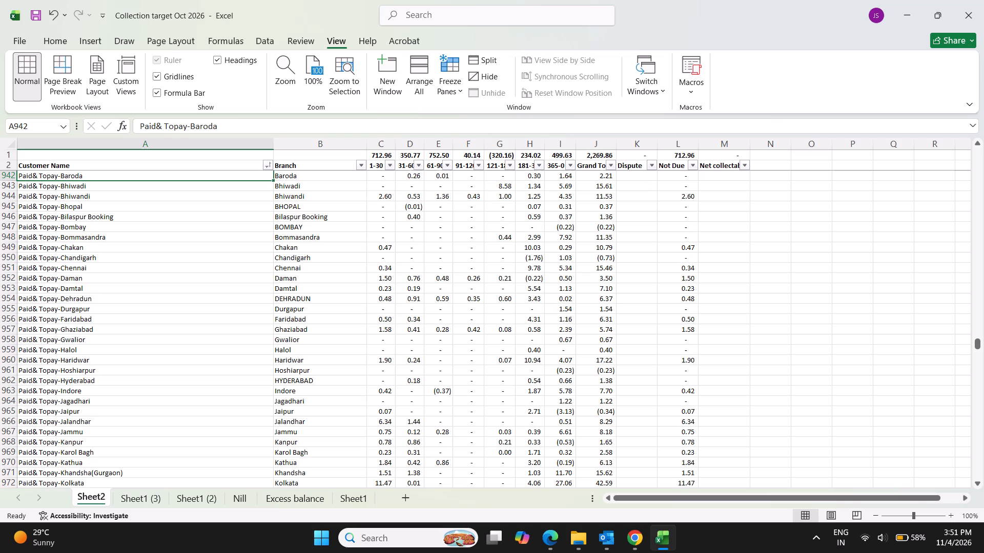
{"action": "scroll", "coordinate": [180, 337], "scroll_direction": "down", "scroll_amount": 2}
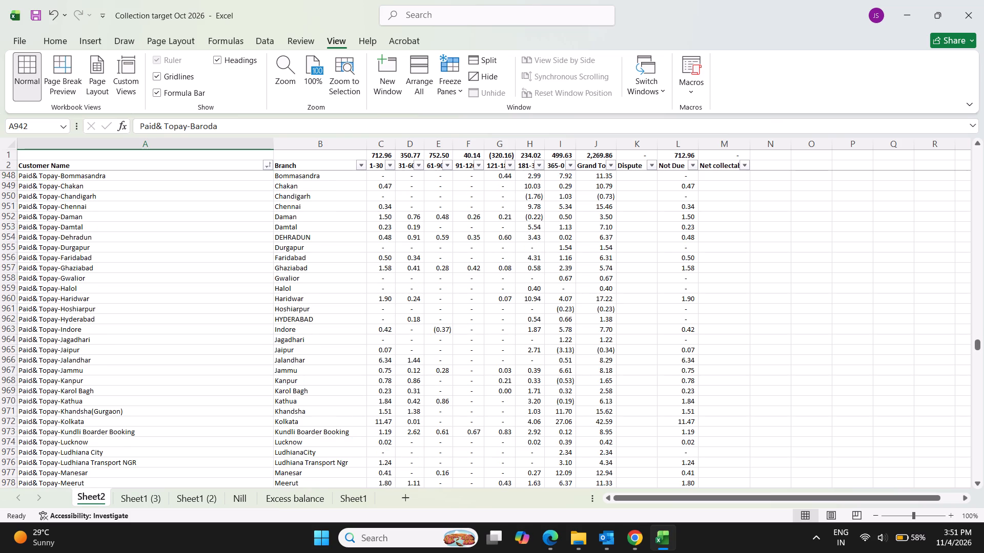
{"action": "scroll", "coordinate": [180, 337], "scroll_direction": "down", "scroll_amount": 1}
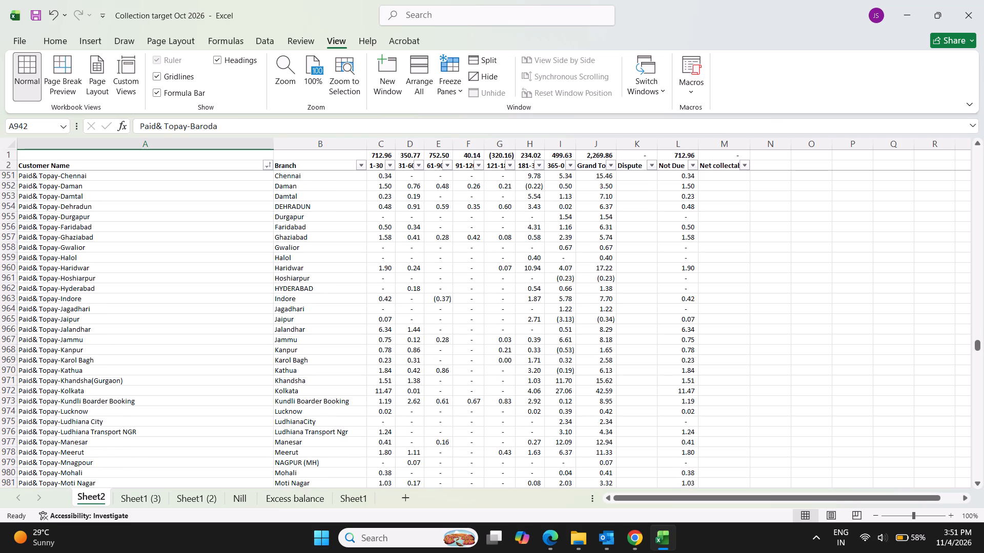
{"action": "scroll", "coordinate": [183, 332], "scroll_direction": "down", "scroll_amount": 2}
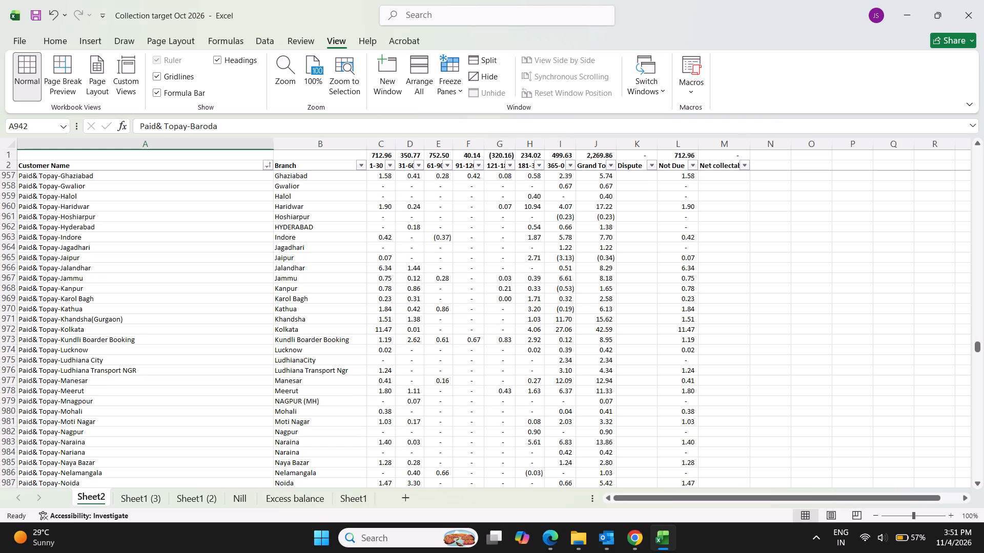
{"action": "scroll", "coordinate": [183, 332], "scroll_direction": "down", "scroll_amount": 3}
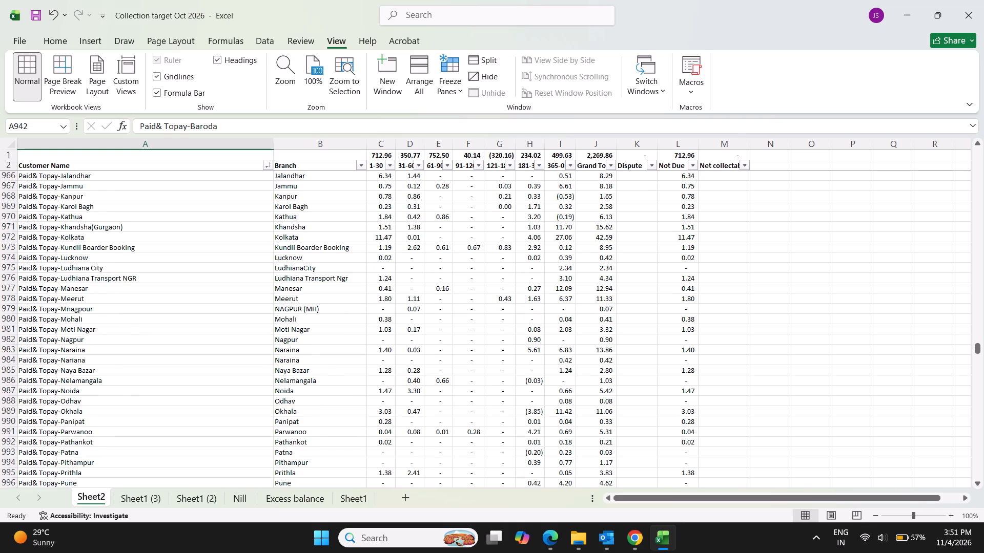
Set the column I amount of the Paid& Topay-Naraina row to 7.25, merging in the misspelled Nariana entry.
{"action": "left_click", "coordinate": [108, 349]}
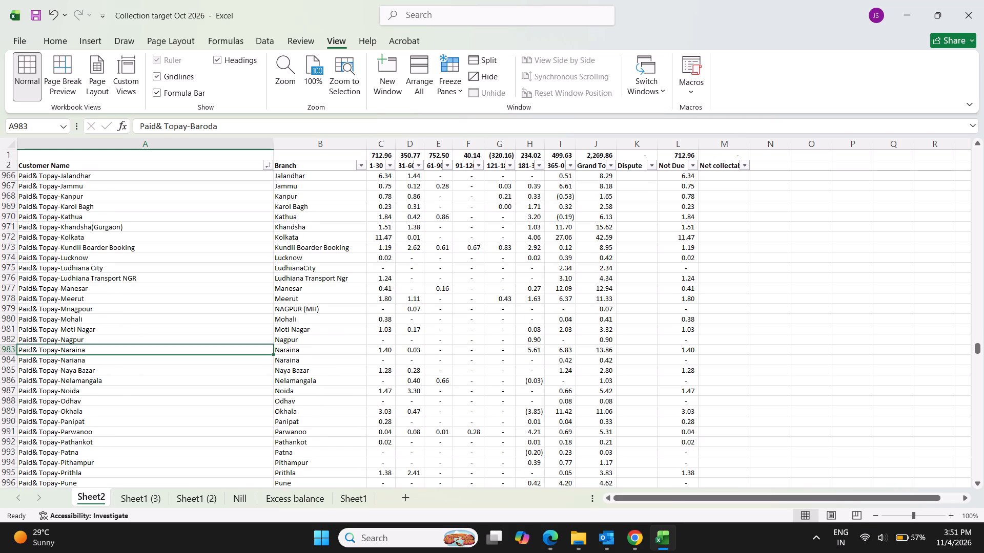
{"action": "left_click_drag", "start_coordinate": [563, 357], "coordinate": [562, 347]}
{"action": "left_click", "coordinate": [562, 347]}
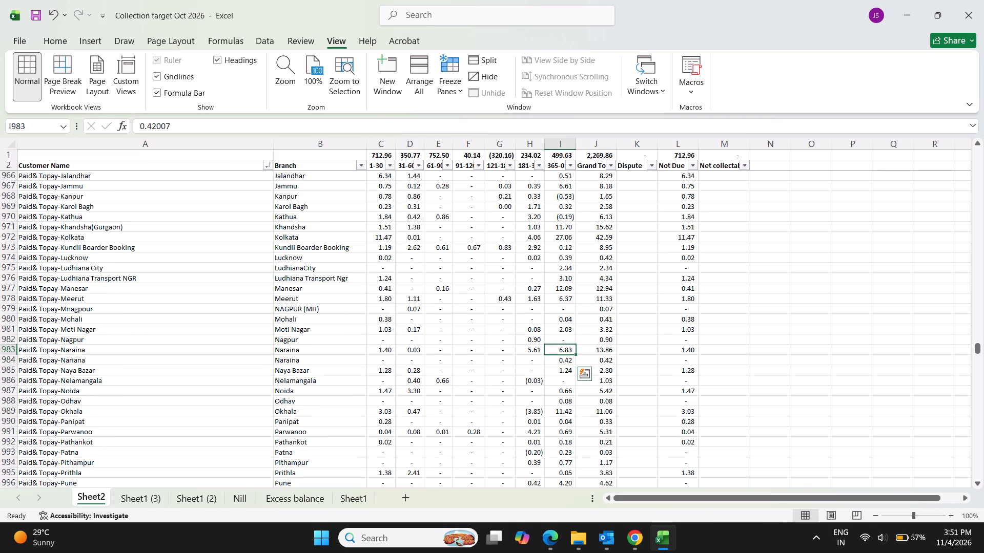
{"action": "type", "text": "7.25"}
{"action": "key", "text": "Return"}
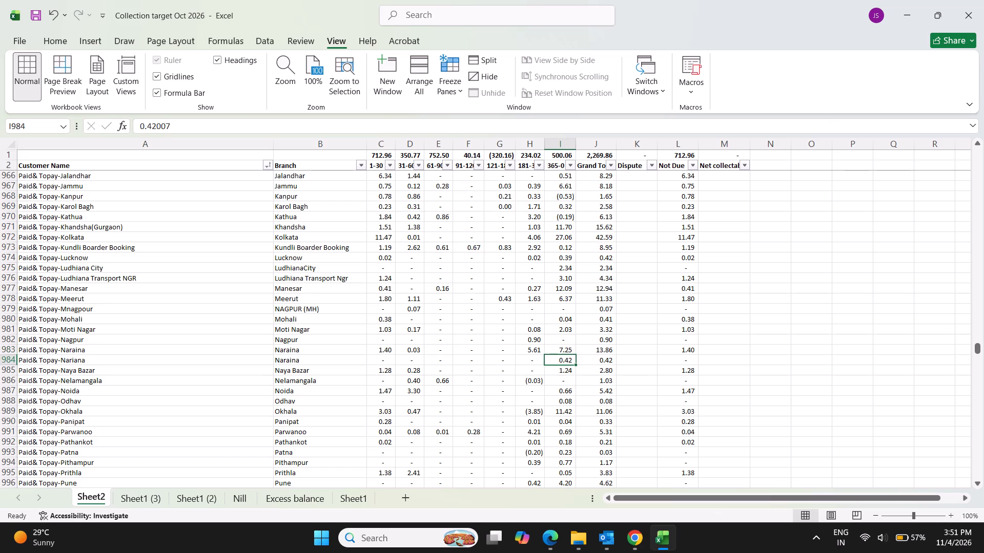
Set the Grand Total of the Paid& Topay-Naraina row to 14.28, the sum of the Naraina and Nariana totals.
{"action": "key", "text": "Page_Down"}
{"action": "key", "text": "Right"}
{"action": "key", "text": "Page_Up"}
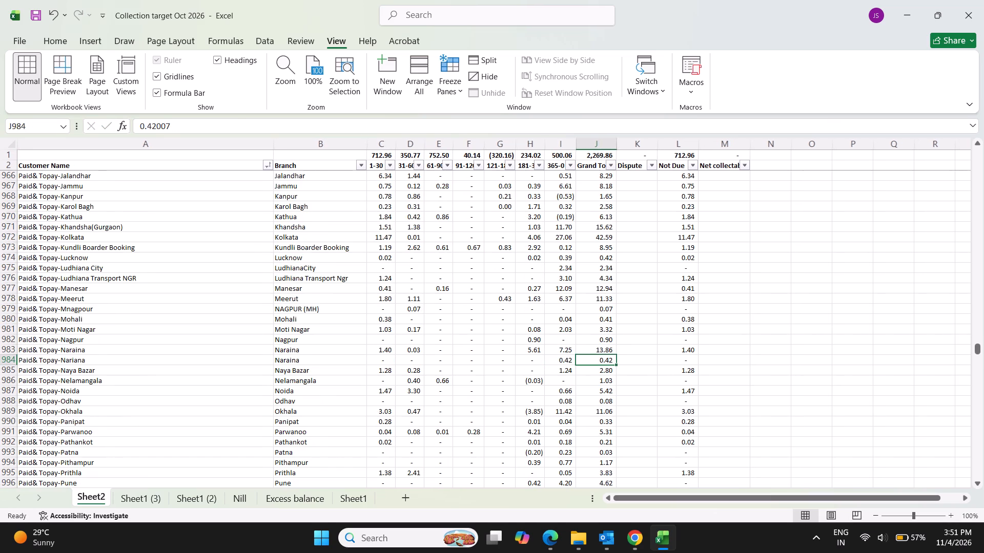
{"action": "key", "text": "Up"}
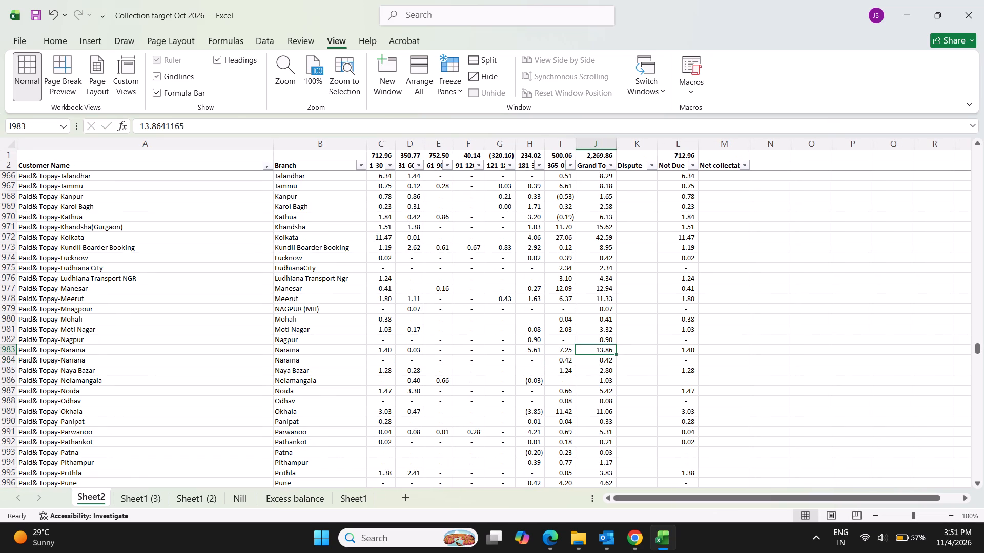
{"action": "key", "text": "shift+Down"}
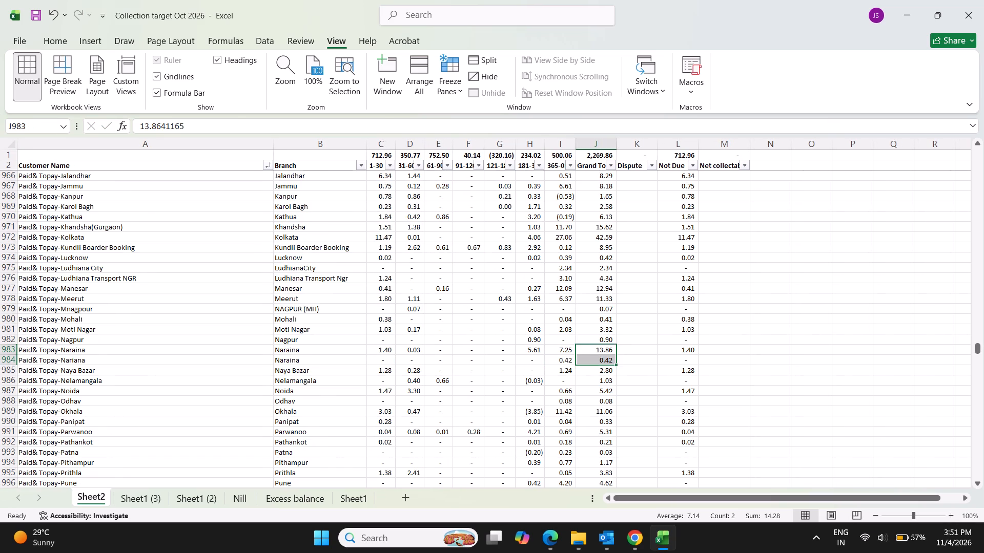
{"action": "key", "text": "Up"}
{"action": "key", "text": "Down"}
{"action": "type", "text": "14.28"}
{"action": "key", "text": "Return"}
Delete the entire misspelled Paid& Topay-Nariana row, row 984.
{"action": "key", "text": "shift+space"}
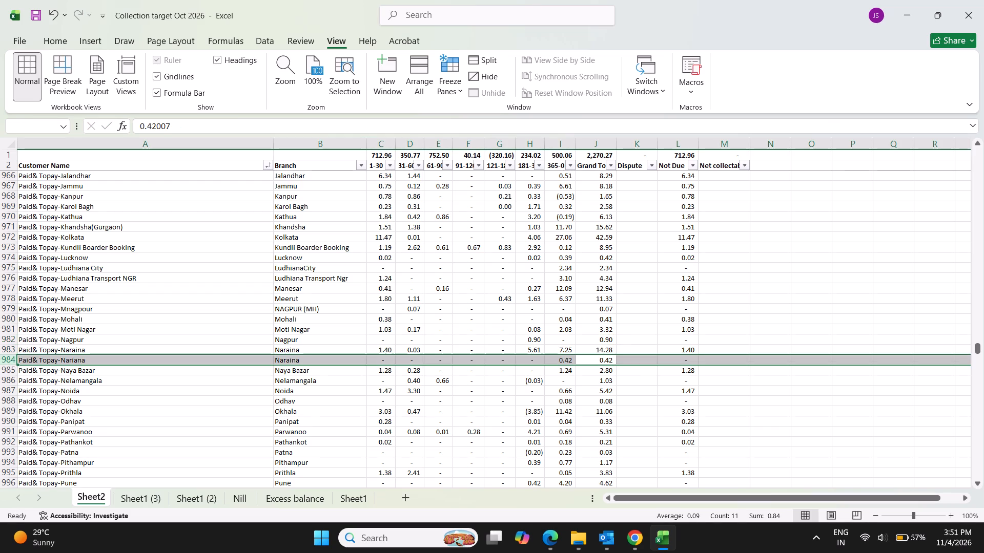
{"action": "key", "text": "ctrl+minus"}
{"action": "left_click", "coordinate": [617, 409]}
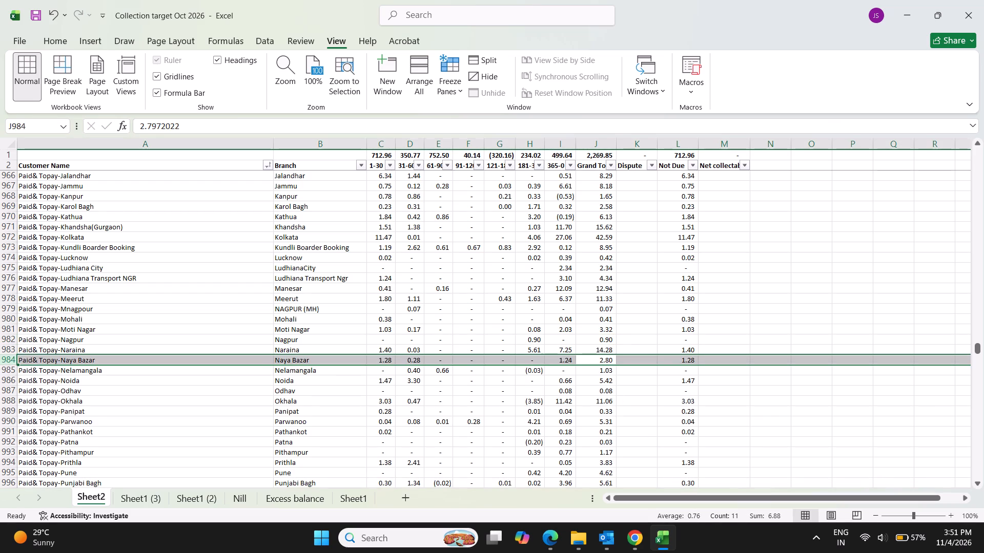
Examine the remaining customer rows on Sheet2 through the end of the list, including the last rows with blank customer names.
{"action": "scroll", "coordinate": [148, 375], "scroll_direction": "down", "scroll_amount": 4}
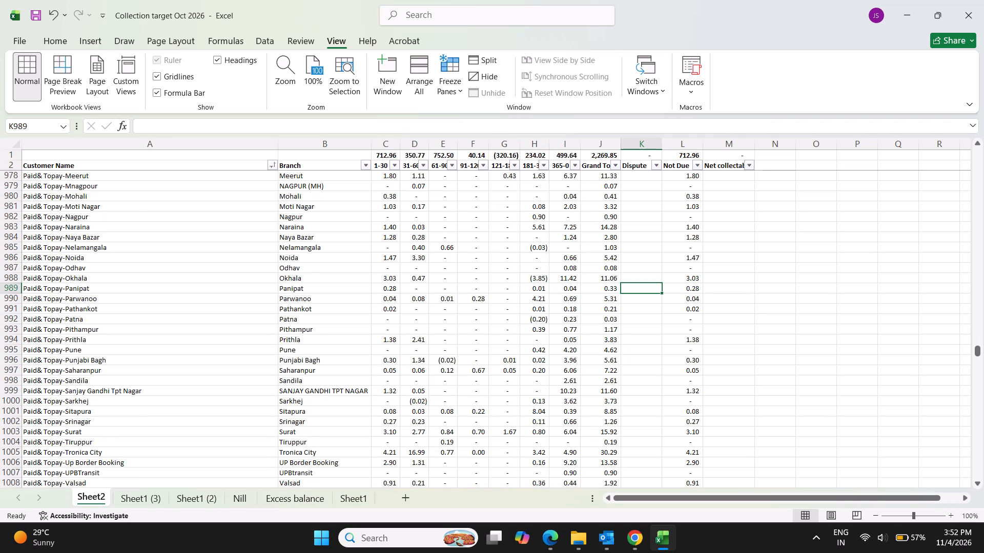
{"action": "scroll", "coordinate": [151, 430], "scroll_direction": "down", "scroll_amount": 7}
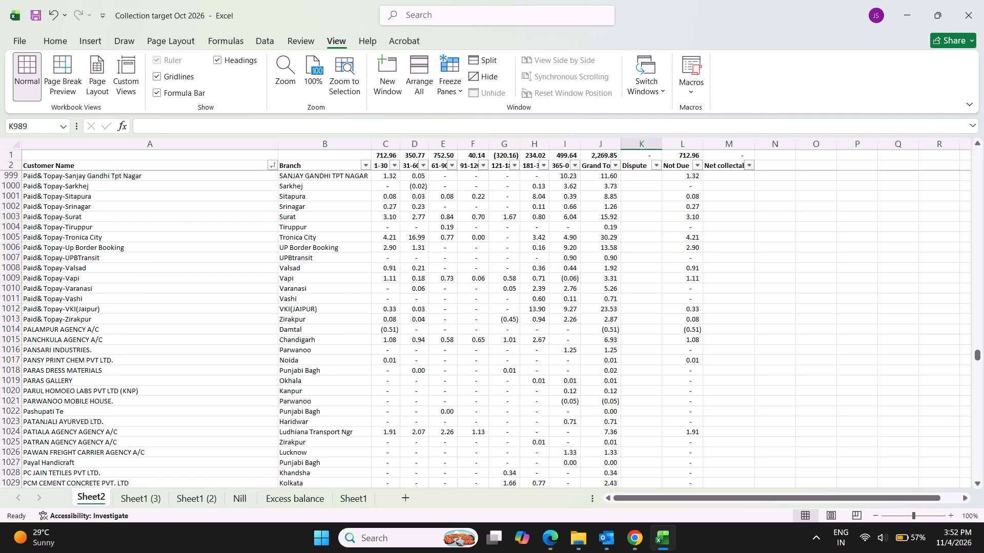
{"action": "scroll", "coordinate": [175, 381], "scroll_direction": "down", "scroll_amount": 6}
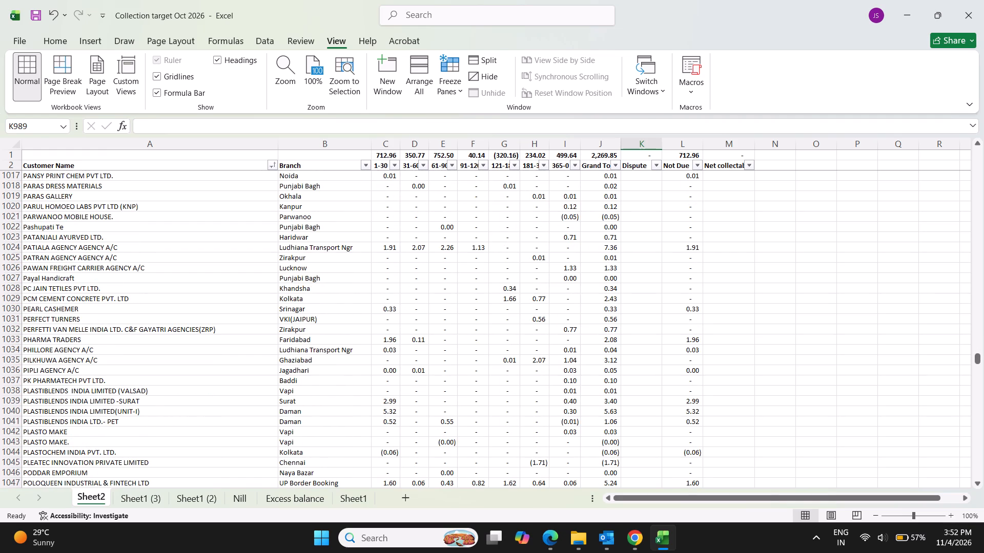
{"action": "scroll", "coordinate": [174, 373], "scroll_direction": "down", "scroll_amount": 3}
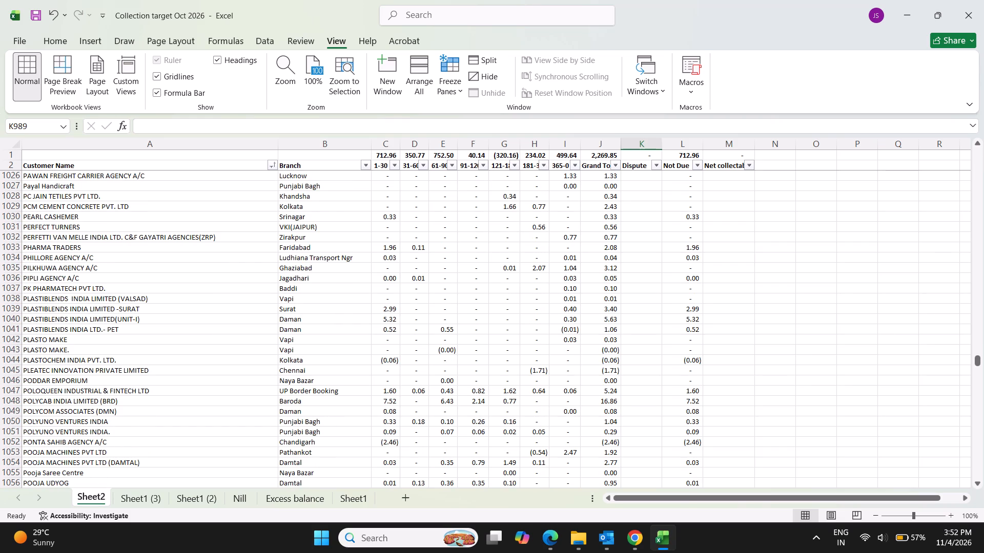
{"action": "scroll", "coordinate": [174, 373], "scroll_direction": "down", "scroll_amount": 4}
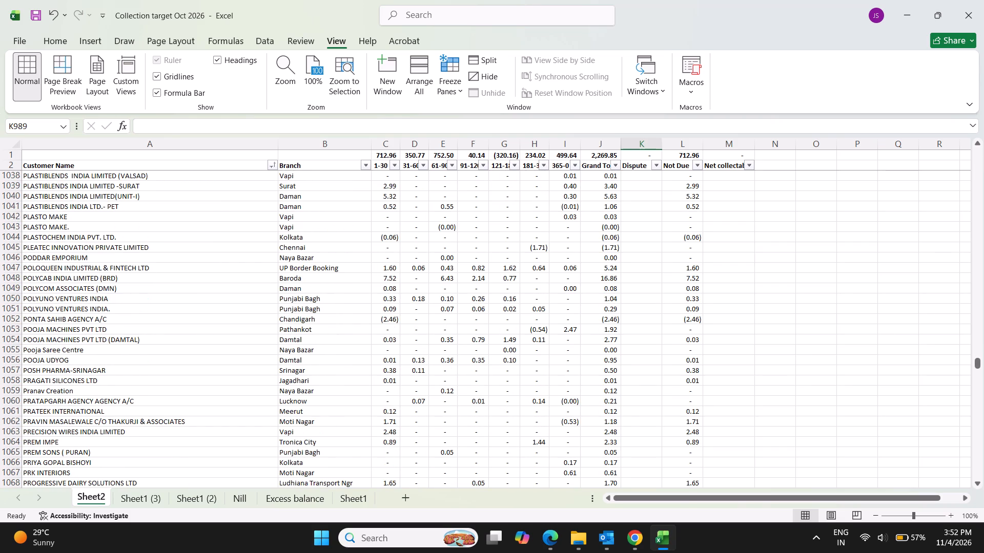
{"action": "scroll", "coordinate": [174, 373], "scroll_direction": "down", "scroll_amount": 1}
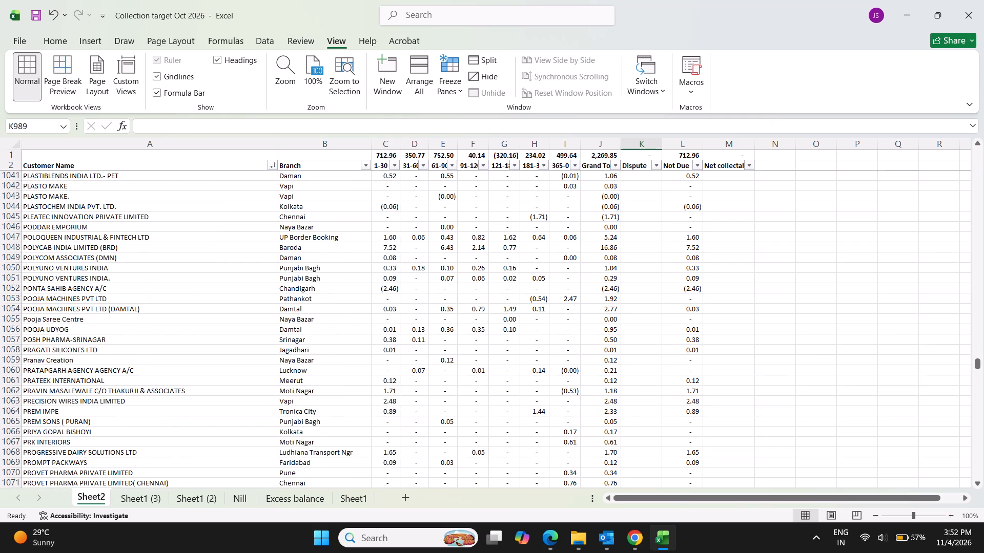
{"action": "scroll", "coordinate": [174, 373], "scroll_direction": "down", "scroll_amount": 14}
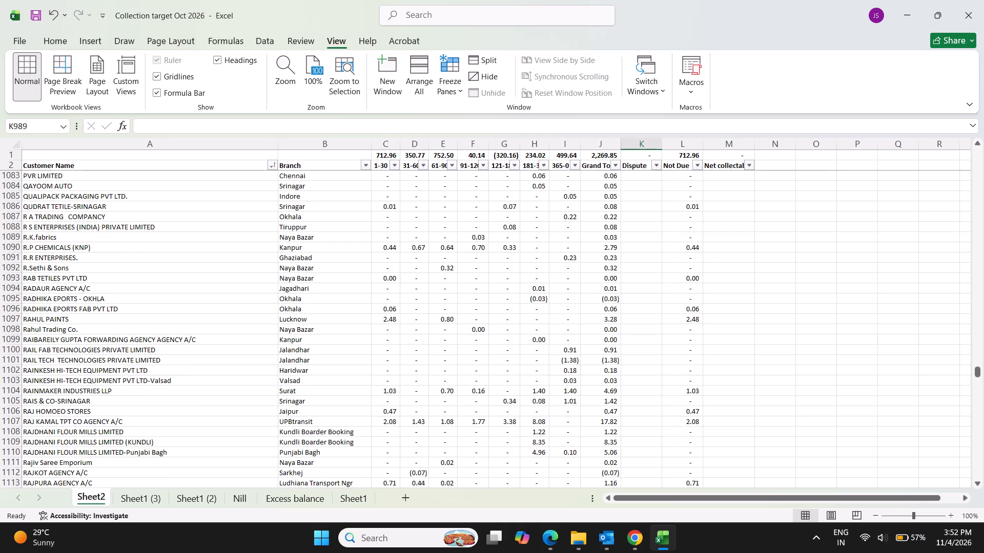
{"action": "scroll", "coordinate": [174, 373], "scroll_direction": "up", "scroll_amount": 6}
{"action": "scroll", "coordinate": [174, 373], "scroll_direction": "down", "scroll_amount": 13}
{"action": "scroll", "coordinate": [174, 373], "scroll_direction": "down", "scroll_amount": 8}
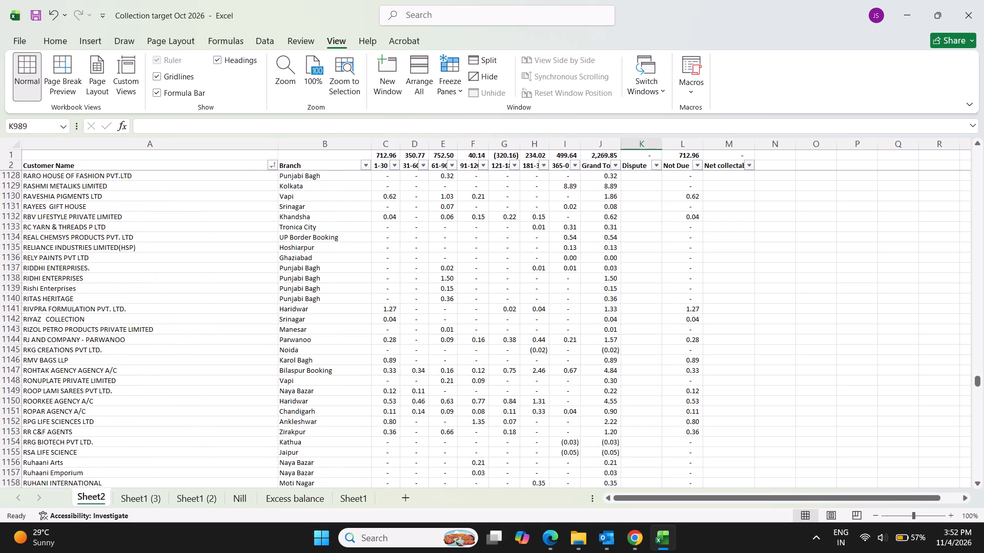
{"action": "scroll", "coordinate": [174, 373], "scroll_direction": "down", "scroll_amount": 15}
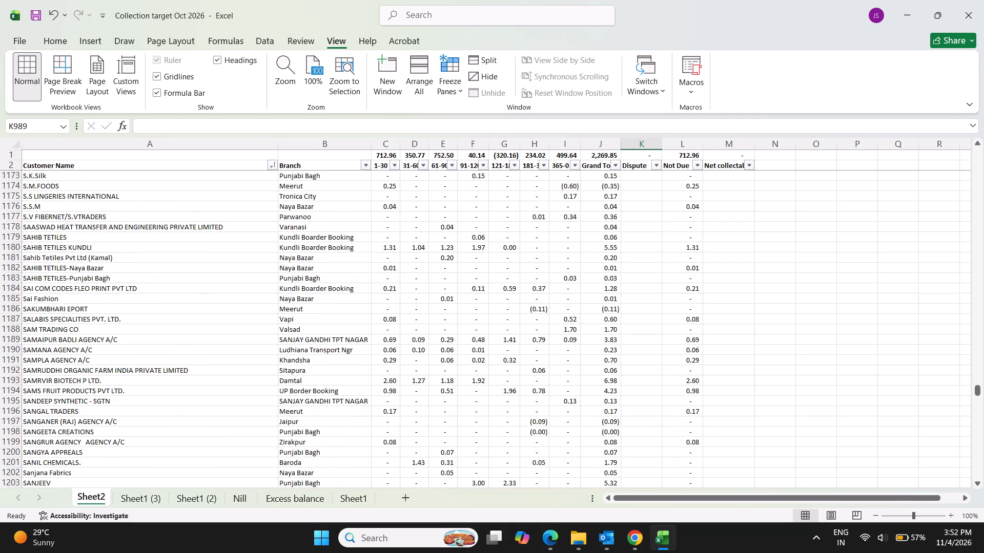
{"action": "scroll", "coordinate": [174, 373], "scroll_direction": "down", "scroll_amount": 10}
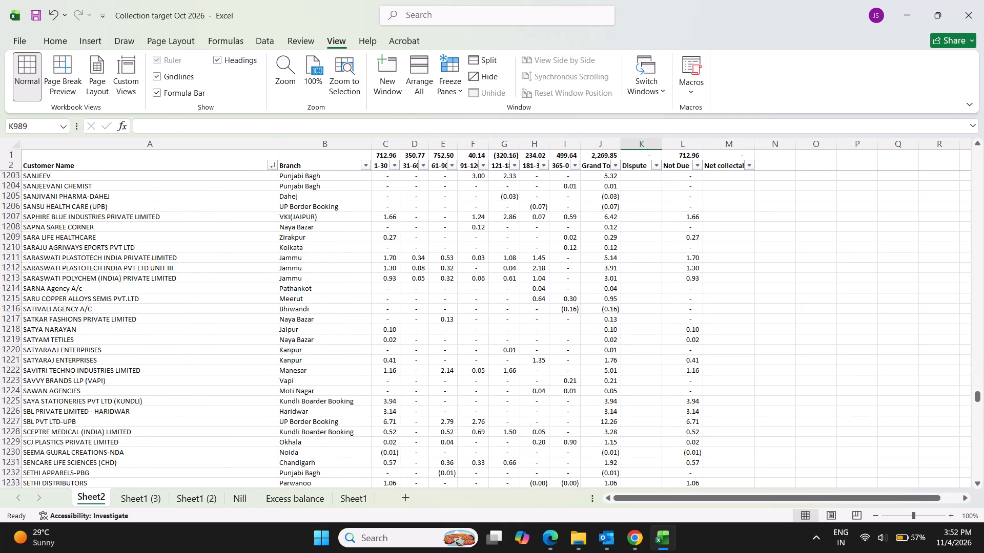
{"action": "scroll", "coordinate": [174, 373], "scroll_direction": "down", "scroll_amount": 13}
{"action": "scroll", "coordinate": [174, 373], "scroll_direction": "down", "scroll_amount": 9}
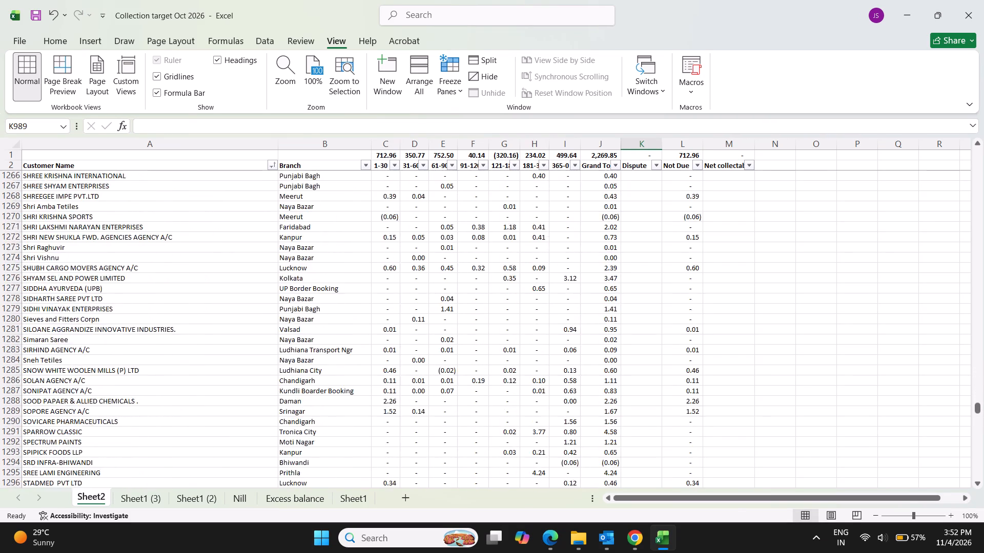
{"action": "scroll", "coordinate": [174, 373], "scroll_direction": "down", "scroll_amount": 13}
{"action": "scroll", "coordinate": [174, 373], "scroll_direction": "down", "scroll_amount": 14}
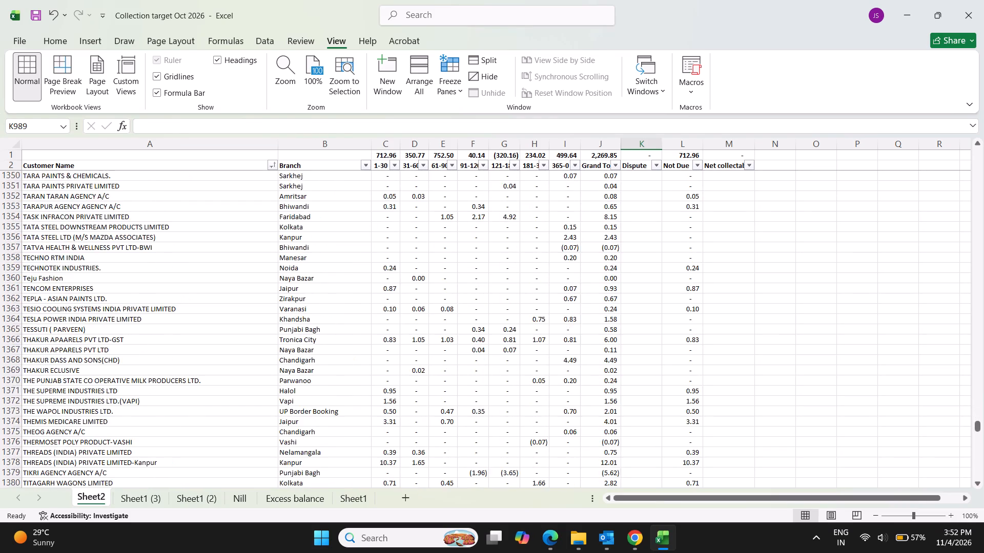
{"action": "scroll", "coordinate": [174, 373], "scroll_direction": "down", "scroll_amount": 13}
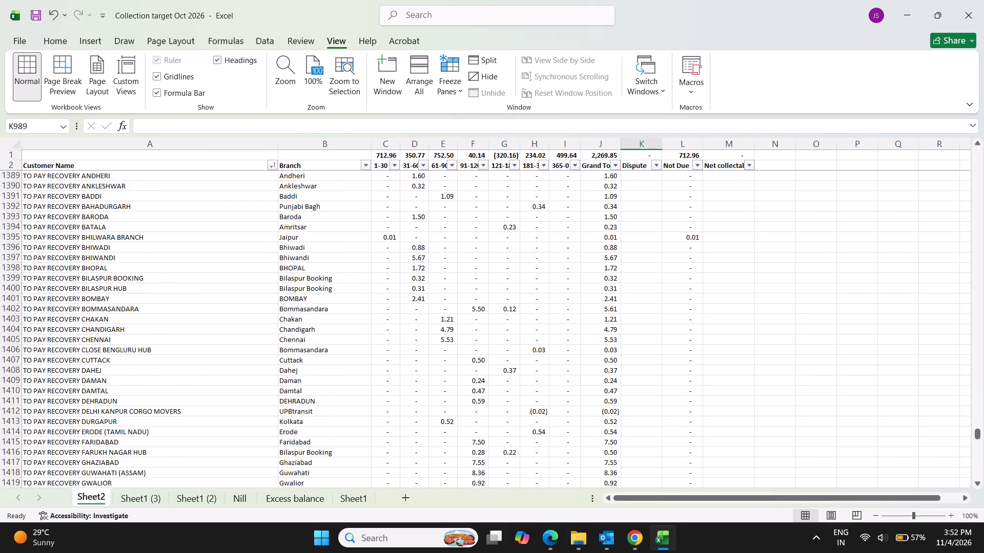
{"action": "scroll", "coordinate": [174, 373], "scroll_direction": "down", "scroll_amount": 8}
{"action": "scroll", "coordinate": [174, 373], "scroll_direction": "up", "scroll_amount": 1}
{"action": "scroll", "coordinate": [174, 373], "scroll_direction": "down", "scroll_amount": 20}
{"action": "scroll", "coordinate": [174, 373], "scroll_direction": "down", "scroll_amount": 3}
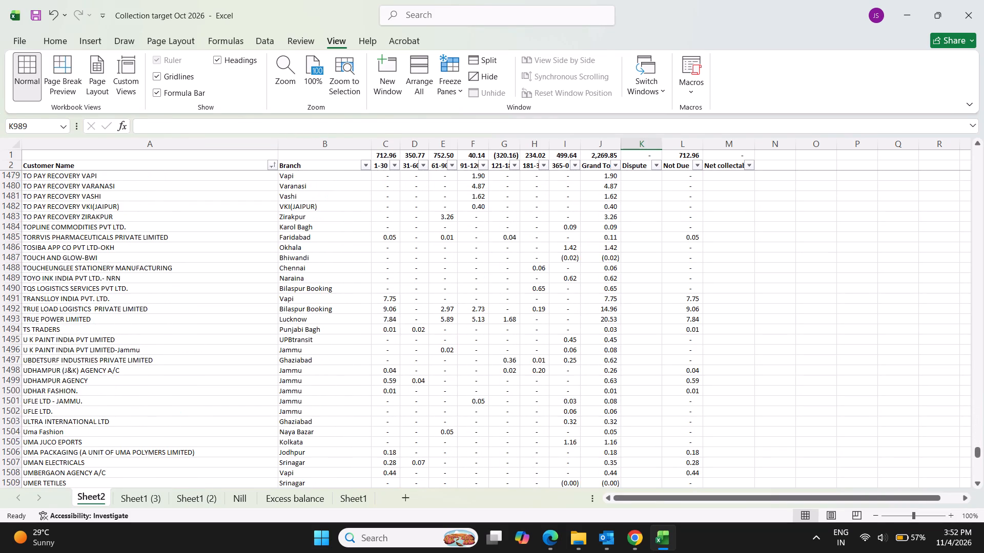
{"action": "scroll", "coordinate": [174, 373], "scroll_direction": "down", "scroll_amount": 16}
{"action": "scroll", "coordinate": [174, 373], "scroll_direction": "down", "scroll_amount": 7}
{"action": "scroll", "coordinate": [174, 373], "scroll_direction": "down", "scroll_amount": 14}
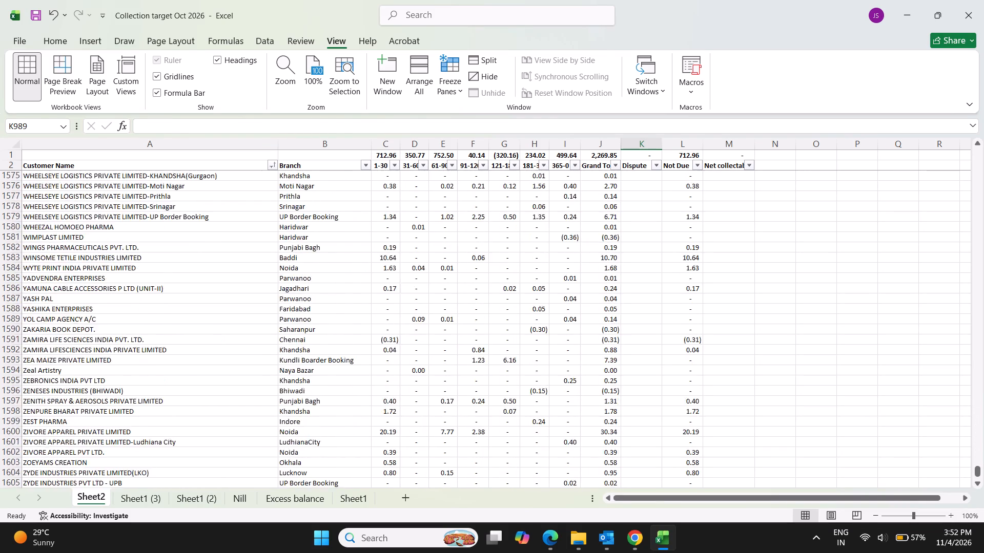
{"action": "scroll", "coordinate": [174, 373], "scroll_direction": "down", "scroll_amount": 3}
{"action": "scroll", "coordinate": [174, 373], "scroll_direction": "up", "scroll_amount": 4}
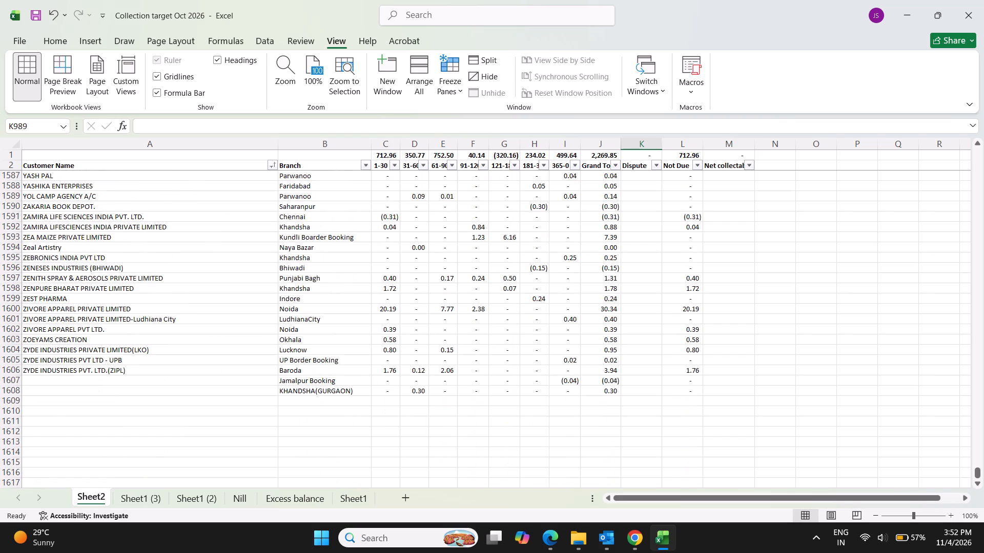
{"action": "left_click", "coordinate": [184, 399]}
{"action": "left_click", "coordinate": [307, 390]}
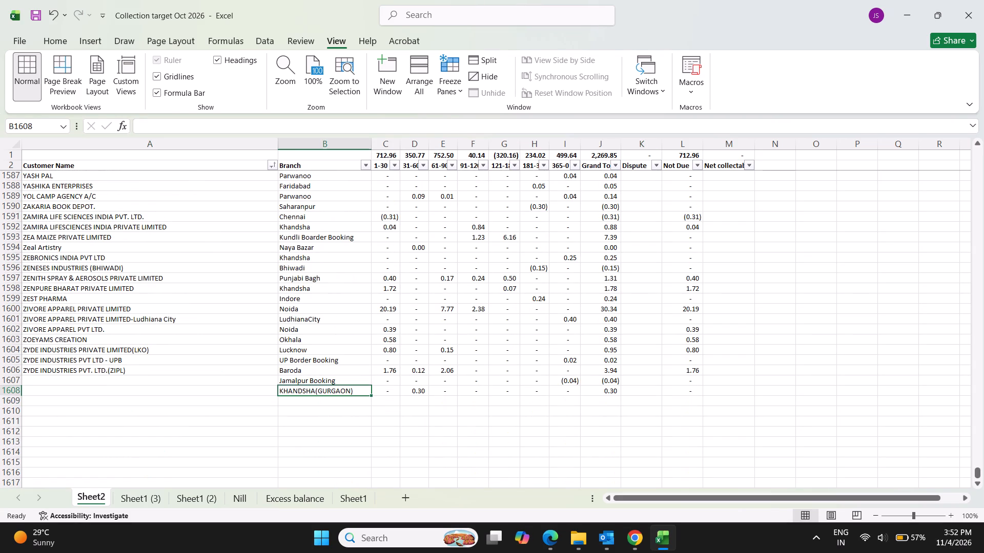
{"action": "left_click", "coordinate": [189, 387]}
{"action": "left_click", "coordinate": [290, 382]}
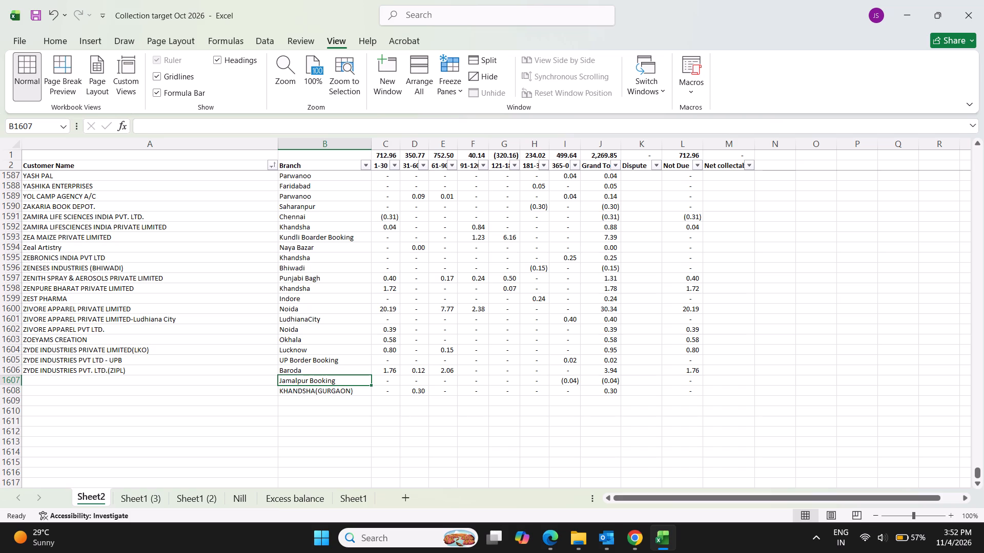
Undo the Sheet2 report edits, including the customer merges, added header columns, scaling by 100000 and values-only conversion, back to the live PivotTable.
{"action": "key", "text": "ctrl+z"}
{"action": "key", "text": "ctrl+z"}
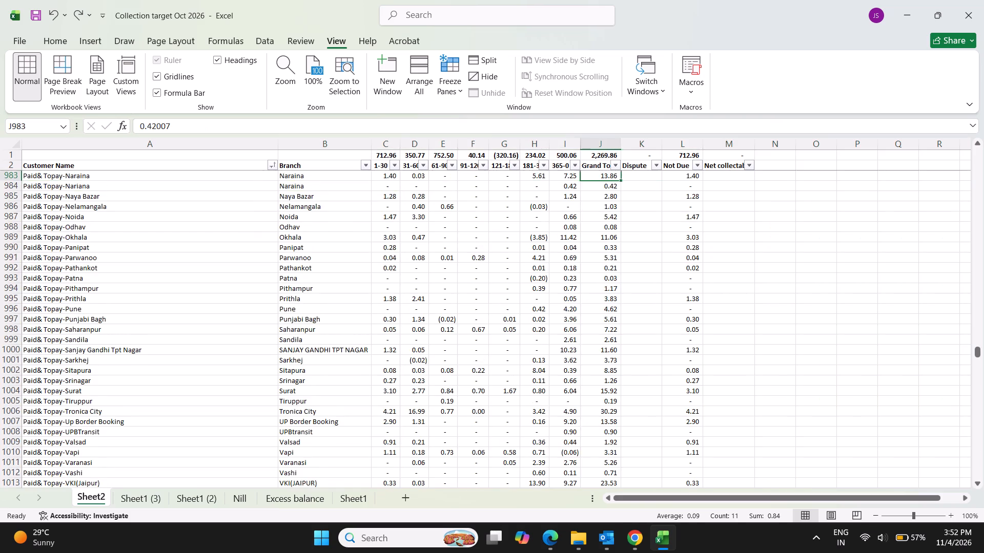
{"action": "key", "text": "ctrl+z"}
{"action": "key", "text": "ctrl+z"}
{"action": "key", "text": "ctrl+z"}
{"action": "key", "text": "ctrl+z"}
{"action": "key", "text": "ctrl+z"}
{"action": "key", "text": "ctrl+z"}
{"action": "key", "text": "ctrl+z"}
{"action": "key", "text": "ctrl+z"}
{"action": "key", "text": "ctrl+z"}
{"action": "key", "text": "ctrl+z"}
{"action": "key", "text": "ctrl+z"}
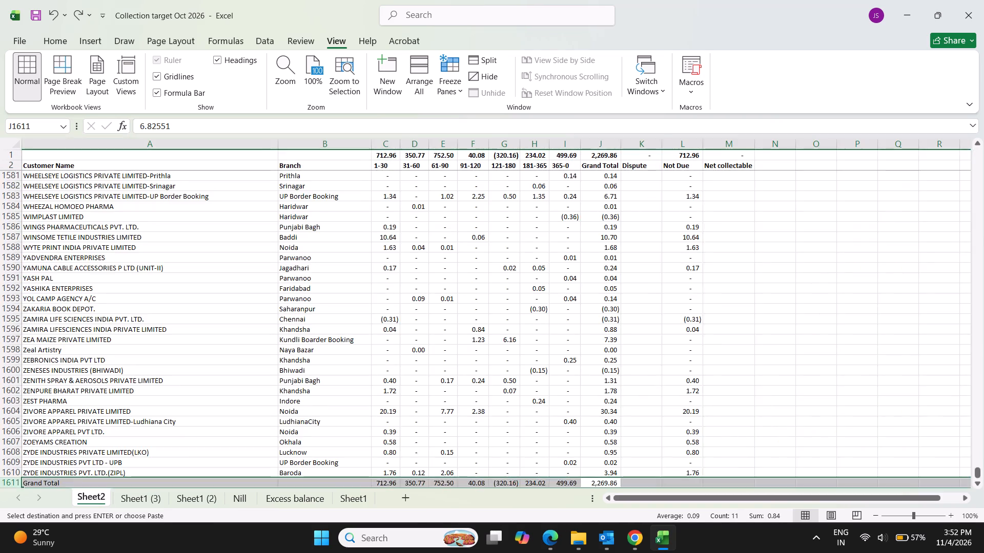
{"action": "key", "text": "ctrl+z"}
{"action": "key", "text": "ctrl+z"}
{"action": "key", "text": "ctrl+z"}
{"action": "key", "text": "ctrl+z"}
{"action": "key", "text": "ctrl+z"}
{"action": "key", "text": "ctrl+z"}
{"action": "key", "text": "ctrl+z"}
{"action": "key", "text": "ctrl+z"}
{"action": "key", "text": "ctrl+z"}
{"action": "key", "text": "ctrl+z"}
{"action": "key", "text": "ctrl+z"}
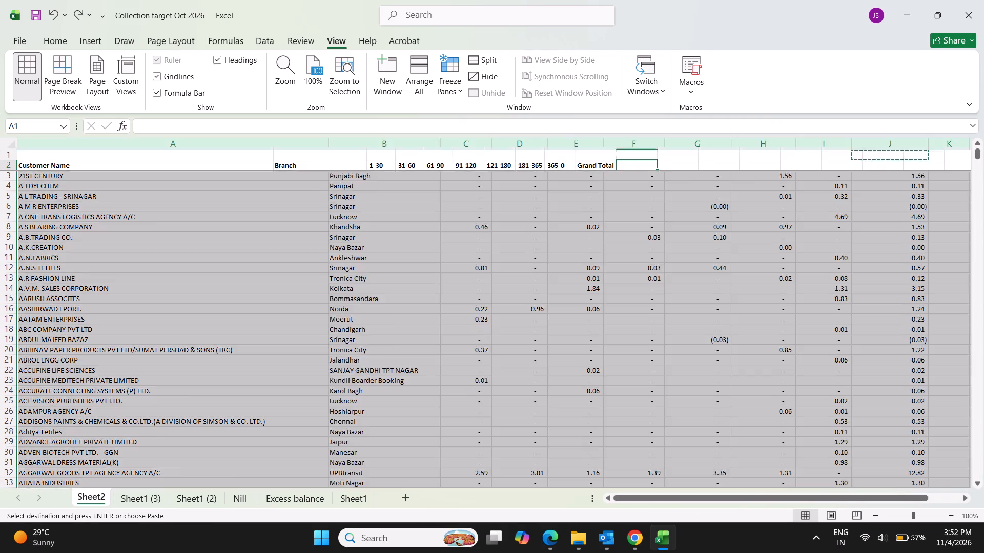
{"action": "key", "text": "ctrl+z"}
{"action": "key", "text": "ctrl+z"}
{"action": "key", "text": "ctrl+z"}
{"action": "key", "text": "ctrl+z"}
{"action": "key", "text": "ctrl+z"}
{"action": "key", "text": "ctrl+z"}
{"action": "key", "text": "ctrl+z"}
{"action": "key", "text": "ctrl+z"}
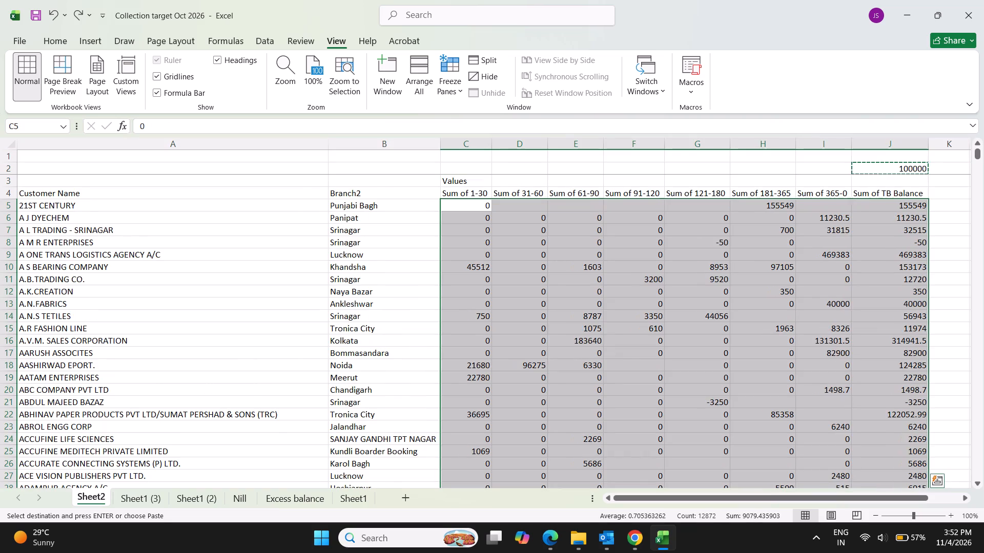
{"action": "key", "text": "ctrl+z"}
{"action": "key", "text": "ctrl+z"}
{"action": "key", "text": "ctrl+z"}
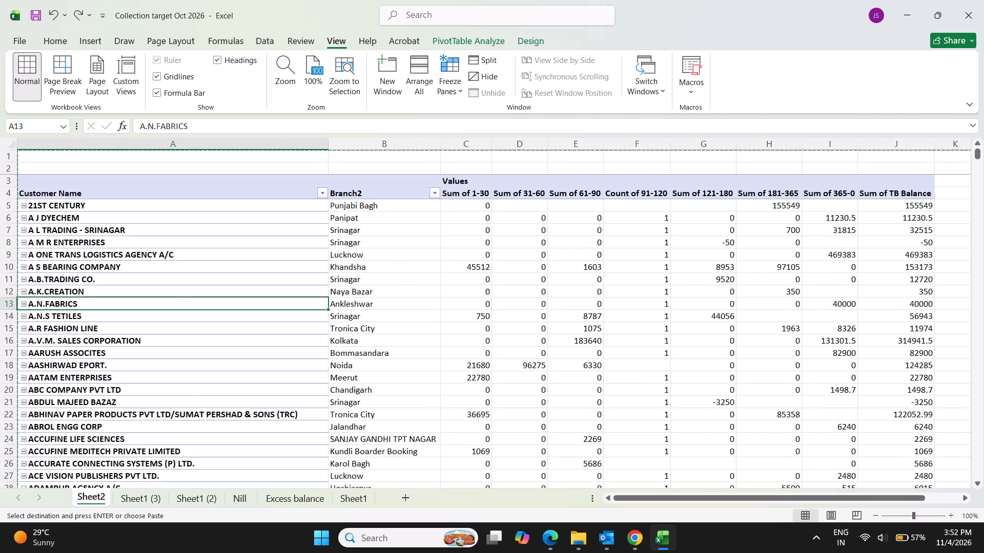
{"action": "left_click", "coordinate": [251, 400]}
{"action": "key", "text": "Escape"}
Search the Sheet2 PivotTable for "paid" to locate the Paid & Topay customer entries.
{"action": "left_click", "coordinate": [138, 334]}
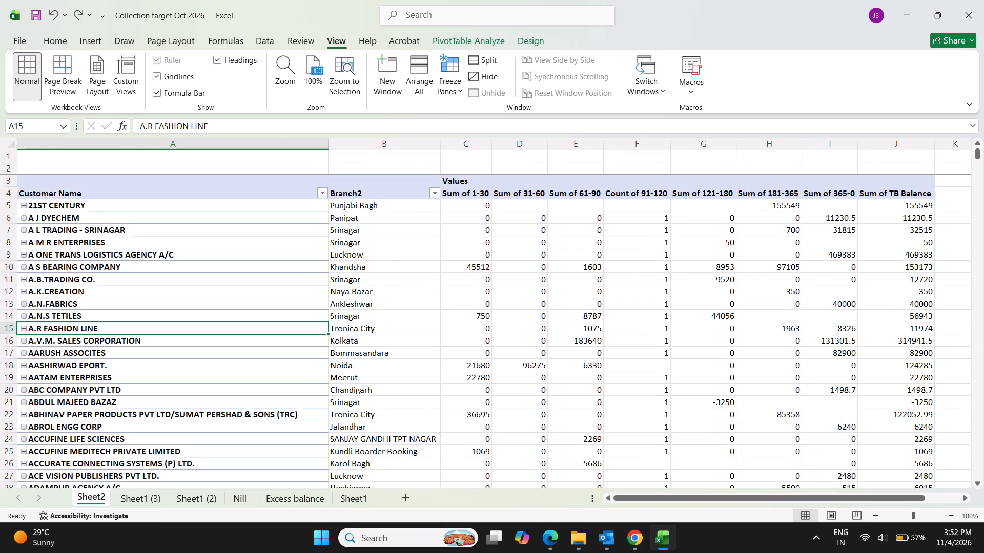
{"action": "key", "text": "ctrl+f"}
{"action": "type", "text": "paid"}
{"action": "key", "text": "Return"}
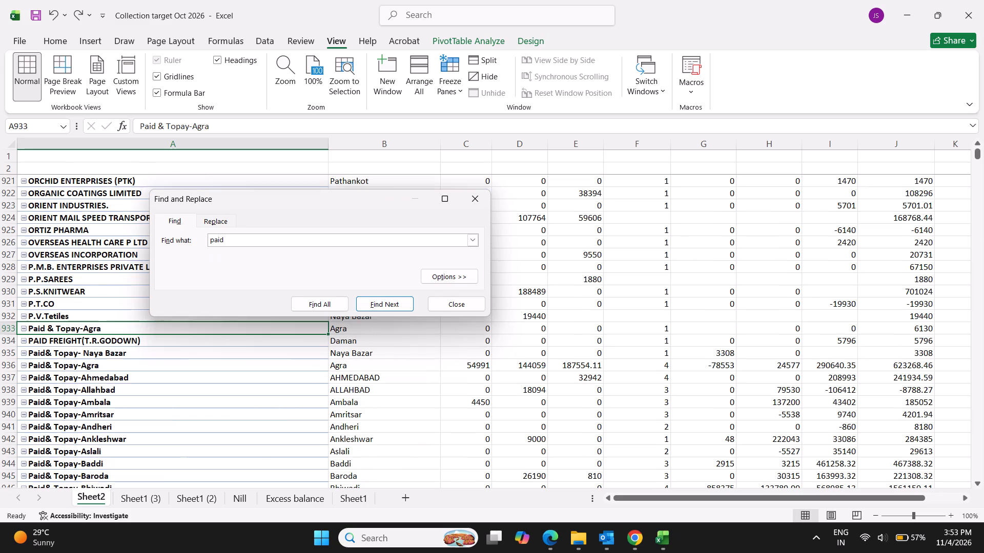
{"action": "key", "text": "Escape"}
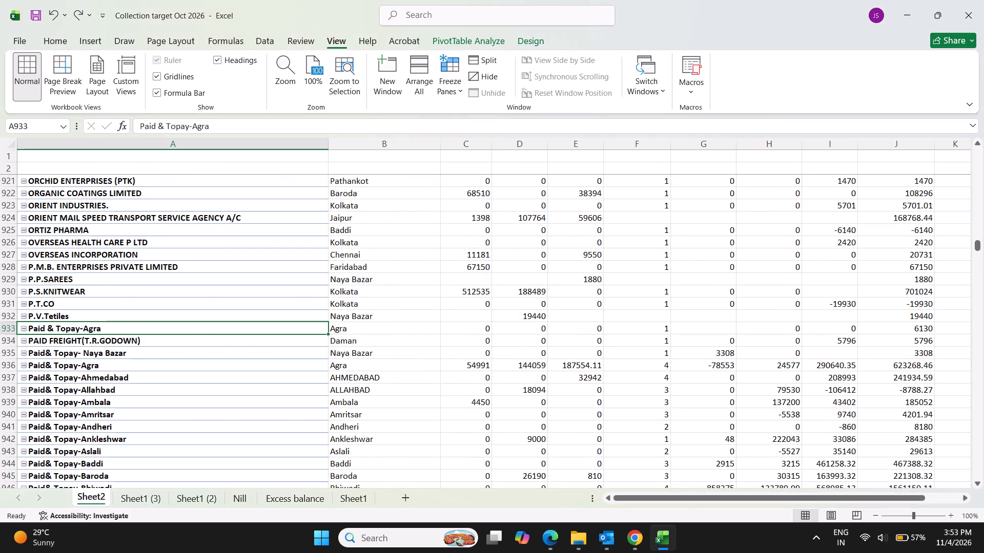
Search the source data on Sheet1 (3) for "paid" to find the Paid & Topay ledger entries.
{"action": "left_click", "coordinate": [144, 496]}
{"action": "left_click", "coordinate": [179, 321]}
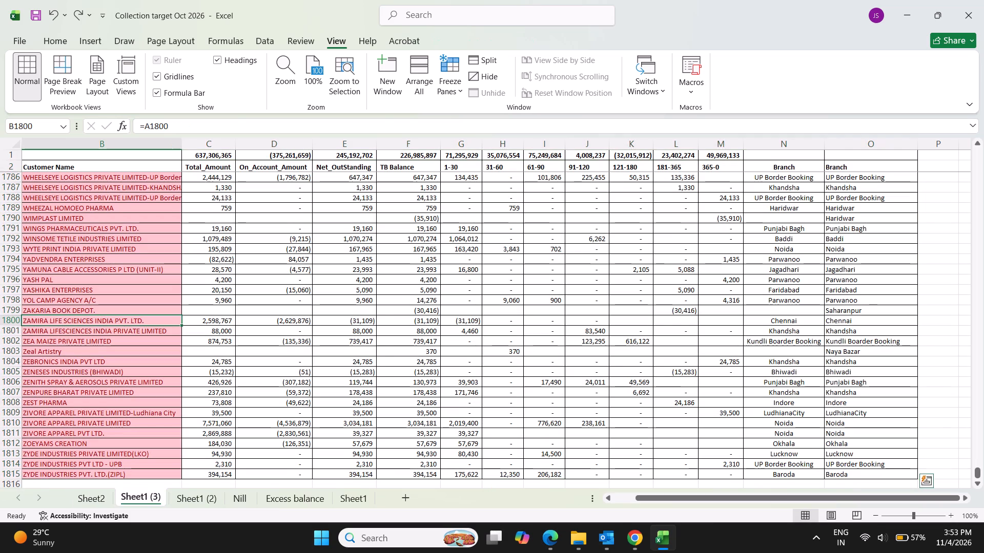
{"action": "key", "text": "ctrl+f"}
{"action": "key", "text": "Return"}
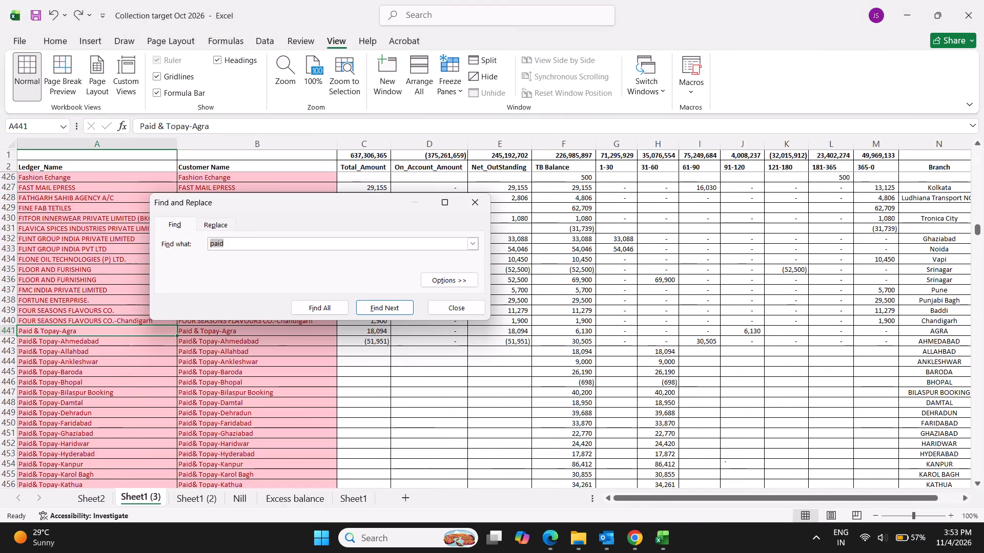
{"action": "key", "text": "Escape"}
{"action": "key", "text": "ctrl+f"}
{"action": "key", "text": "Return"}
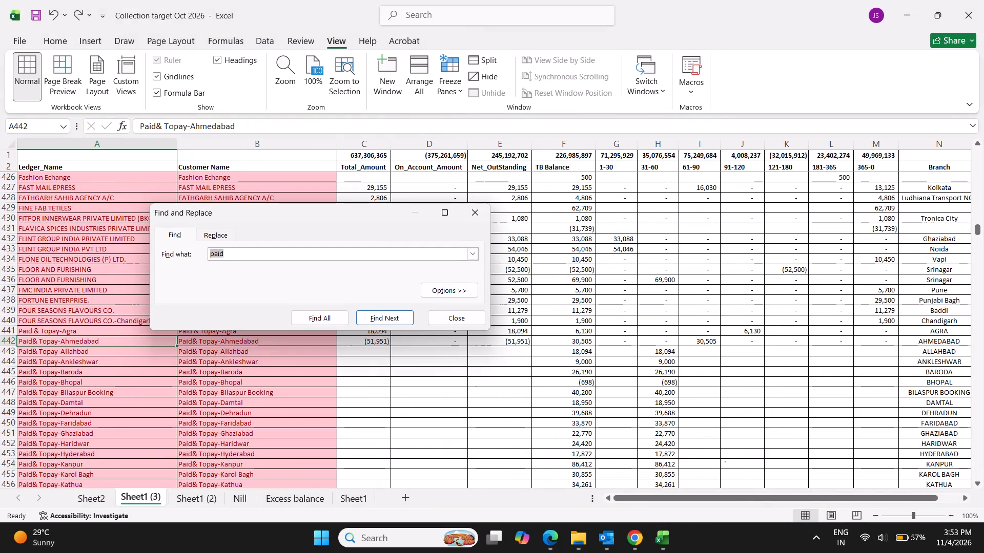
Search Sheet1 (3) for the ledger name variant "paid & topay", spelled with a space before the ampersand.
{"action": "key", "text": "Right"}
{"action": "key", "text": "space"}
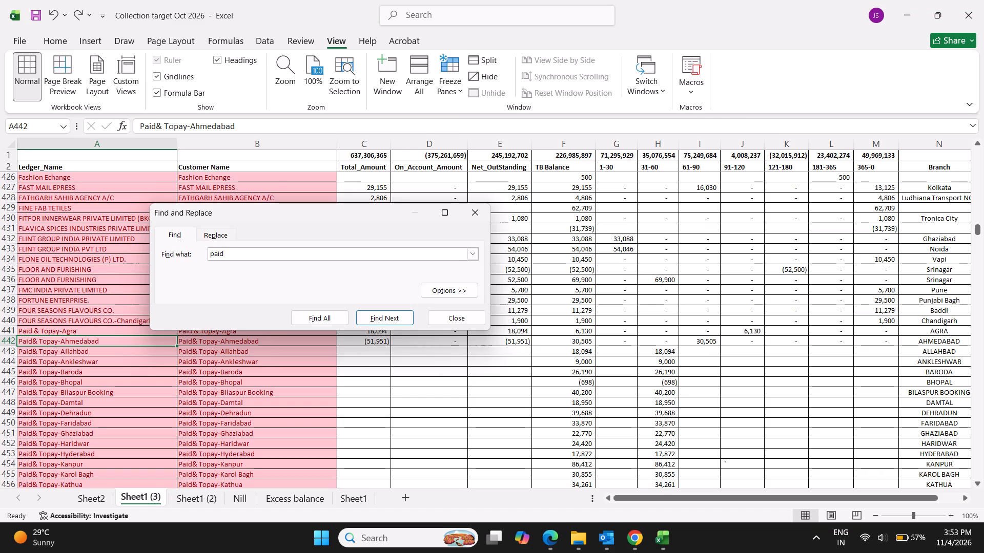
{"action": "type", "text": "& topay"}
{"action": "key", "text": "Left"}
{"action": "key", "text": "Left"}
{"action": "key", "text": "Return"}
{"action": "key", "text": "Return"}
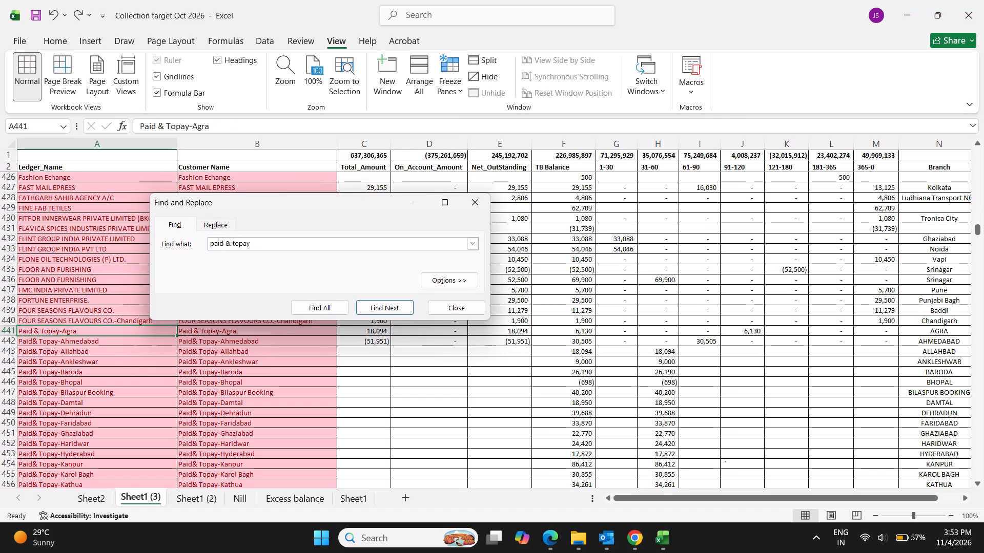
Search Sheet1 (3) for "paid & topay-Agra" to locate the Agra ledger row with the variant spelling.
{"action": "key", "text": "Right"}
{"action": "key", "text": "Right"}
{"action": "key", "text": "minus"}
{"action": "type", "text": "gra"}
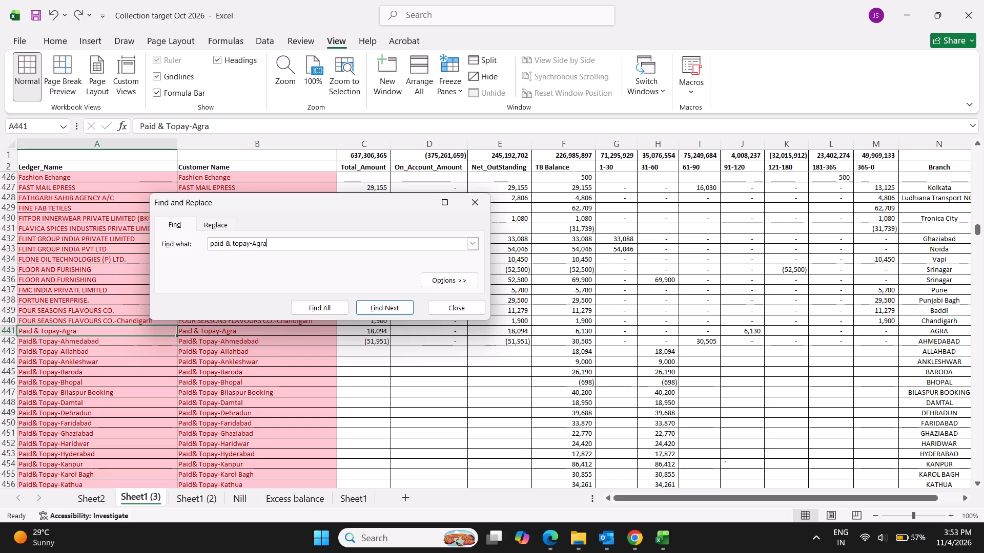
{"action": "key", "text": "Return"}
{"action": "key", "text": "Return"}
{"action": "key", "text": "Escape"}
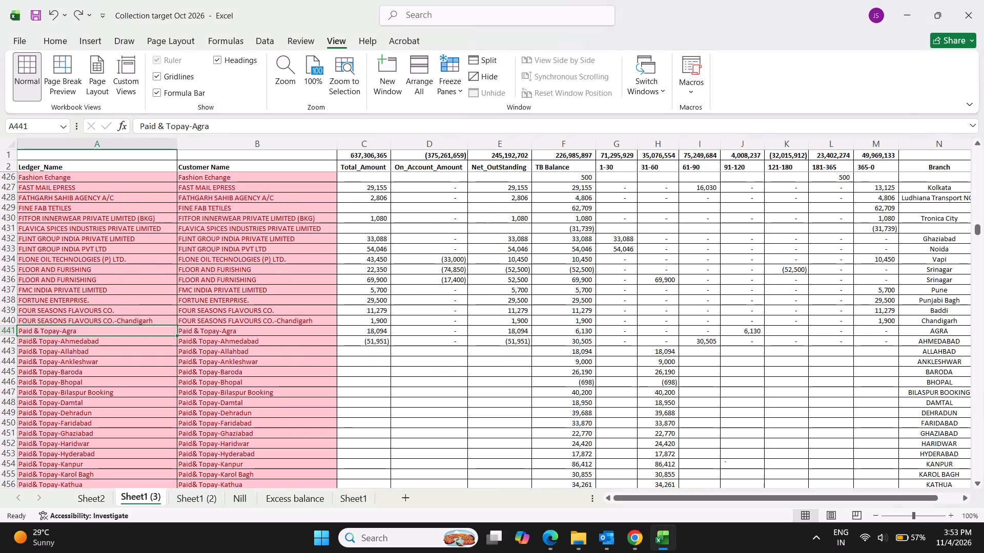
Search the Ledger_Name column of Sheet1 (3) for "agra" and step through the matches to compare the Paid& Topay-Agra spellings.
{"action": "left_click", "coordinate": [113, 143]}
{"action": "key", "text": "ctrl+f"}
{"action": "type", "text": "agra"}
{"action": "key", "text": "Return"}
{"action": "key", "text": "Return"}
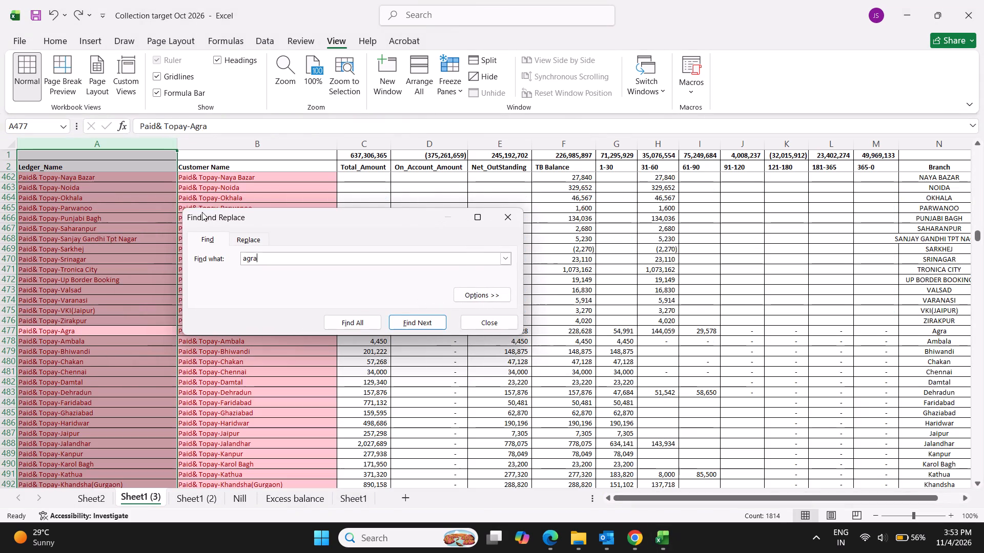
{"action": "key", "text": "Escape"}
{"action": "key", "text": "ctrl+f"}
{"action": "key", "text": "Return"}
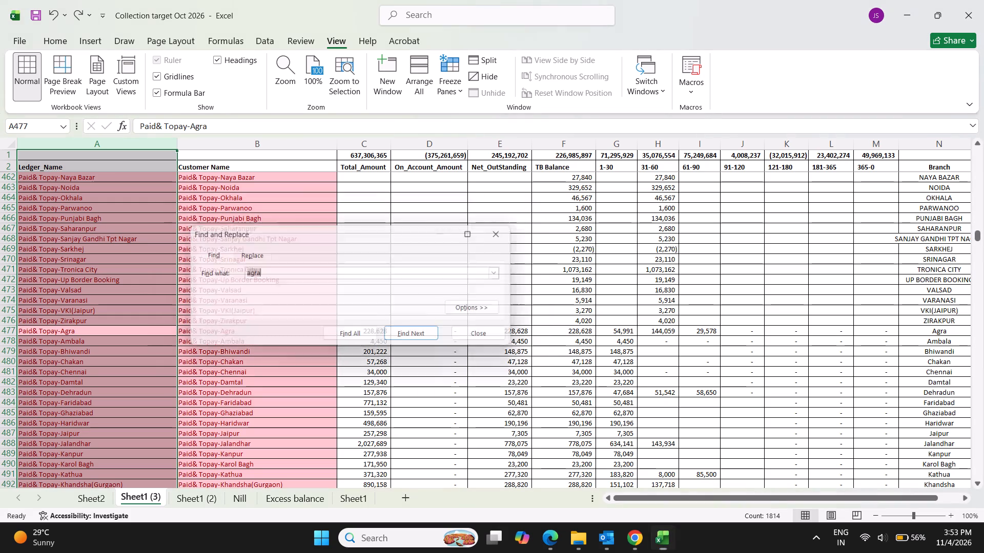
{"action": "key", "text": "Return"}
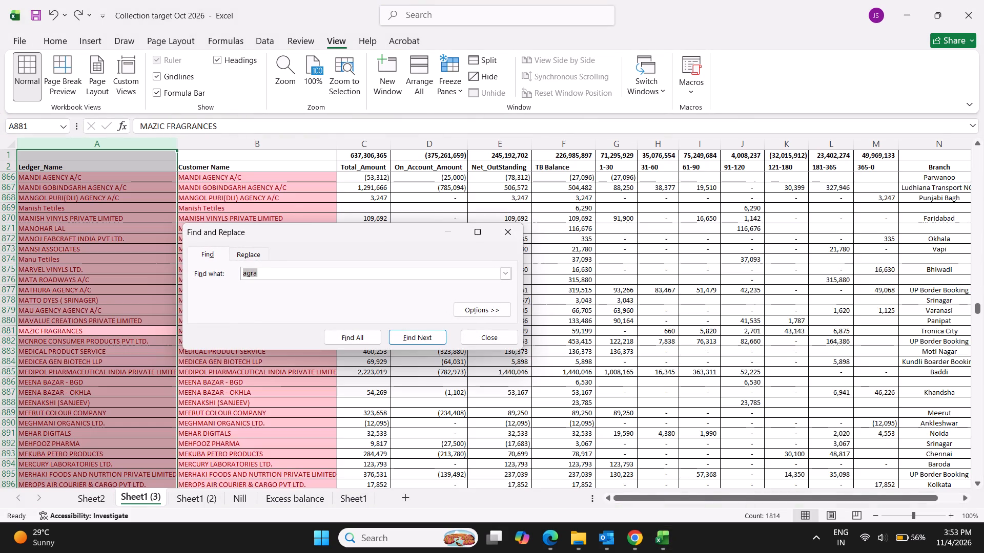
{"action": "key", "text": "Return"}
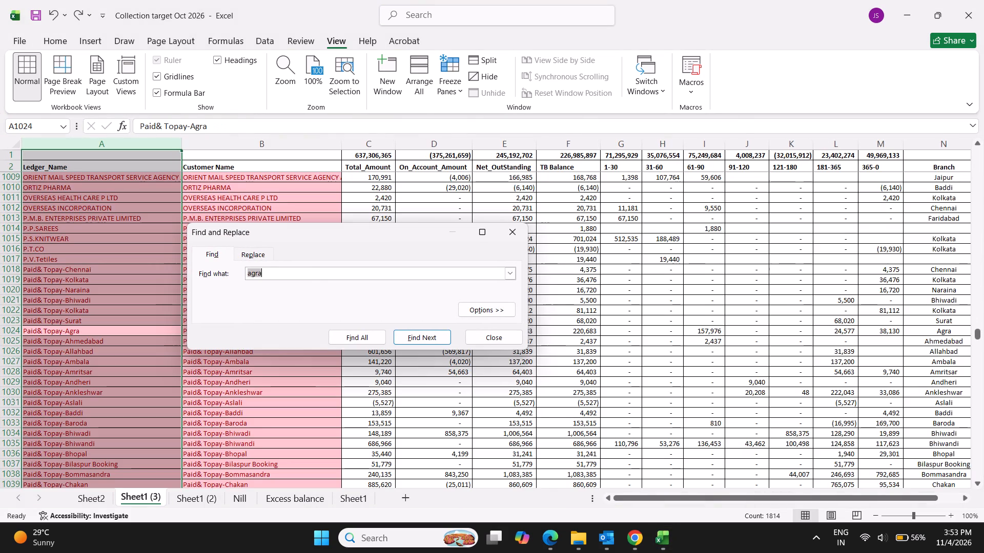
{"action": "key", "text": "Return"}
{"action": "key", "text": "Escape"}
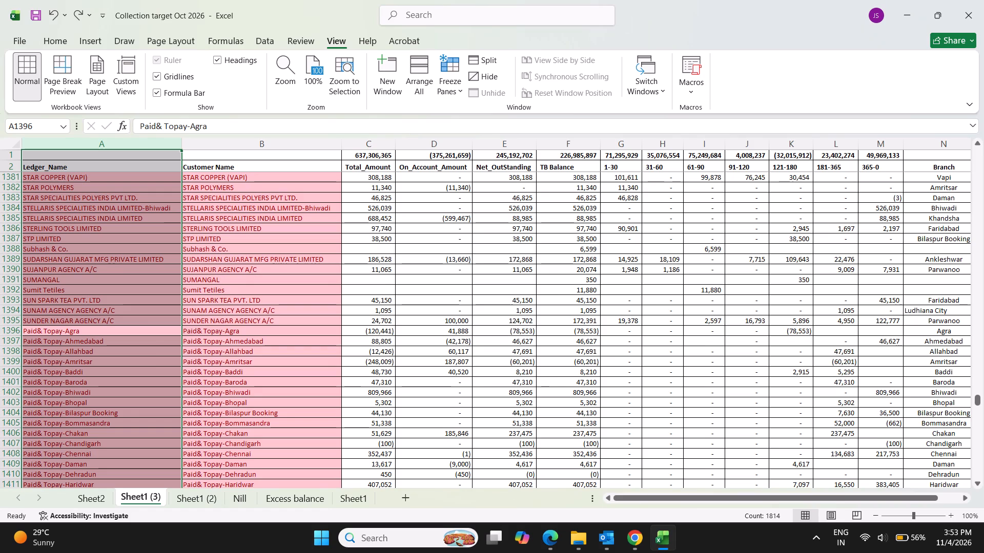
{"action": "key", "text": "ctrl+f"}
{"action": "key", "text": "Return"}
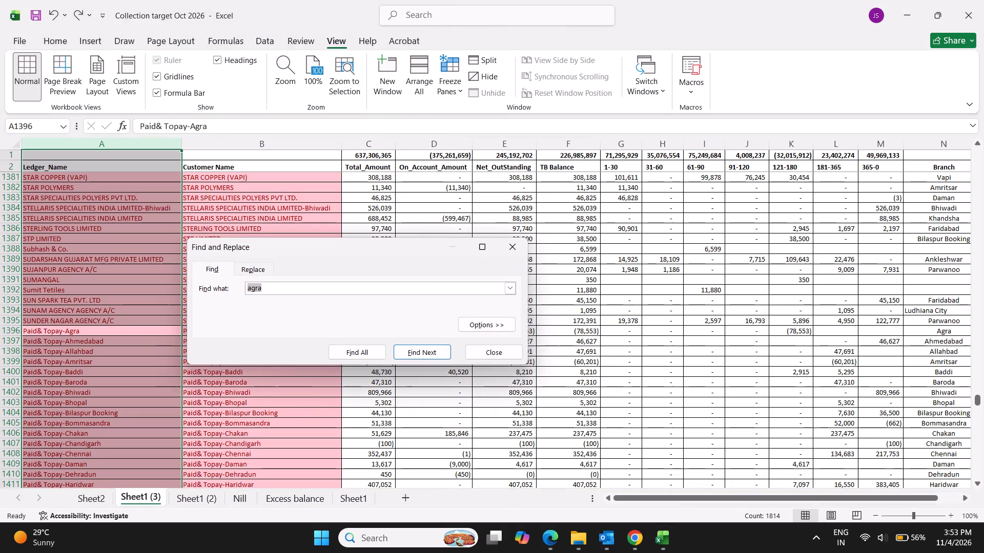
{"action": "key", "text": "Return"}
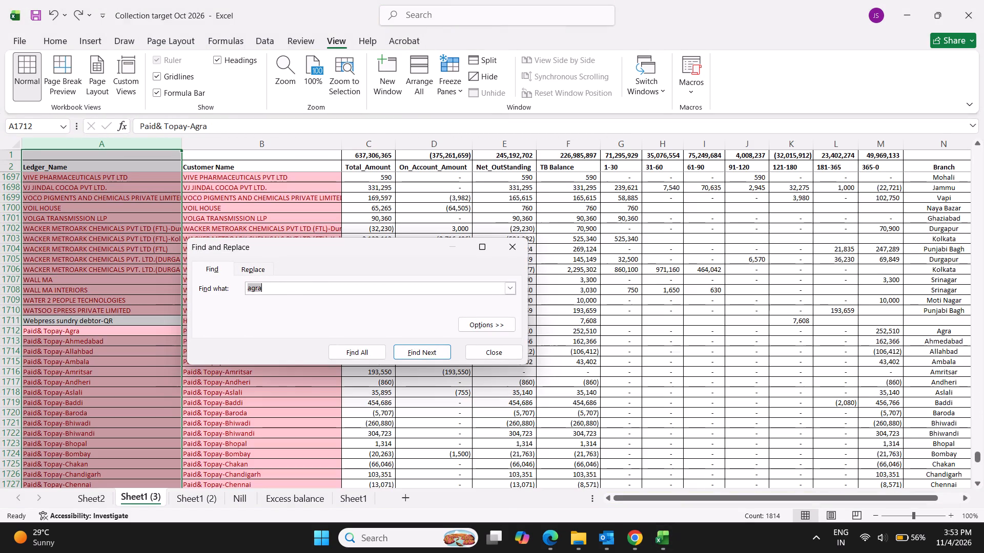
{"action": "key", "text": "Return"}
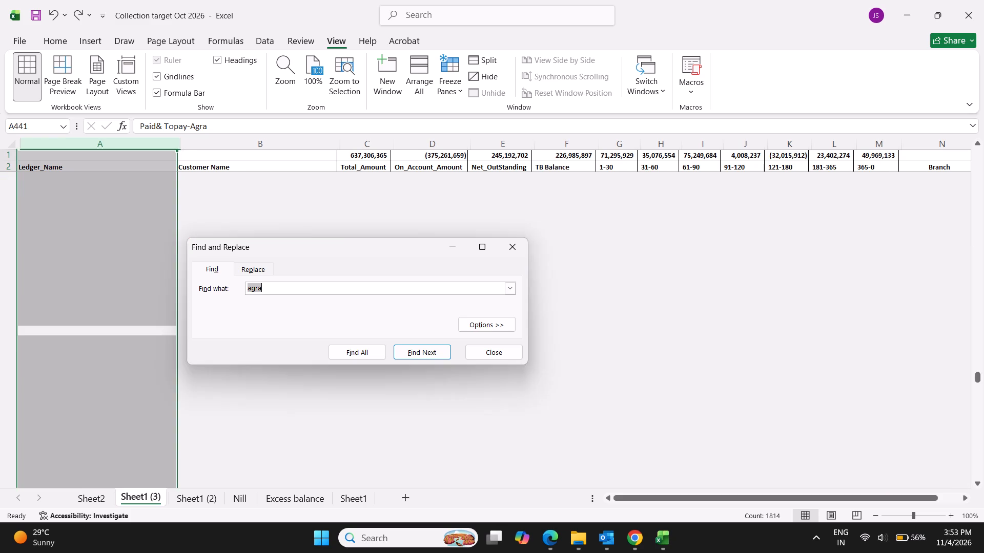
{"action": "key", "text": "Escape"}
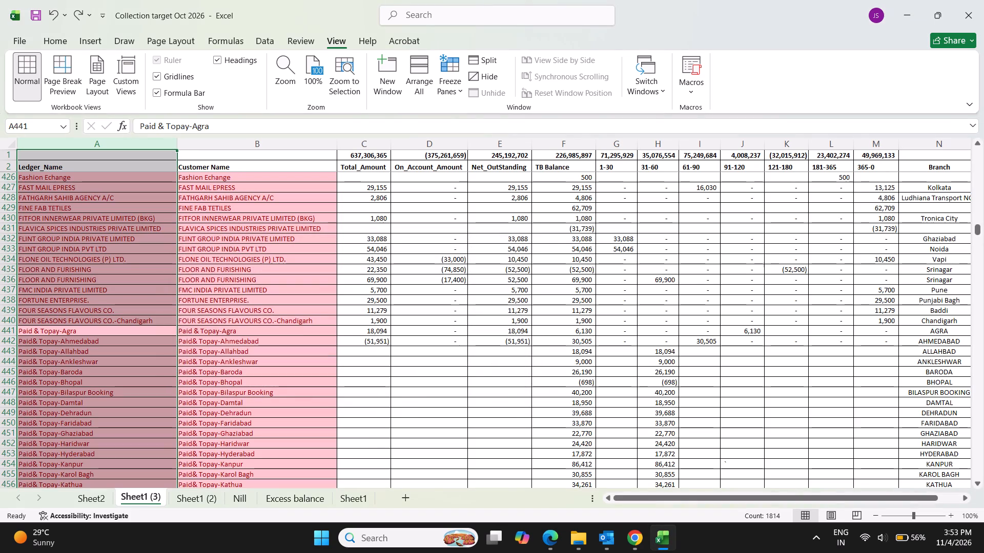
Correct the ledger name in A441 to "Paid& Topay-Agra" by removing the space before the ampersand.
{"action": "left_click", "coordinate": [37, 333]}
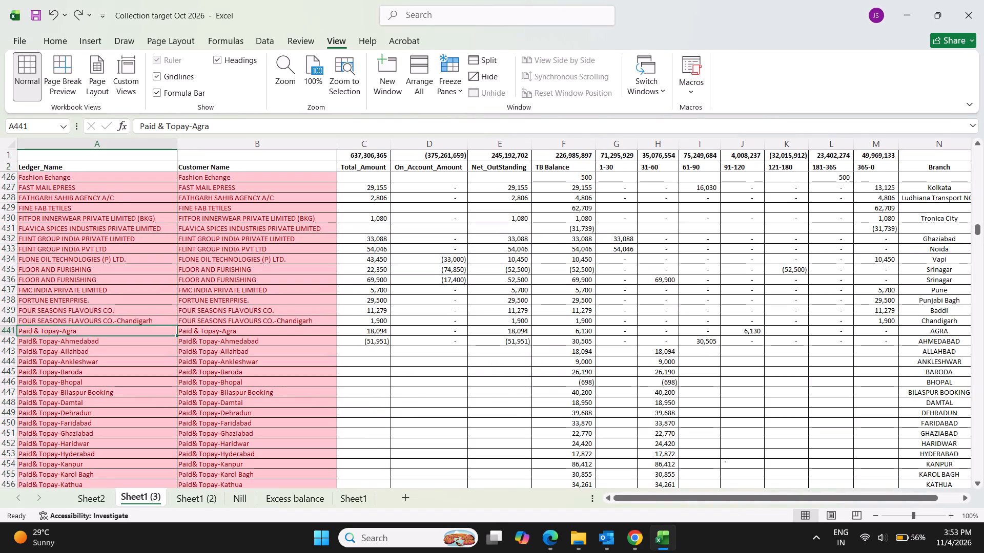
{"action": "left_click", "coordinate": [159, 124]}
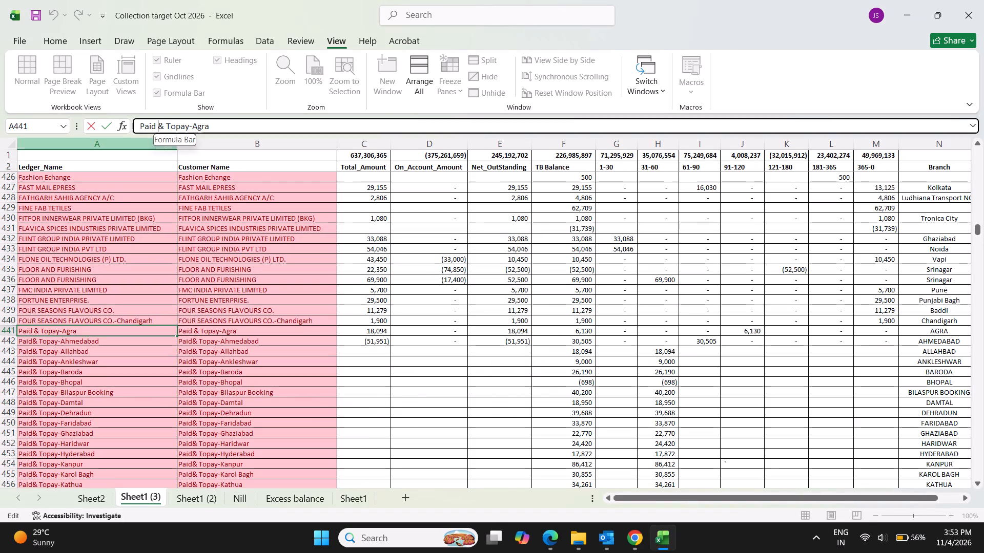
{"action": "key", "text": "BackSpace"}
{"action": "key", "text": "Return"}
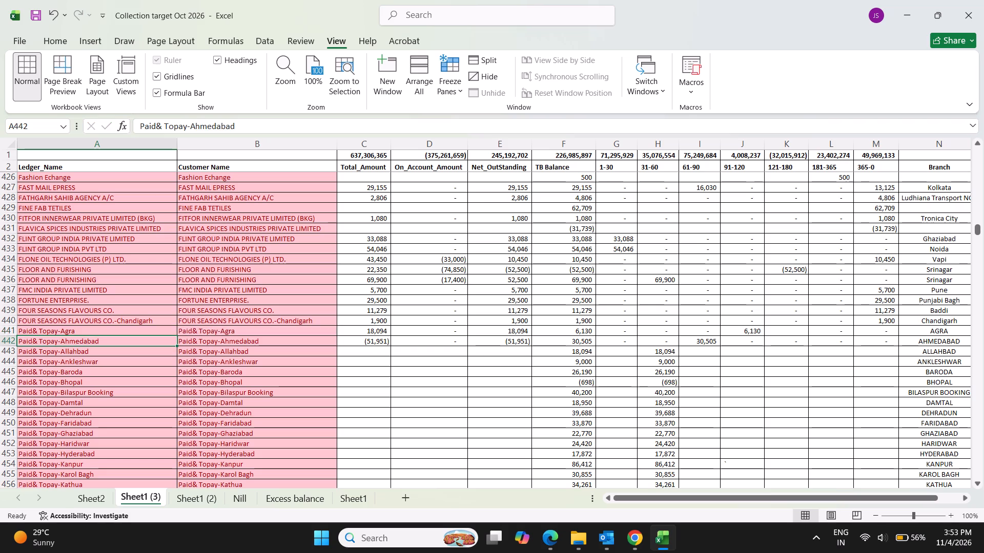
Refresh the customer PivotTable on Sheet2.
{"action": "left_click", "coordinate": [102, 498]}
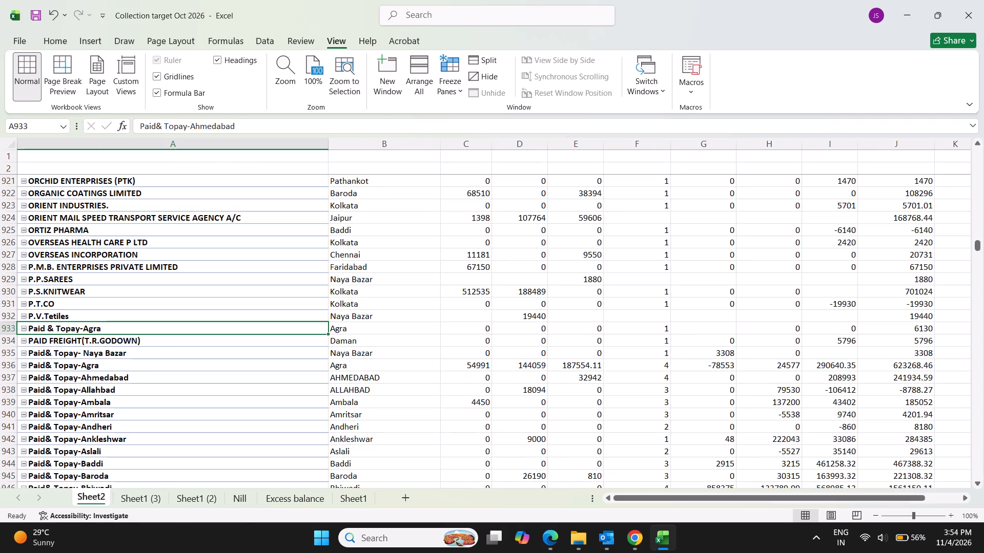
{"action": "right_click", "coordinate": [104, 284]}
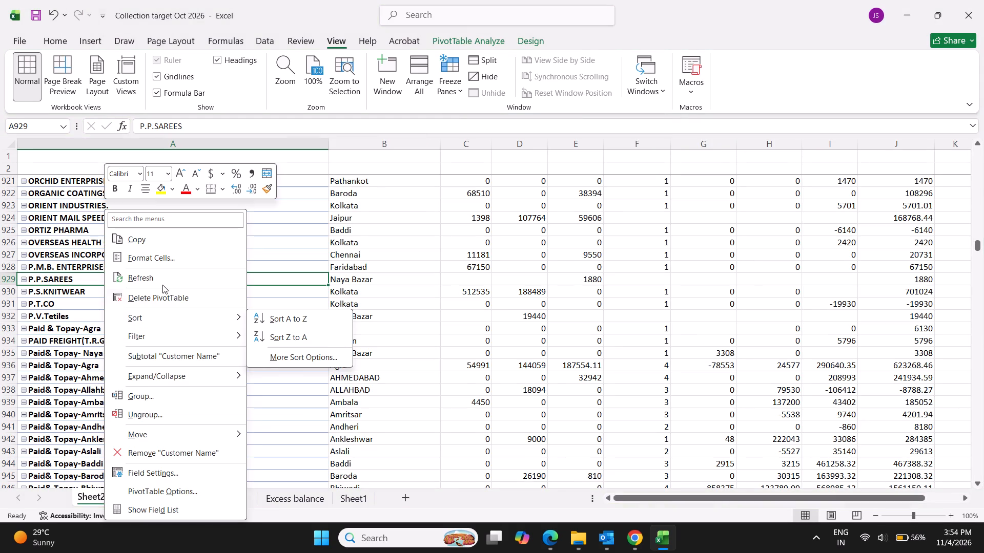
{"action": "left_click", "coordinate": [163, 274]}
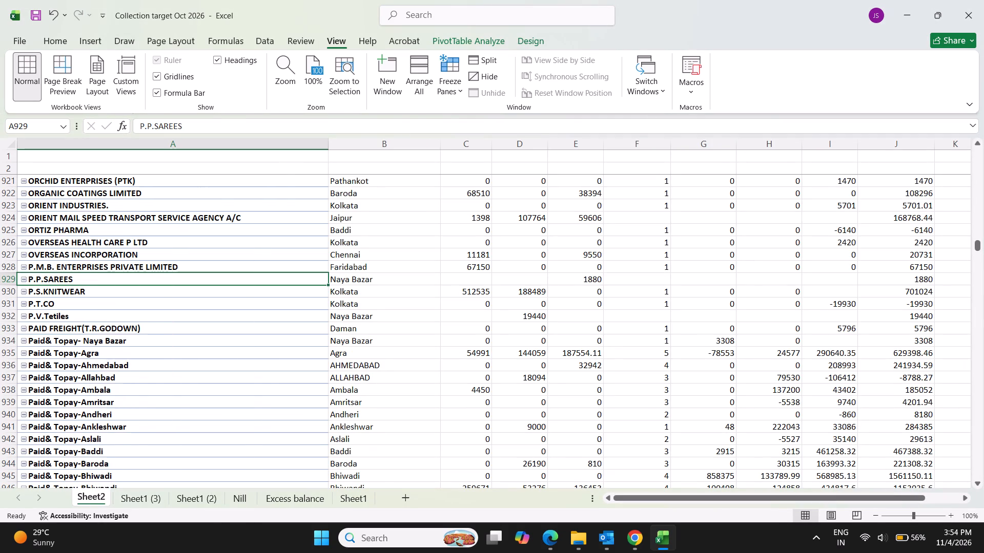
Copy the Jamalpur Booking branch name from Sheet2, find it on Sheet1 (3), and set the second Branch entry in O700 to Bilaspur Booking.
{"action": "left_click", "coordinate": [157, 348]}
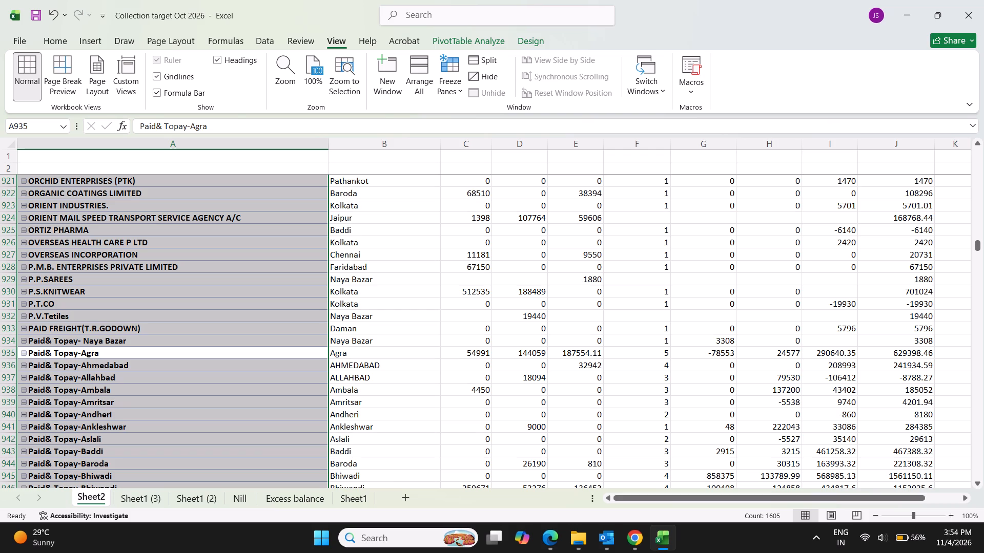
{"action": "scroll", "coordinate": [145, 392], "scroll_direction": "down", "scroll_amount": 5}
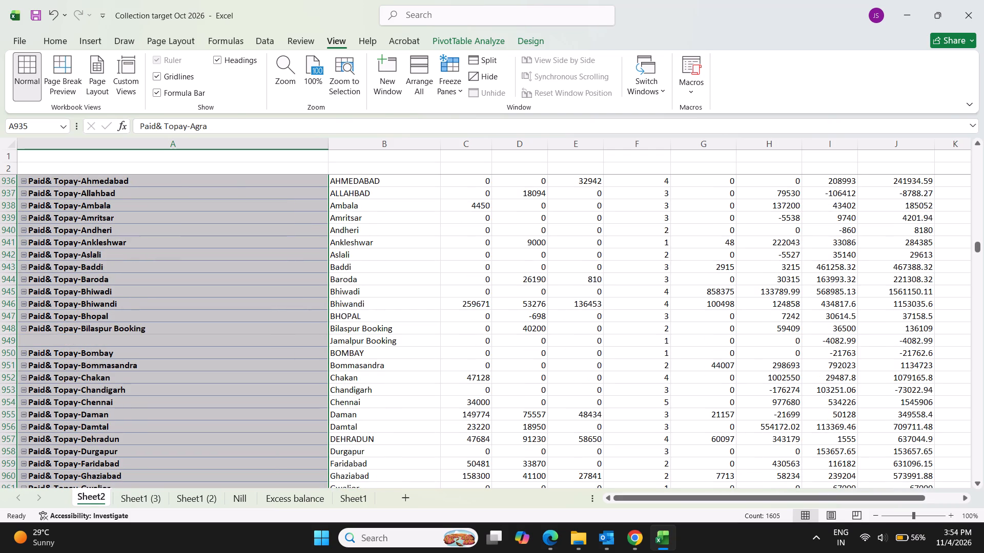
{"action": "left_click", "coordinate": [167, 350]}
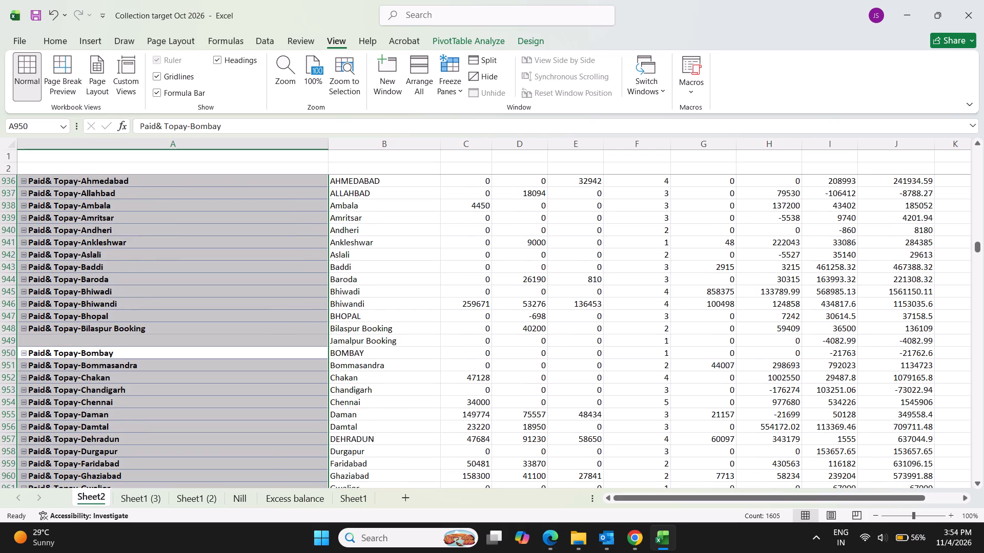
{"action": "left_click", "coordinate": [374, 342]}
{"action": "key", "text": "ctrl+c"}
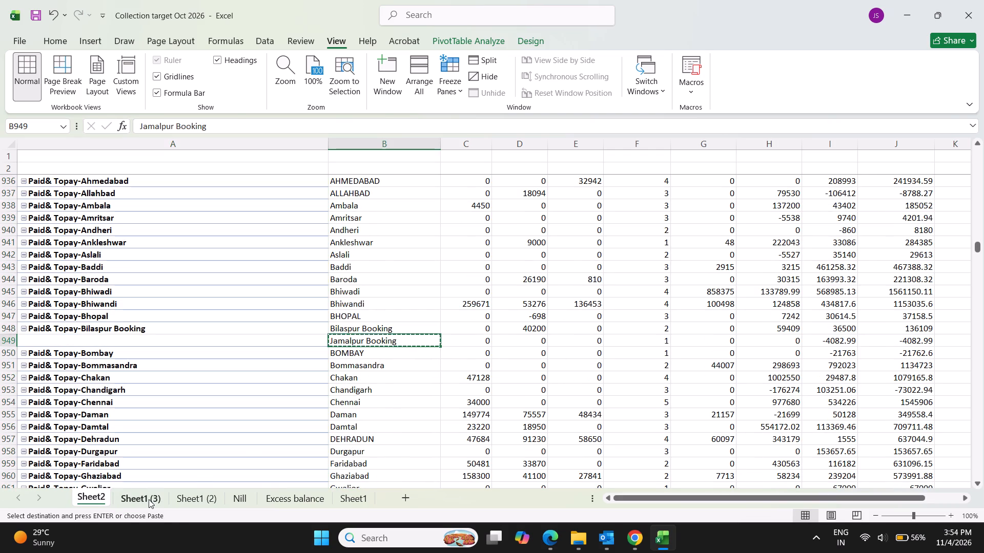
{"action": "left_click", "coordinate": [149, 499]}
{"action": "left_click", "coordinate": [269, 296]}
{"action": "key", "text": "ctrl+f"}
{"action": "key", "text": "ctrl+v"}
{"action": "key", "text": "Return"}
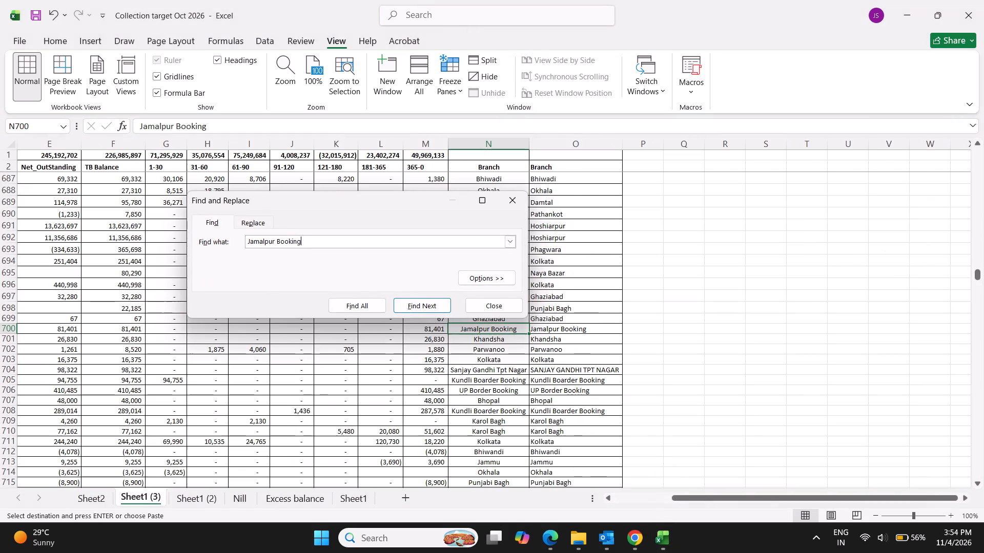
{"action": "key", "text": "Escape"}
{"action": "key", "text": "Right"}
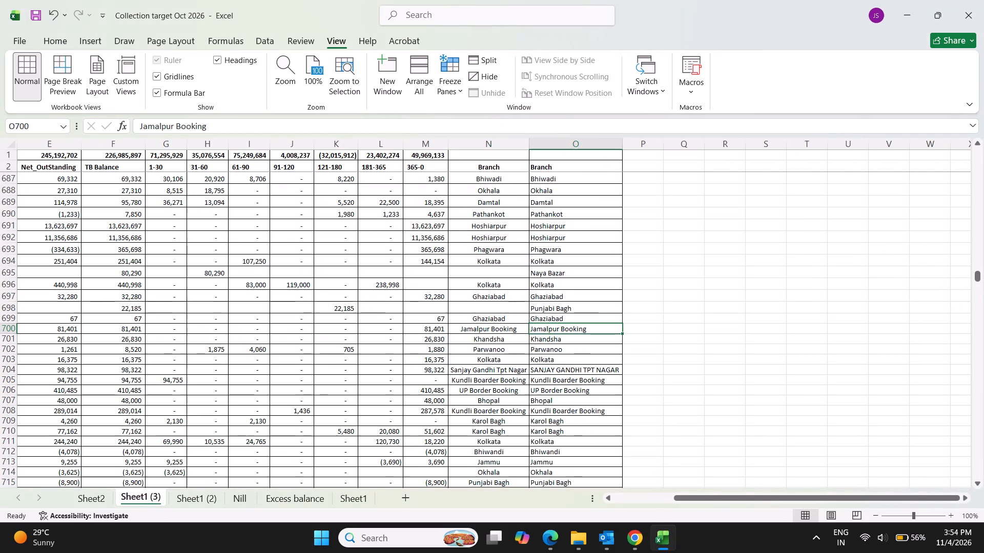
{"action": "key", "text": "Return"}
Check which customer the edited row 700 on Sheet1 (3) belongs to.
{"action": "key", "text": "Up"}
{"action": "key", "text": "Left"}
{"action": "key", "text": "Left"}
{"action": "key", "text": "Left"}
{"action": "key", "text": "Left"}
{"action": "key", "text": "Left"}
{"action": "key", "text": "Left"}
{"action": "key", "text": "Left"}
{"action": "key", "text": "Left"}
{"action": "key", "text": "Left"}
{"action": "key", "text": "Left"}
{"action": "key", "text": "Left"}
{"action": "key", "text": "Left"}
{"action": "key", "text": "Left"}
{"action": "key", "text": "Left"}
{"action": "key", "text": "Left"}
{"action": "key", "text": "Left"}
{"action": "key", "text": "Left"}
{"action": "key", "text": "Left"}
{"action": "key", "text": "Left"}
{"action": "key", "text": "Left"}
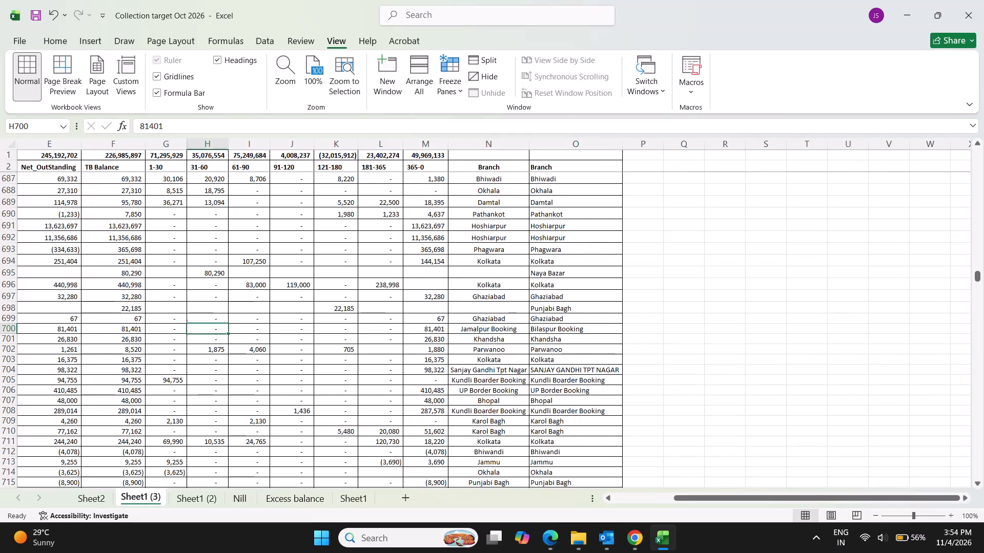
{"action": "key", "text": "Right"}
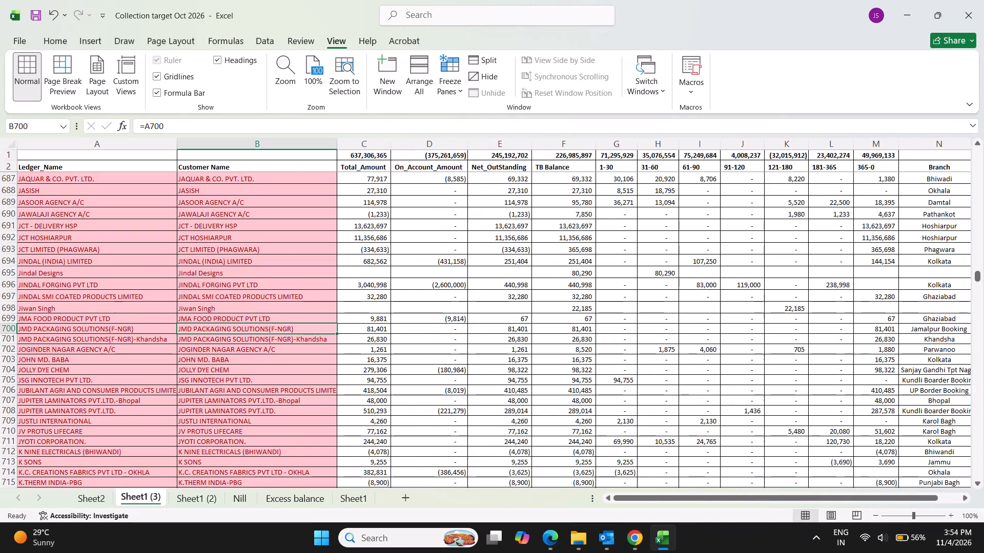
{"action": "key", "text": "shift+space"}
Refresh the Sheet2 PivotTable after the row 700 branch edit.
{"action": "left_click", "coordinate": [100, 500]}
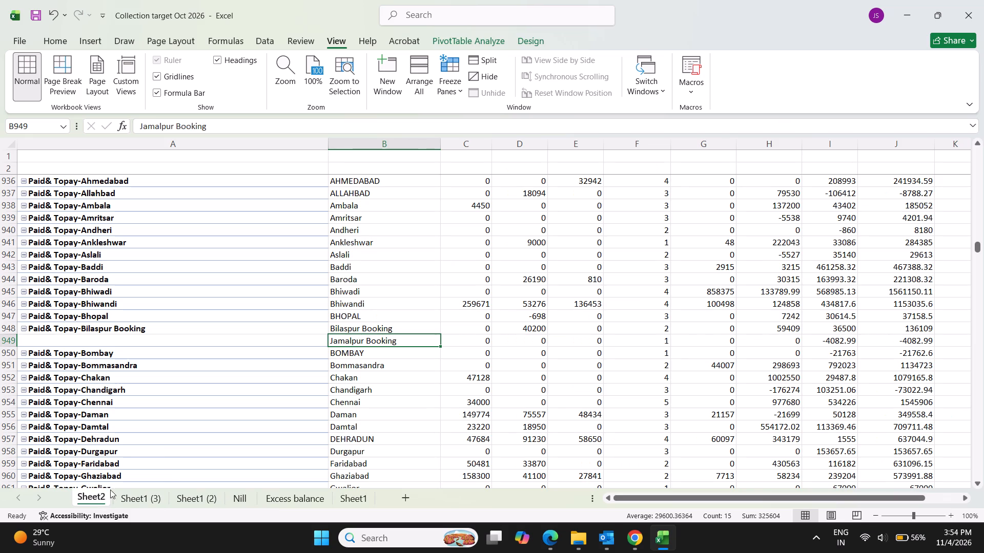
{"action": "key", "text": "shift+space"}
{"action": "right_click", "coordinate": [161, 286]}
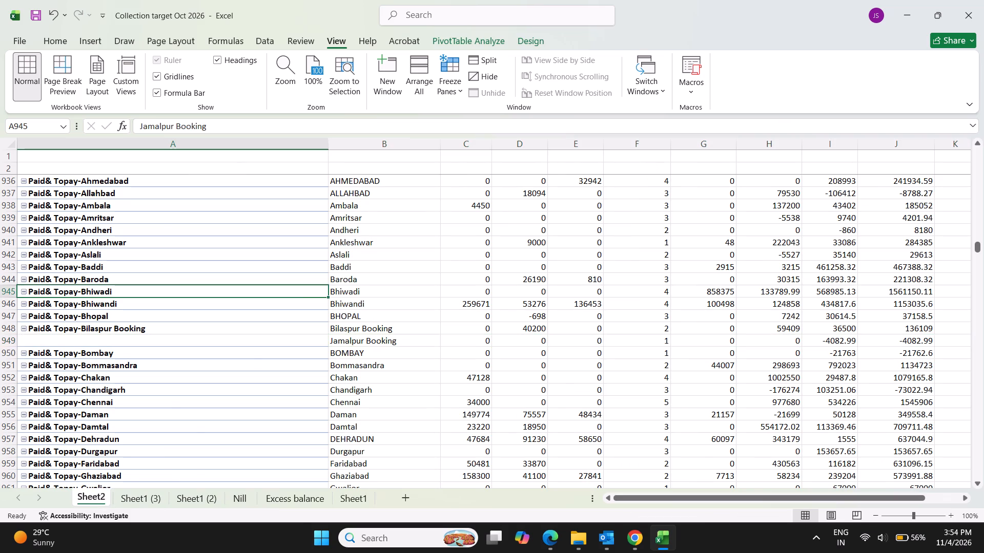
{"action": "left_click", "coordinate": [200, 273]}
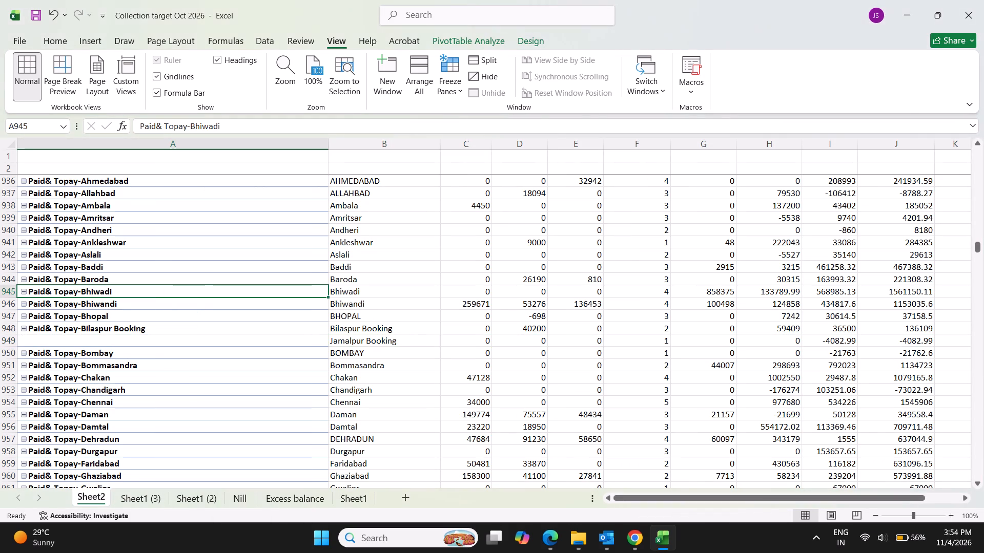
Search Sheet1 (3) for further "Jamalpur Booking" entries and check the ledger name of the matching row 1416.
{"action": "left_click", "coordinate": [142, 495]}
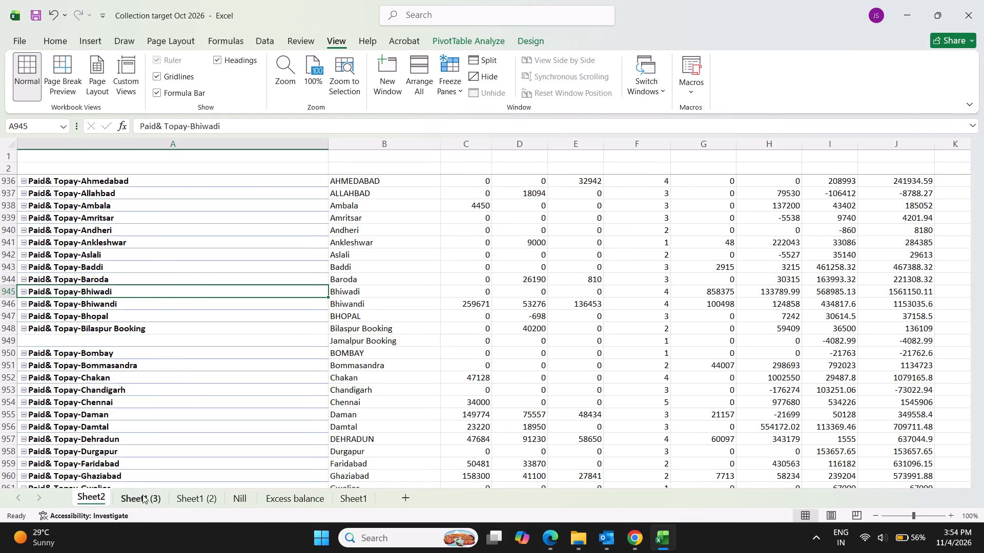
{"action": "left_click", "coordinate": [239, 327]}
{"action": "key", "text": "ctrl+f"}
{"action": "key", "text": "Return"}
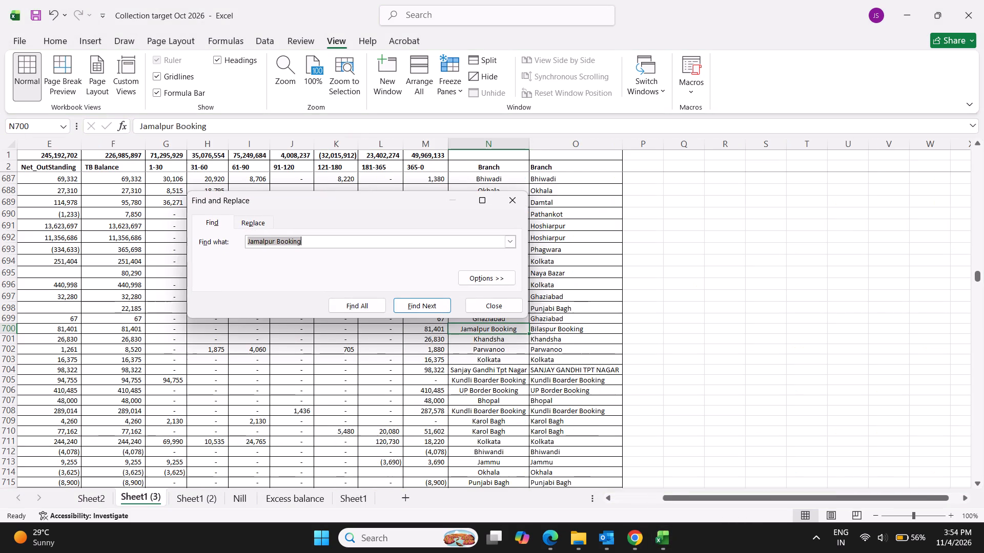
{"action": "key", "text": "Return"}
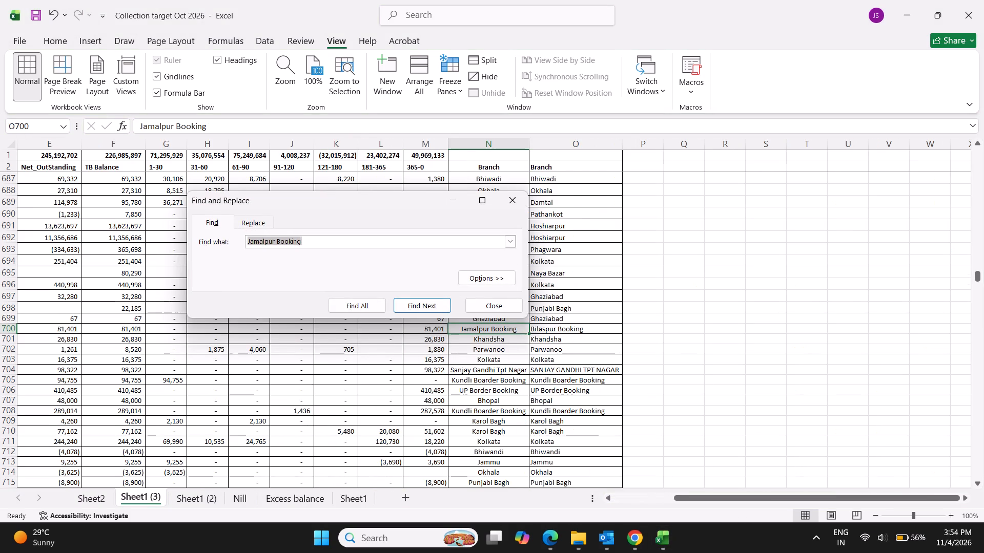
{"action": "key", "text": "Escape"}
{"action": "key", "text": "Left"}
{"action": "key", "text": "Left"}
{"action": "key", "text": "Left"}
{"action": "key", "text": "Left"}
{"action": "key", "text": "Left"}
{"action": "key", "text": "Left"}
{"action": "key", "text": "Left"}
{"action": "key", "text": "Left"}
{"action": "key", "text": "Left"}
{"action": "key", "text": "Left"}
{"action": "key", "text": "Left"}
{"action": "key", "text": "Left"}
{"action": "key", "text": "Left"}
{"action": "key", "text": "Left"}
{"action": "key", "text": "Left"}
{"action": "key", "text": "Left"}
{"action": "key", "text": "Left"}
{"action": "key", "text": "Left"}
{"action": "key", "text": "Left"}
{"action": "key", "text": "Left"}
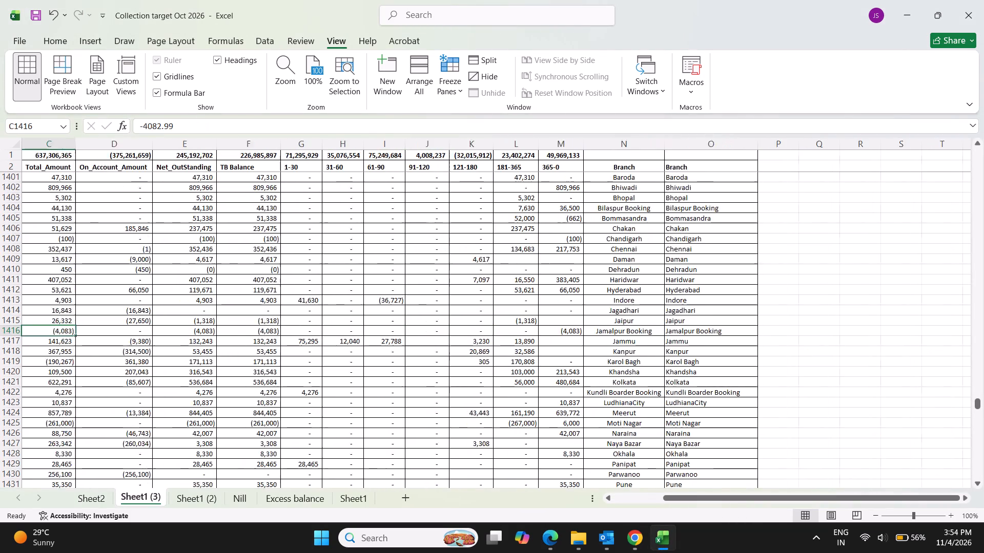
{"action": "key", "text": "Right"}
{"action": "key", "text": "Left"}
{"action": "key", "text": "Right"}
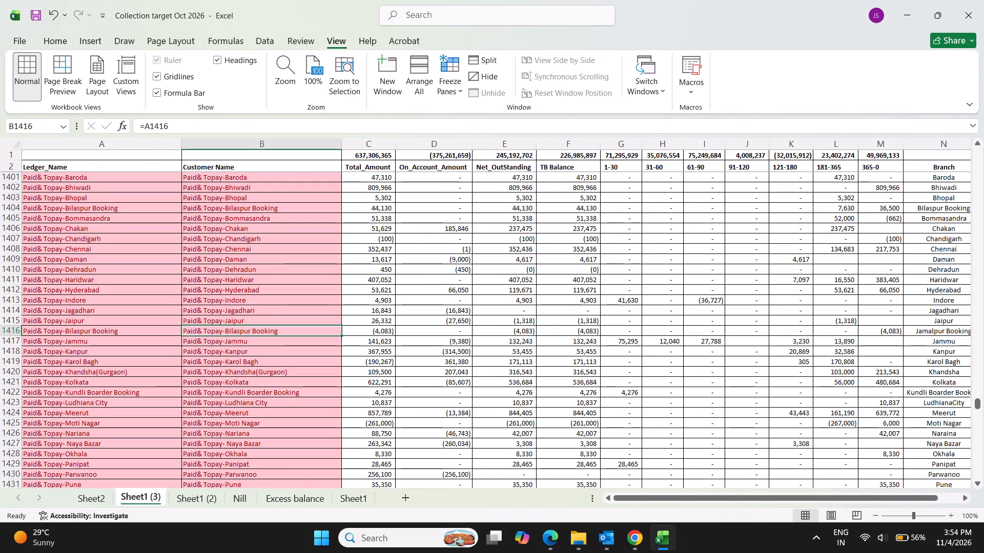
Set the second Branch entry in O1416, for Paid& Topay-Bilaspur Booking, to Bilaspur Booking.
{"action": "key", "text": "Right"}
{"action": "key", "text": "Right"}
{"action": "key", "text": "Right"}
{"action": "key", "text": "Right"}
{"action": "key", "text": "Right"}
{"action": "key", "text": "Right"}
{"action": "key", "text": "Right"}
{"action": "key", "text": "Right"}
{"action": "key", "text": "Right"}
{"action": "key", "text": "Right"}
{"action": "key", "text": "Right"}
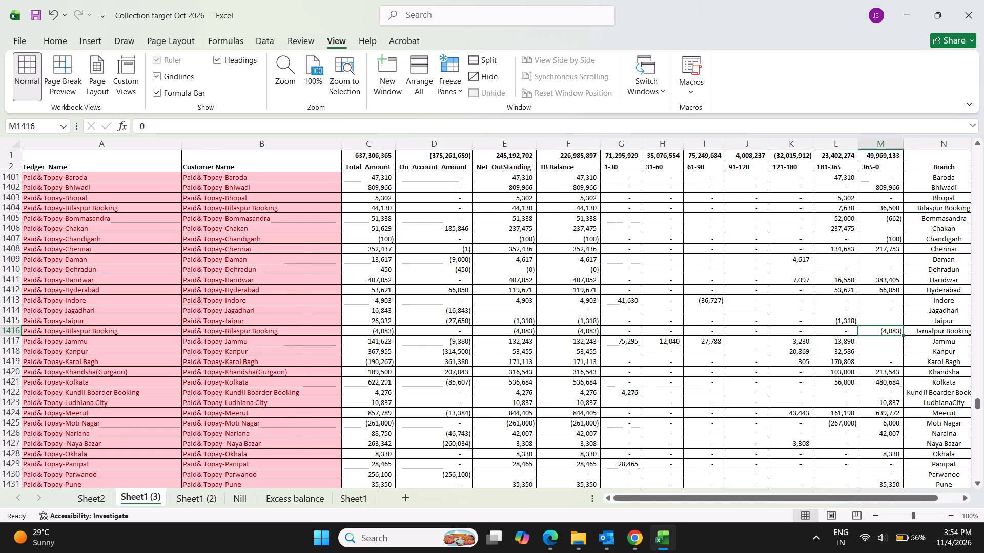
{"action": "key", "text": "Right"}
{"action": "key", "text": "Right"}
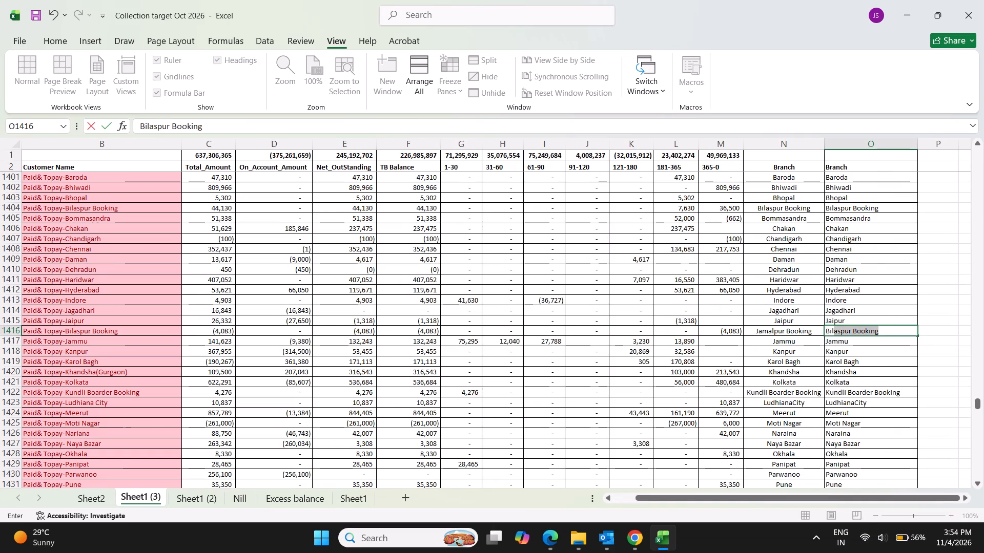
{"action": "key", "text": "Return"}
Refresh the Sheet2 PivotTable with the corrected branch for Paid& Topay-Bilaspur Booking.
{"action": "left_click", "coordinate": [83, 494]}
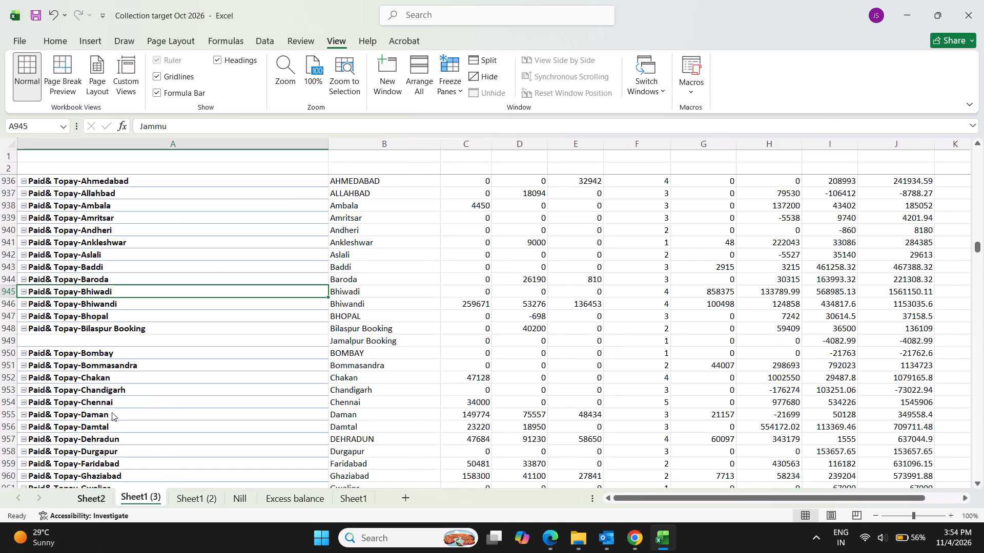
{"action": "right_click", "coordinate": [122, 305]}
{"action": "left_click", "coordinate": [174, 271]}
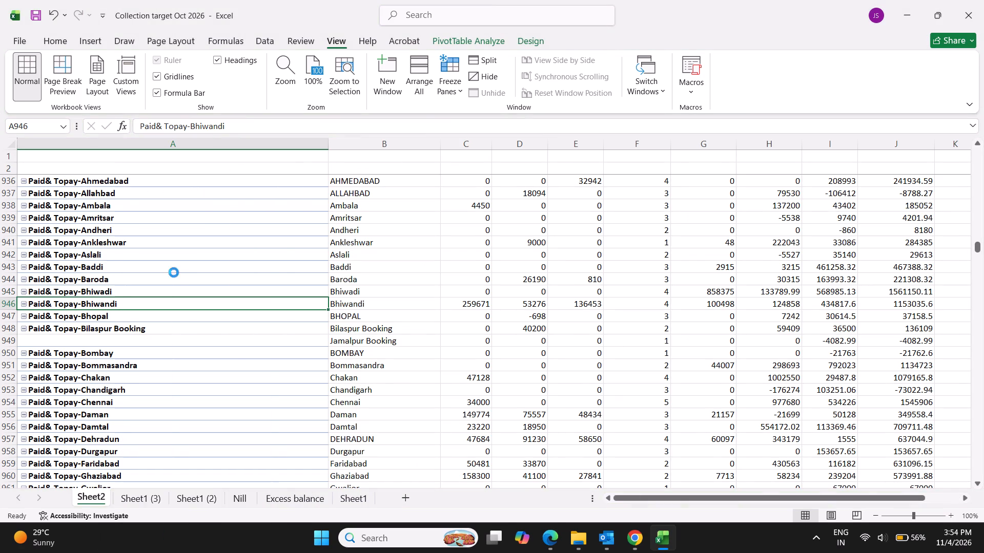
Copy the second branch name listed under Paid& Topay-Khandsha(Gurgaon) in the Sheet2 PivotTable, KHANDSHA(GURGAON).
{"action": "scroll", "coordinate": [201, 409], "scroll_direction": "down", "scroll_amount": 3}
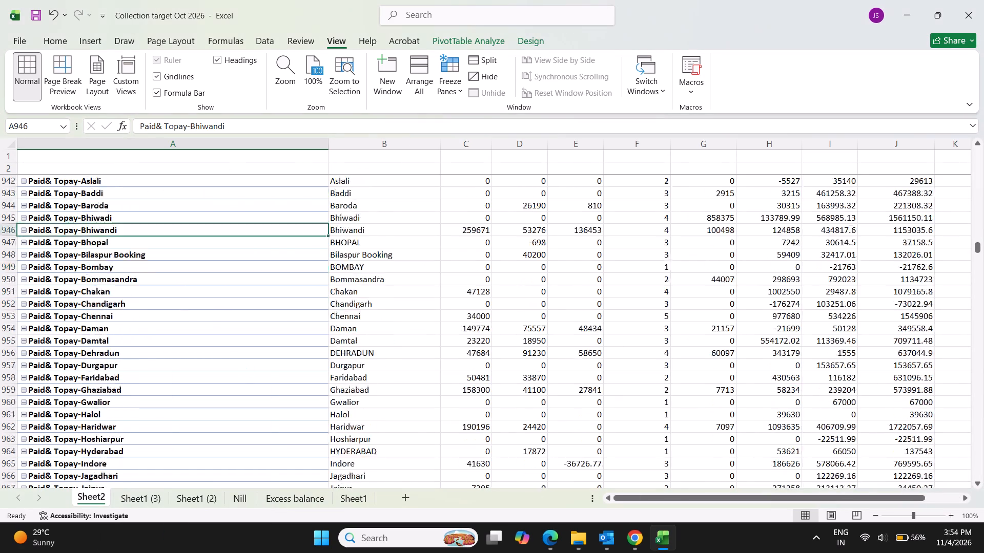
{"action": "scroll", "coordinate": [201, 409], "scroll_direction": "down", "scroll_amount": 5}
{"action": "left_click", "coordinate": [203, 409]}
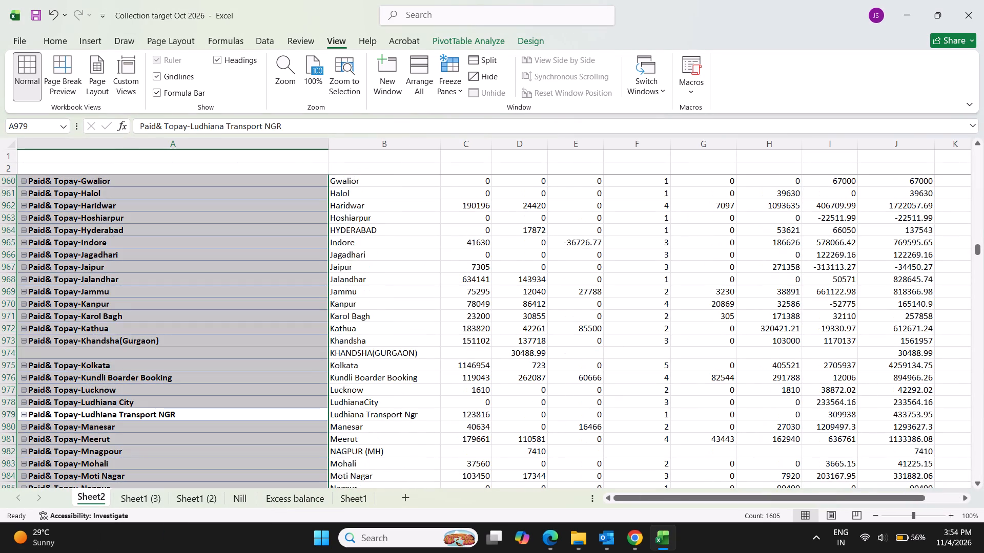
{"action": "left_click", "coordinate": [396, 356]}
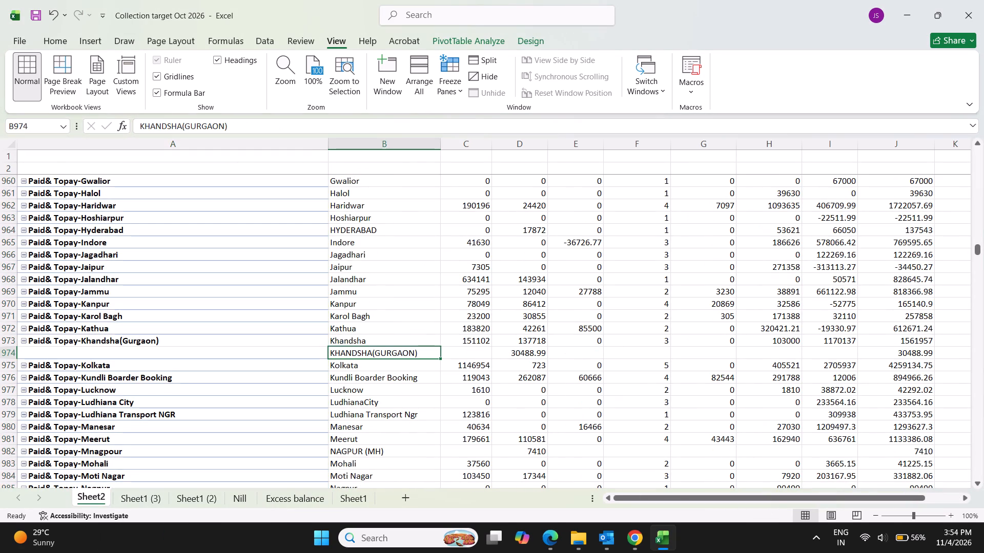
{"action": "left_click", "coordinate": [147, 341]}
{"action": "key", "text": "ctrl+c"}
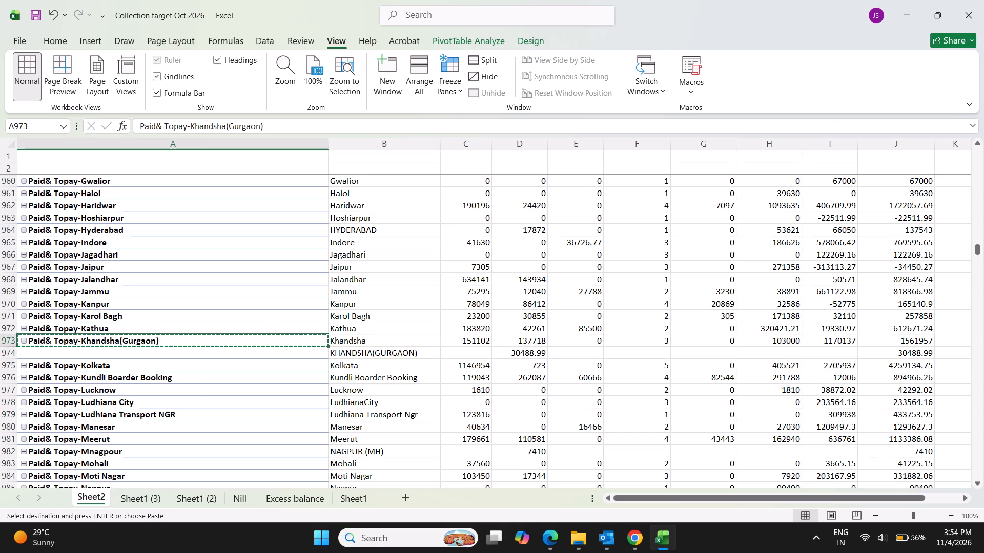
{"action": "left_click", "coordinate": [211, 393]}
{"action": "left_click", "coordinate": [350, 349]}
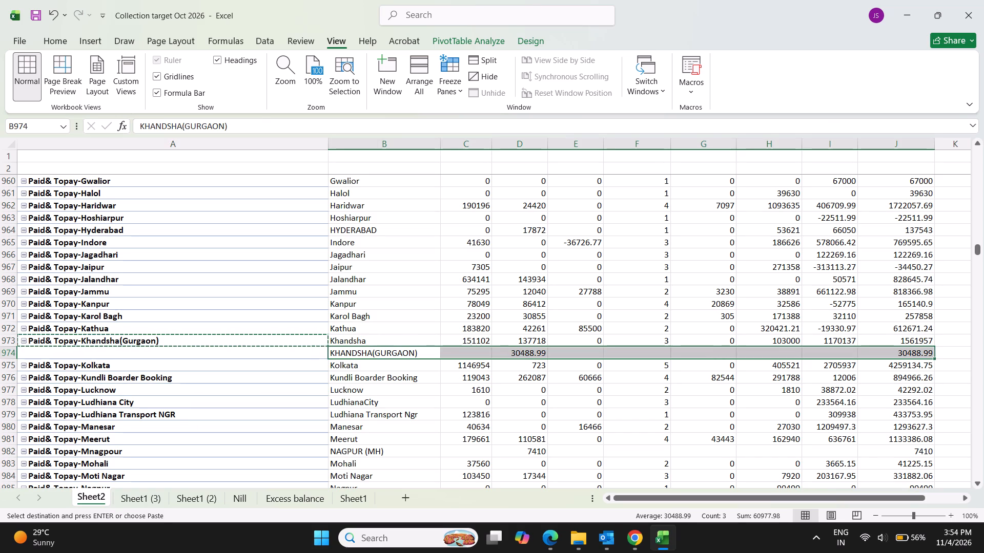
{"action": "left_click", "coordinate": [377, 354]}
{"action": "key", "text": "ctrl+c"}
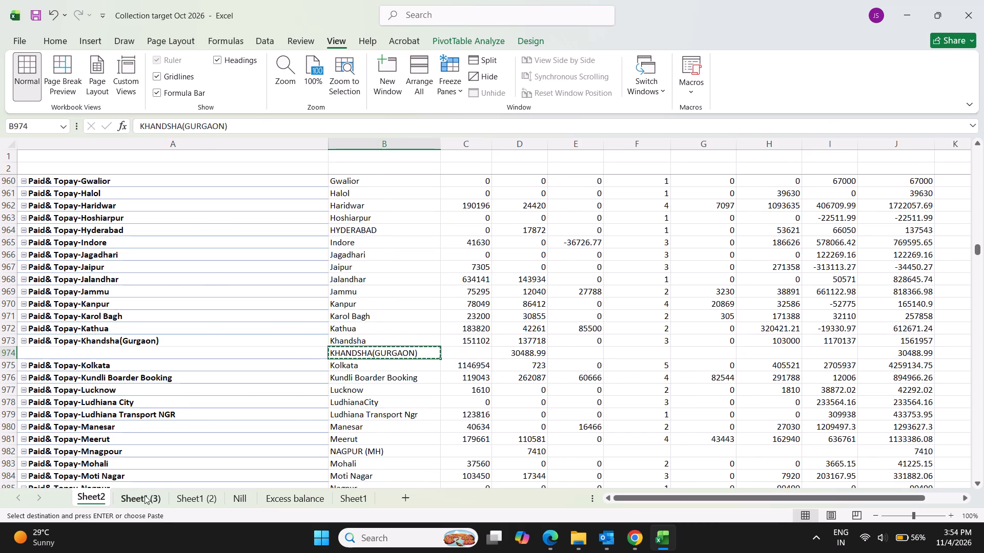
Search Sheet1 (3) for KHANDSHA(GURGAON) and check the second Branch entry of the matching row 1420.
{"action": "left_click", "coordinate": [140, 495]}
{"action": "left_click", "coordinate": [264, 278]}
{"action": "key", "text": "ctrl+f"}
{"action": "key", "text": "ctrl+v"}
{"action": "key", "text": "Return"}
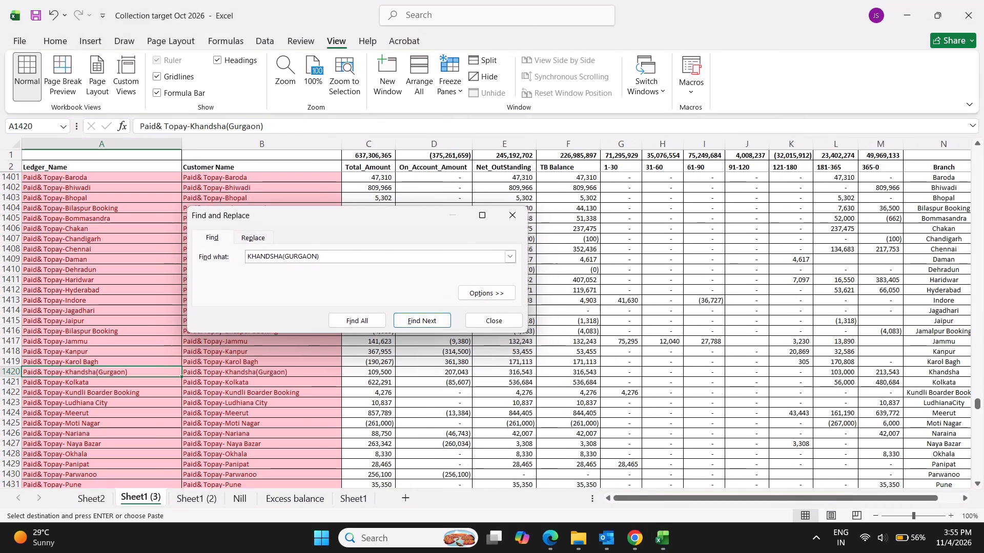
{"action": "key", "text": "Escape"}
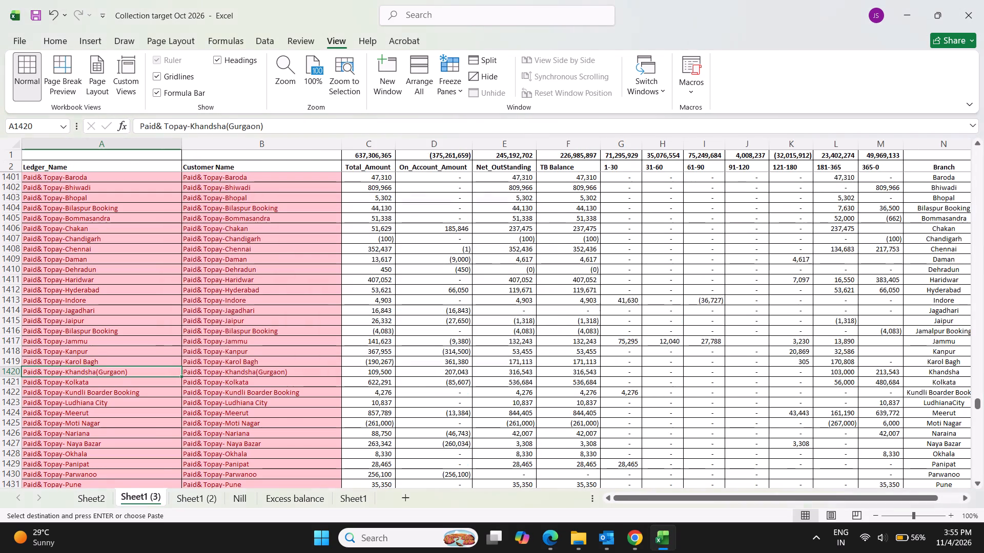
{"action": "key", "text": "Right"}
{"action": "key", "text": "Right"}
{"action": "key", "text": "Right"}
{"action": "key", "text": "Right"}
{"action": "key", "text": "Right"}
{"action": "key", "text": "Right"}
{"action": "key", "text": "Right"}
{"action": "key", "text": "Right"}
{"action": "key", "text": "Right"}
{"action": "key", "text": "Right"}
{"action": "key", "text": "Right"}
{"action": "key", "text": "Right"}
{"action": "key", "text": "Right"}
{"action": "key", "text": "Right"}
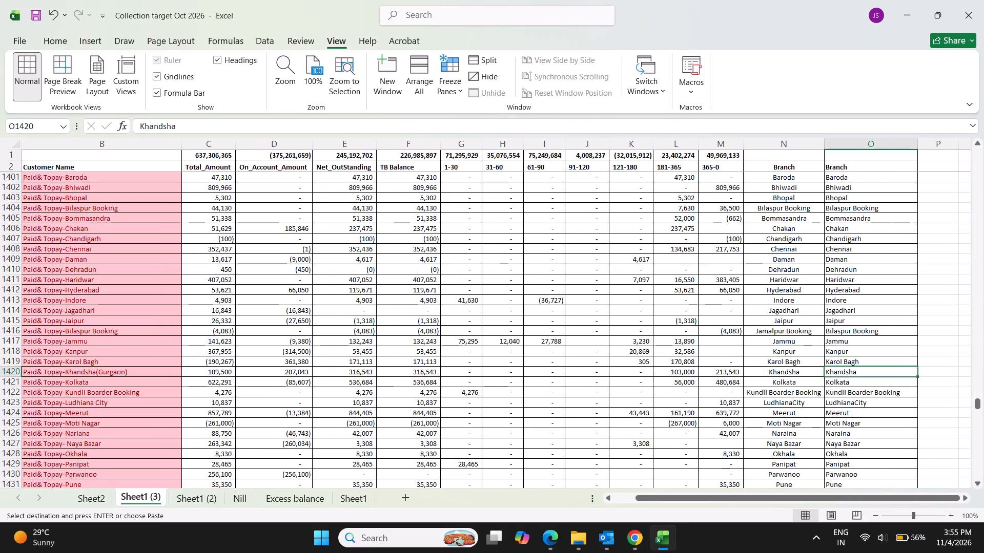
Search only the second Branch column, column O, of Sheet1 (3) for KHANDSHA(GURGAON).
{"action": "left_click", "coordinate": [866, 142]}
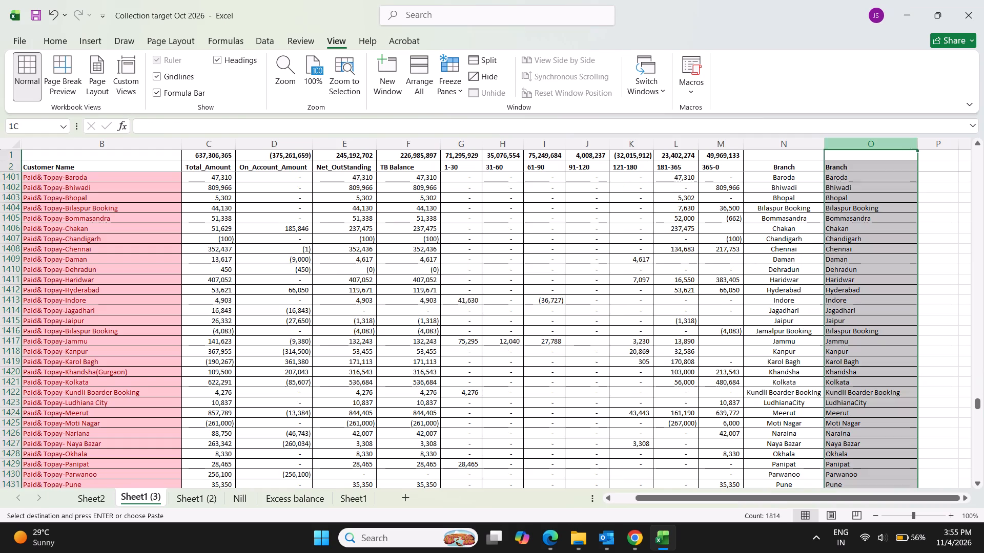
{"action": "key", "text": "ctrl+f"}
{"action": "key", "text": "Return"}
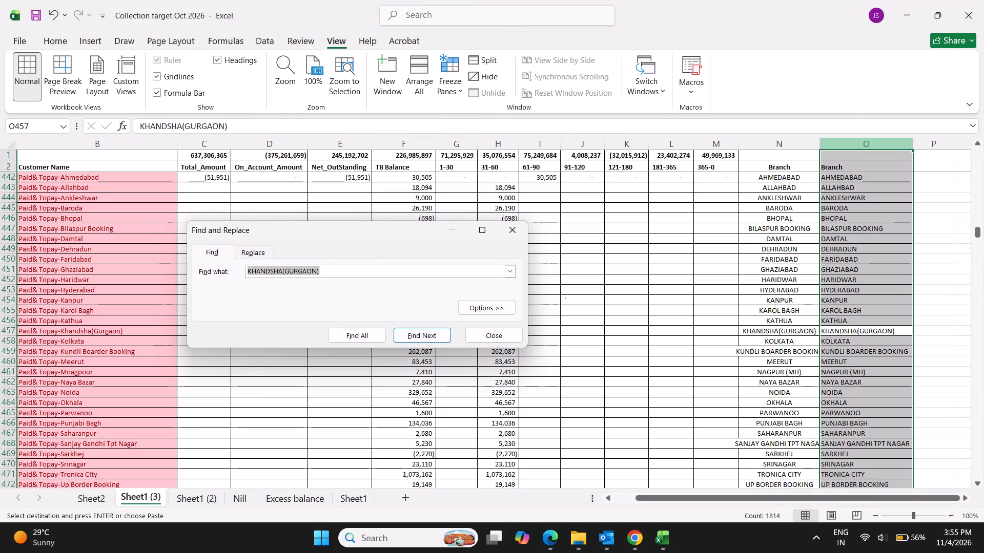
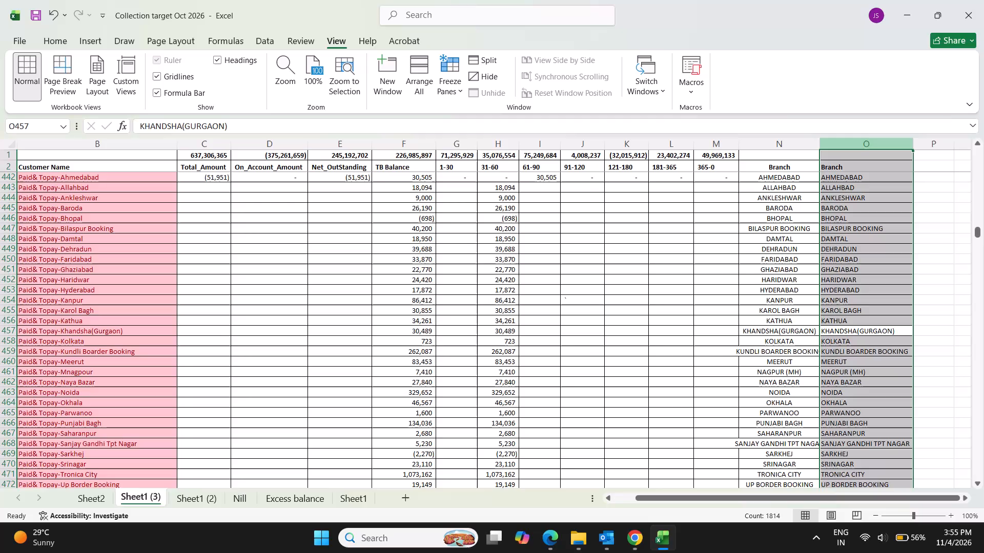
Copy KHANDSHA(GURGAON) from the Sheet2 PivotTable and search only its branch column, column B, for that name.
{"action": "key", "text": "Right"}
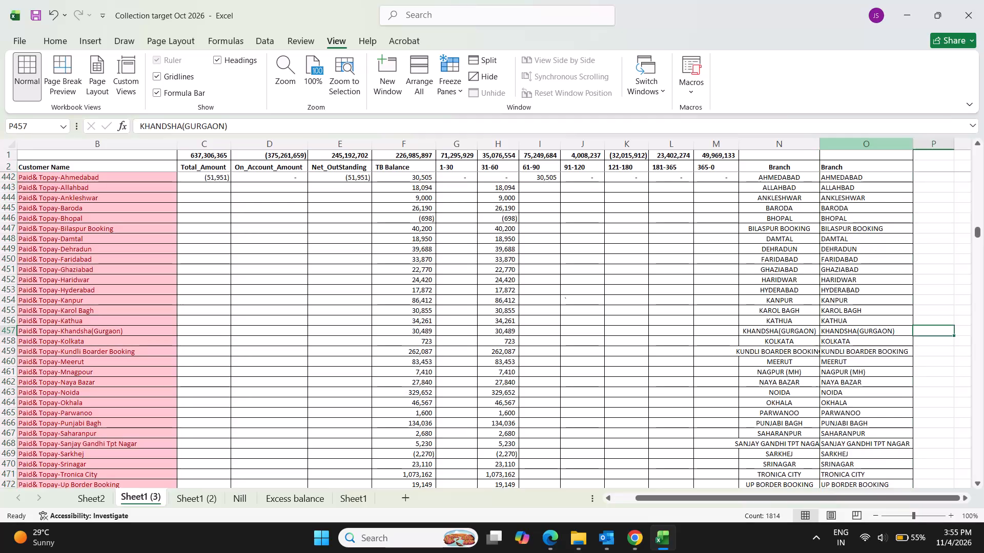
{"action": "key", "text": "Left"}
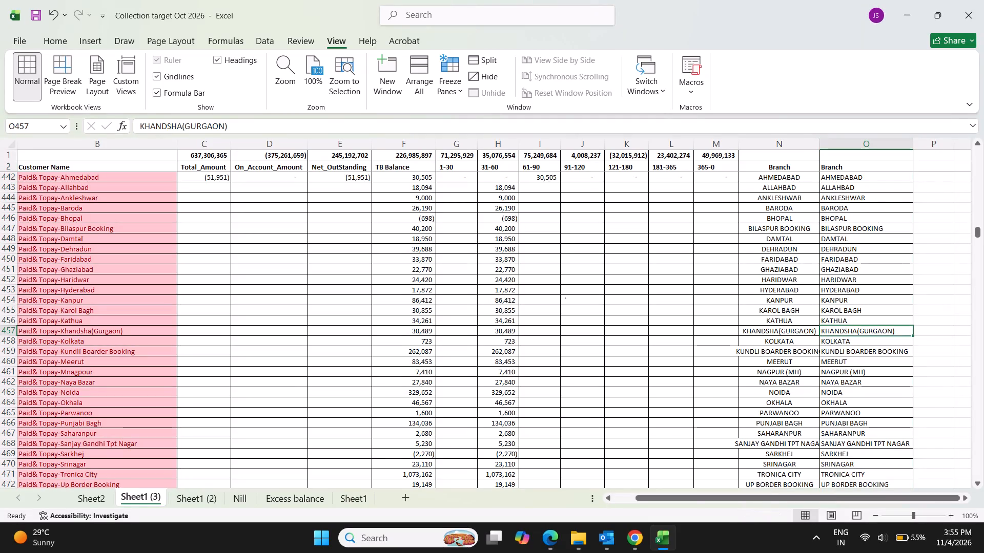
{"action": "left_click", "coordinate": [89, 501]}
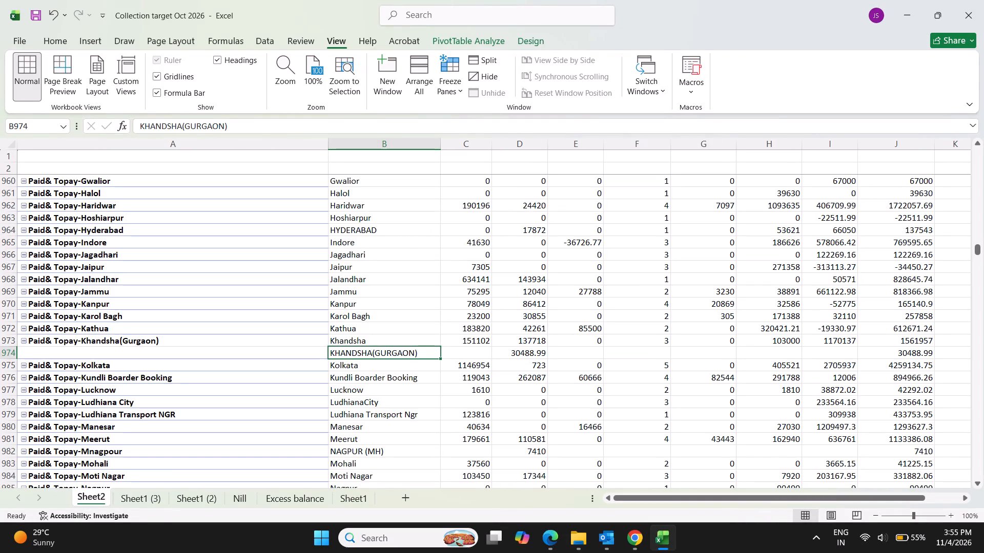
{"action": "key", "text": "ctrl+c"}
{"action": "left_click", "coordinate": [390, 143]}
{"action": "key", "text": "ctrl+f"}
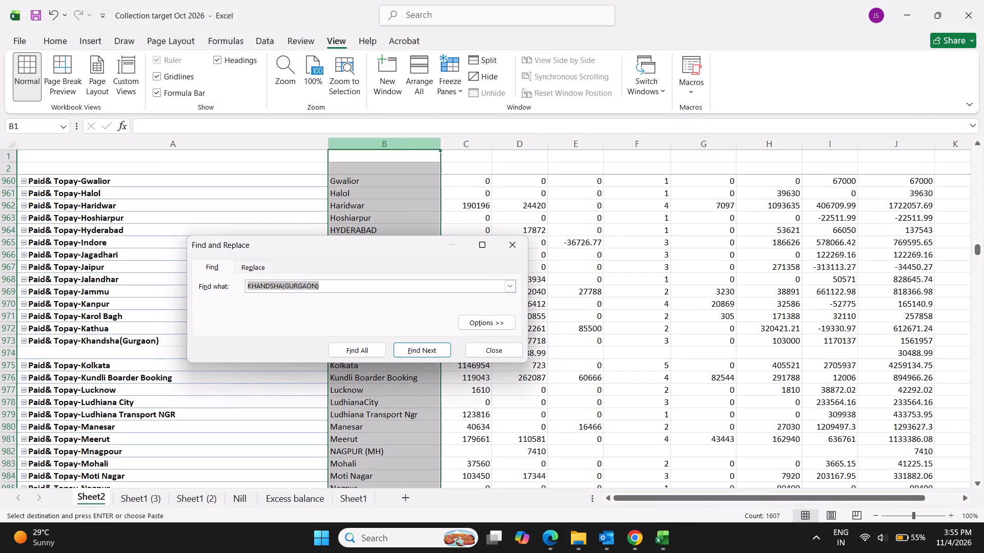
{"action": "key", "text": "ctrl+v"}
{"action": "key", "text": "Return"}
{"action": "key", "text": "Return"}
{"action": "key", "text": "Escape"}
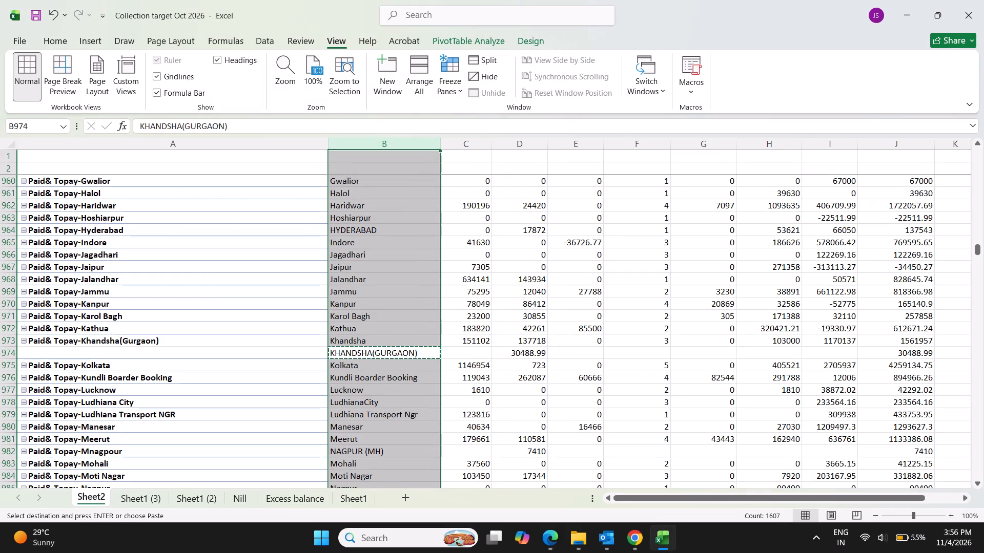
Change the second Branch entry for Paid& Topay-Khandsha(Gurgaon) in cell O457 of Sheet1 (3) to KHANDSHA.
{"action": "left_click", "coordinate": [132, 497]}
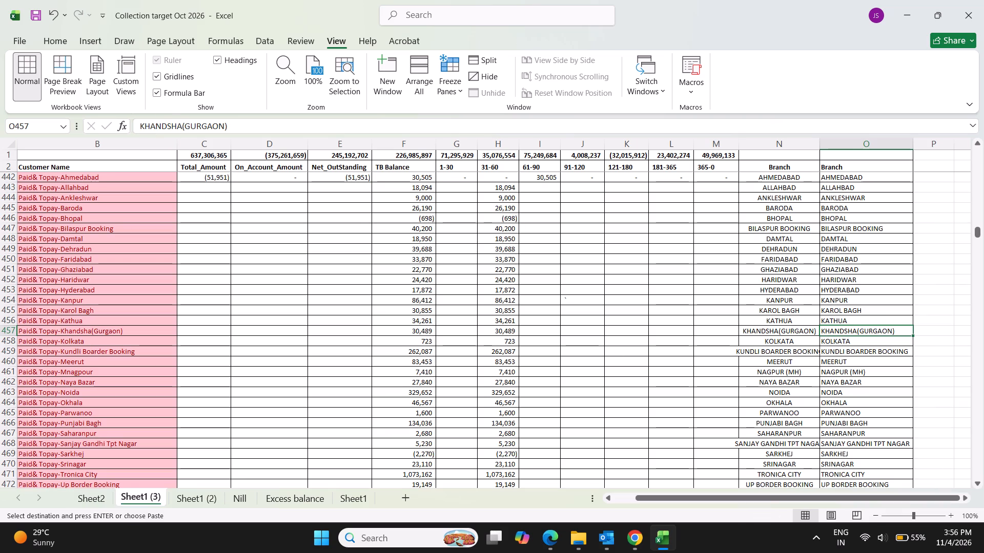
{"action": "left_click_drag", "start_coordinate": [182, 123], "coordinate": [319, 145]}
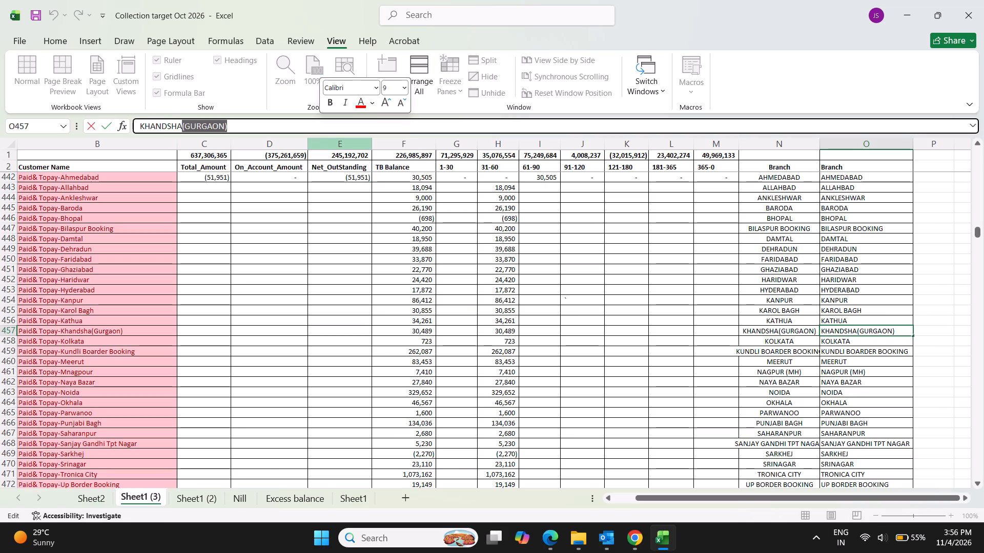
{"action": "key", "text": "Delete"}
{"action": "key", "text": "Return"}
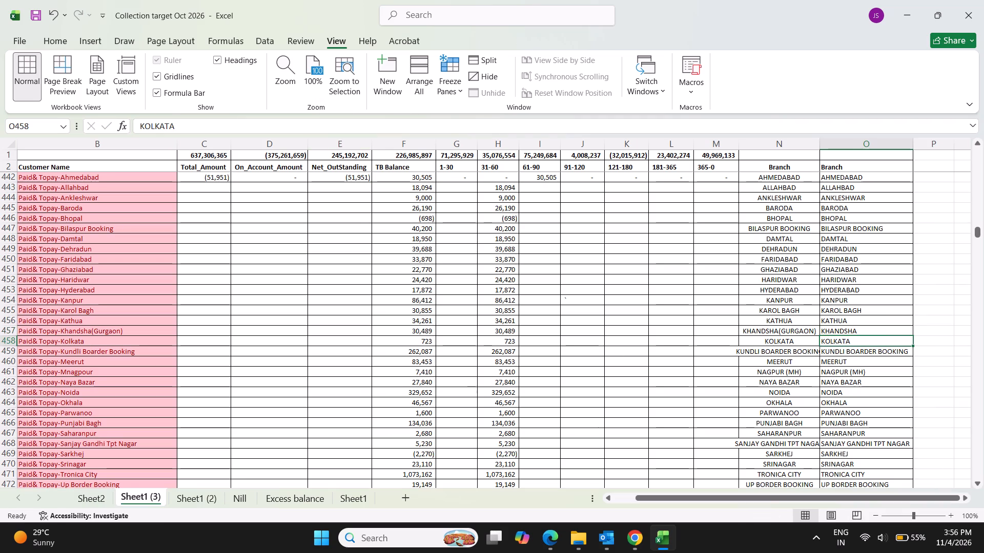
Refresh the Sheet2 PivotTable with the corrected branch for Paid& Topay-Khandsha(Gurgaon).
{"action": "left_click", "coordinate": [98, 495]}
{"action": "right_click", "coordinate": [137, 283]}
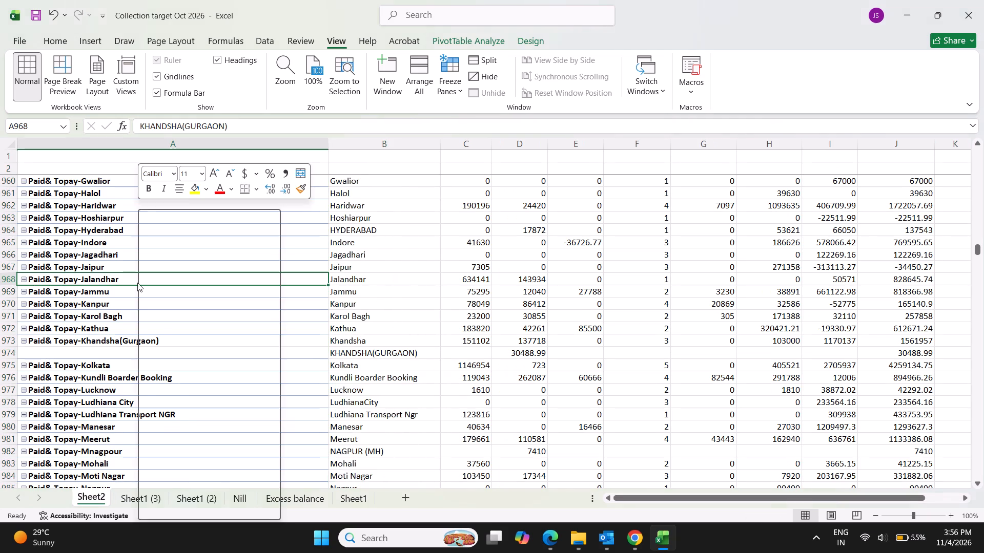
{"action": "left_click", "coordinate": [191, 283]}
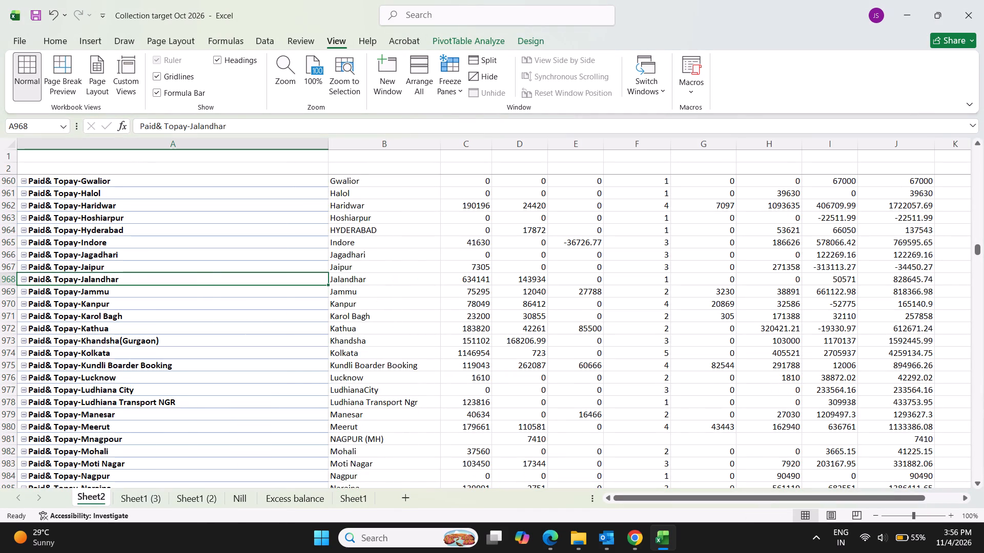
Check the Sheet2 PivotTable from the Paid& Topay customers to the first TO PAY RECOVERY entries for customers listed under more than one branch.
{"action": "left_click", "coordinate": [247, 396]}
{"action": "scroll", "coordinate": [271, 387], "scroll_direction": "down", "scroll_amount": 18}
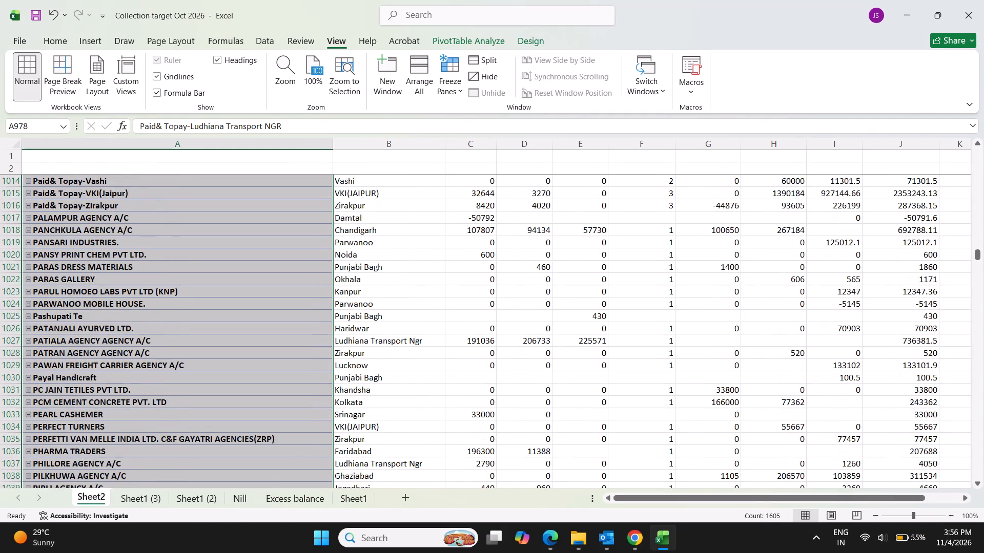
{"action": "scroll", "coordinate": [271, 387], "scroll_direction": "down", "scroll_amount": 15}
{"action": "scroll", "coordinate": [271, 387], "scroll_direction": "down", "scroll_amount": 16}
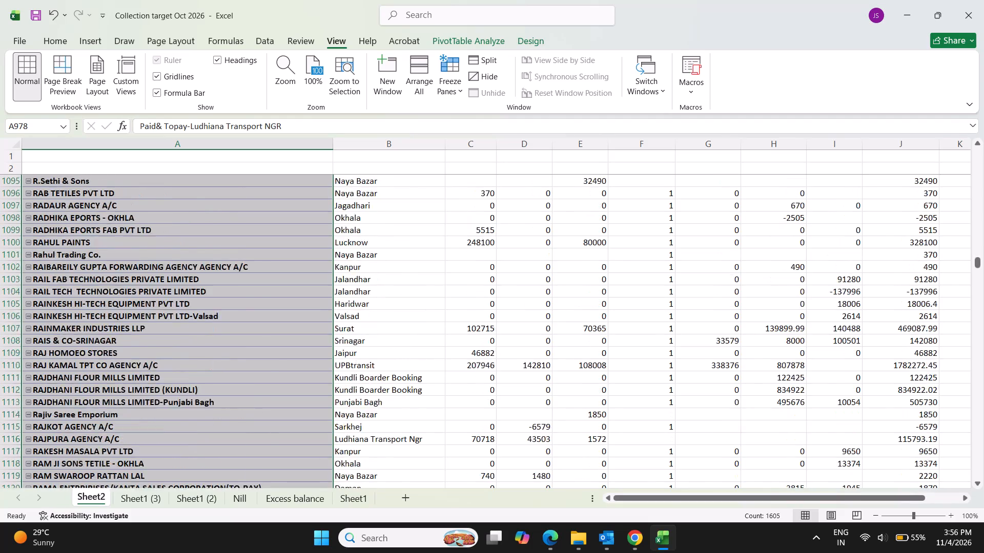
{"action": "scroll", "coordinate": [272, 387], "scroll_direction": "down", "scroll_amount": 20}
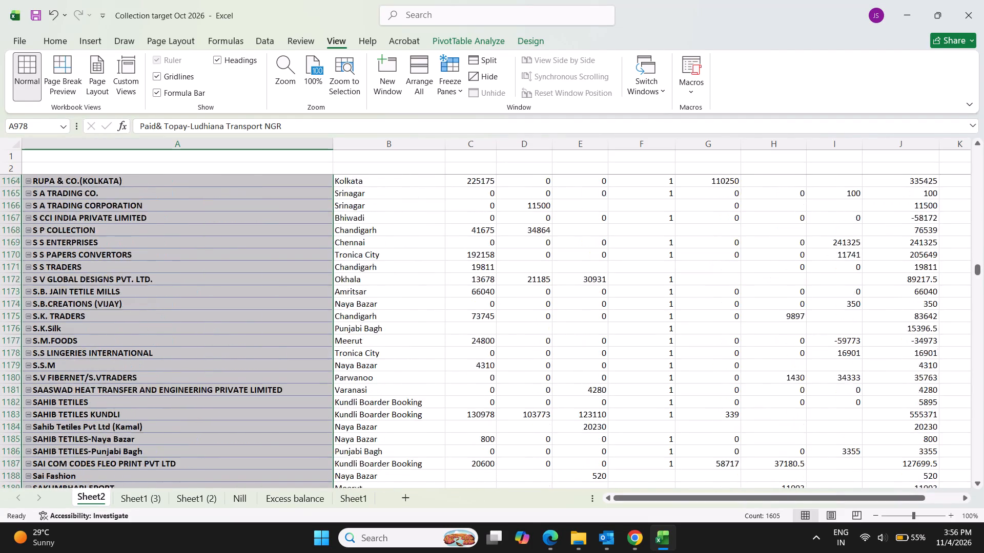
{"action": "scroll", "coordinate": [272, 386], "scroll_direction": "down", "scroll_amount": 6}
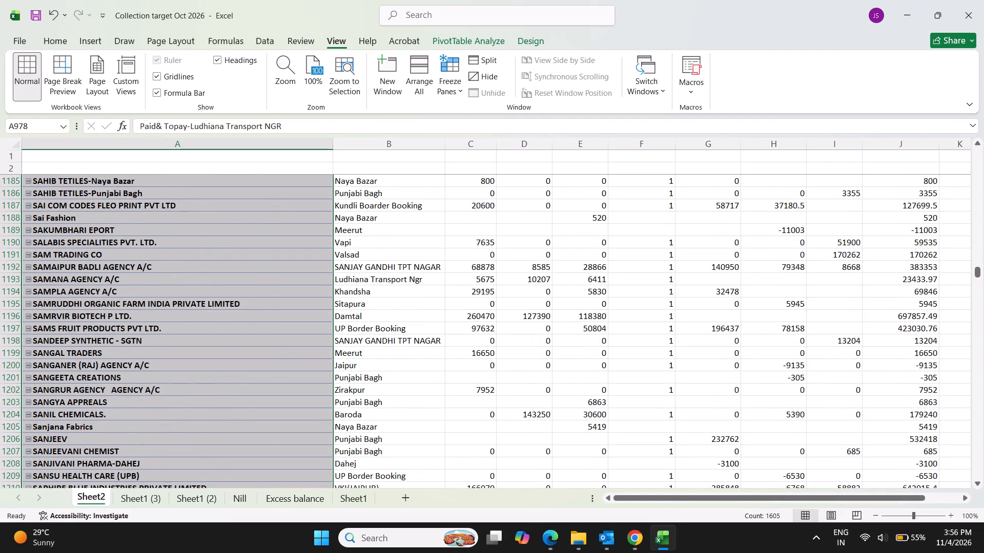
{"action": "scroll", "coordinate": [272, 386], "scroll_direction": "down", "scroll_amount": 15}
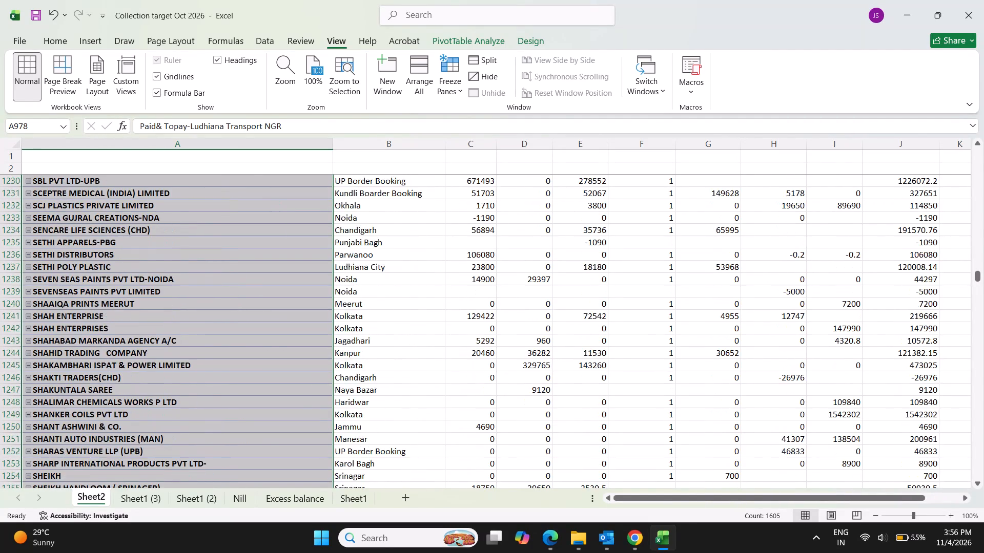
{"action": "scroll", "coordinate": [272, 386], "scroll_direction": "down", "scroll_amount": 8}
{"action": "scroll", "coordinate": [272, 386], "scroll_direction": "up", "scroll_amount": 5}
{"action": "scroll", "coordinate": [272, 386], "scroll_direction": "down", "scroll_amount": 6}
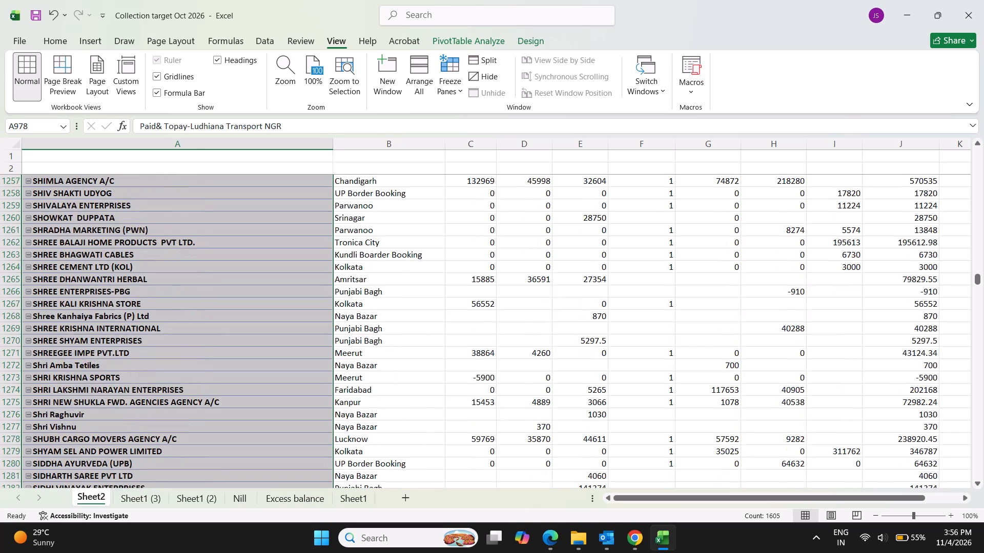
{"action": "scroll", "coordinate": [272, 386], "scroll_direction": "down", "scroll_amount": 19}
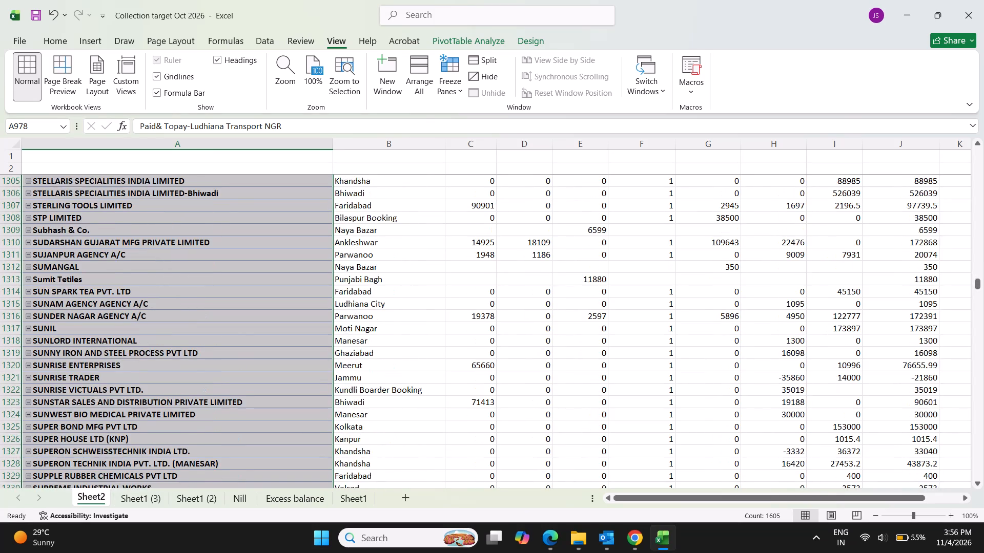
{"action": "scroll", "coordinate": [272, 386], "scroll_direction": "down", "scroll_amount": 14}
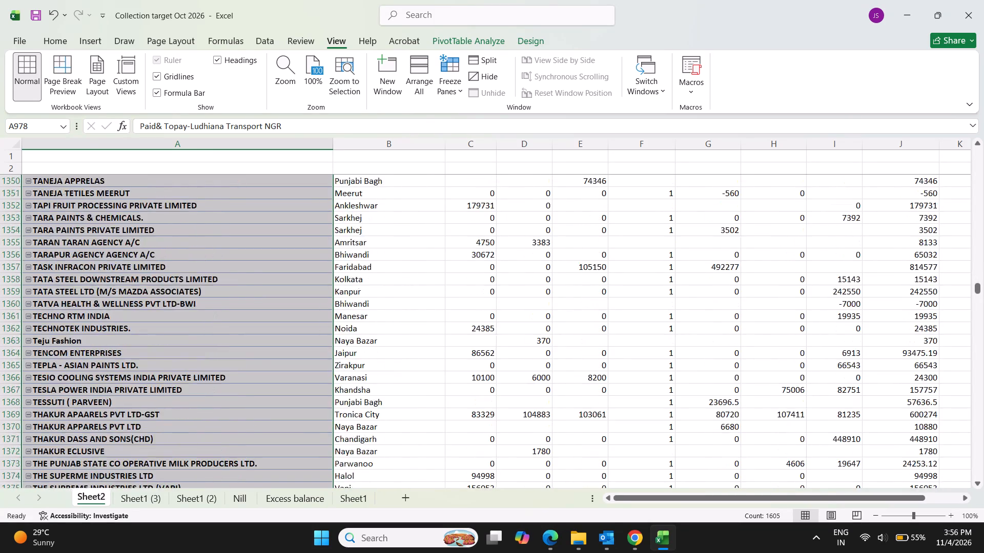
{"action": "scroll", "coordinate": [272, 386], "scroll_direction": "down", "scroll_amount": 6}
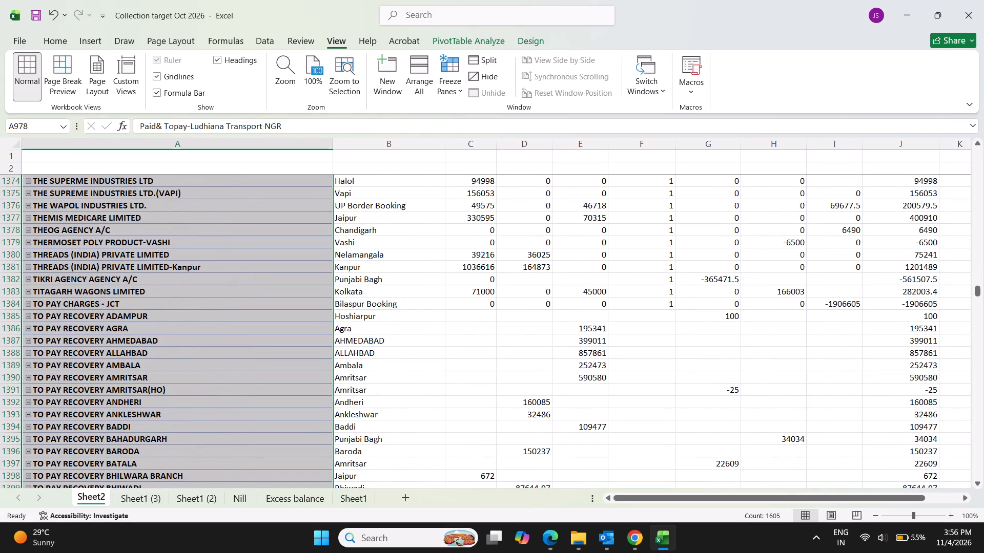
Check the Sheet2 PivotTable from TO PAY CHARGES - JCT through the customers starting with W for any with more than one branch.
{"action": "left_click", "coordinate": [113, 306]}
{"action": "scroll", "coordinate": [247, 405], "scroll_direction": "down", "scroll_amount": 2}
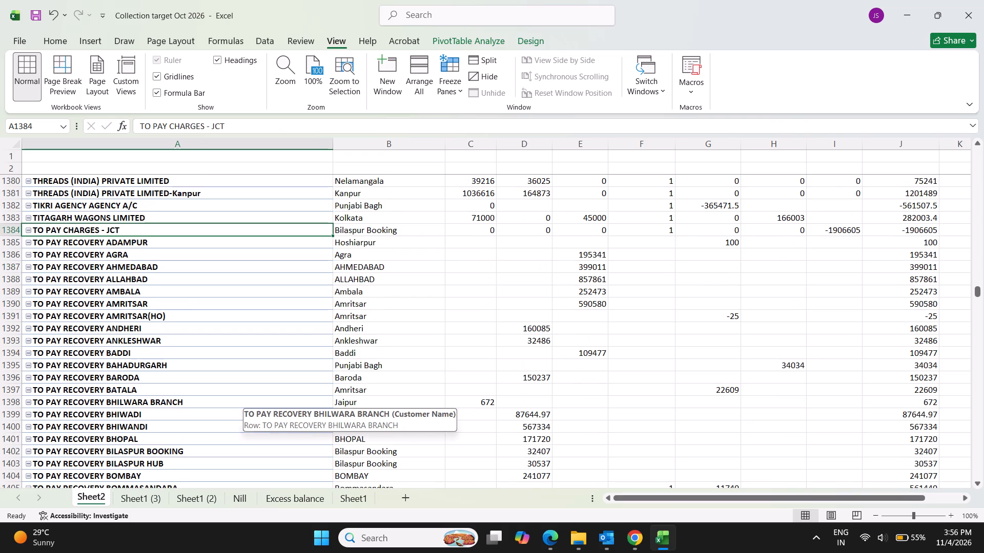
{"action": "scroll", "coordinate": [248, 405], "scroll_direction": "down", "scroll_amount": 13}
{"action": "scroll", "coordinate": [249, 402], "scroll_direction": "down", "scroll_amount": 14}
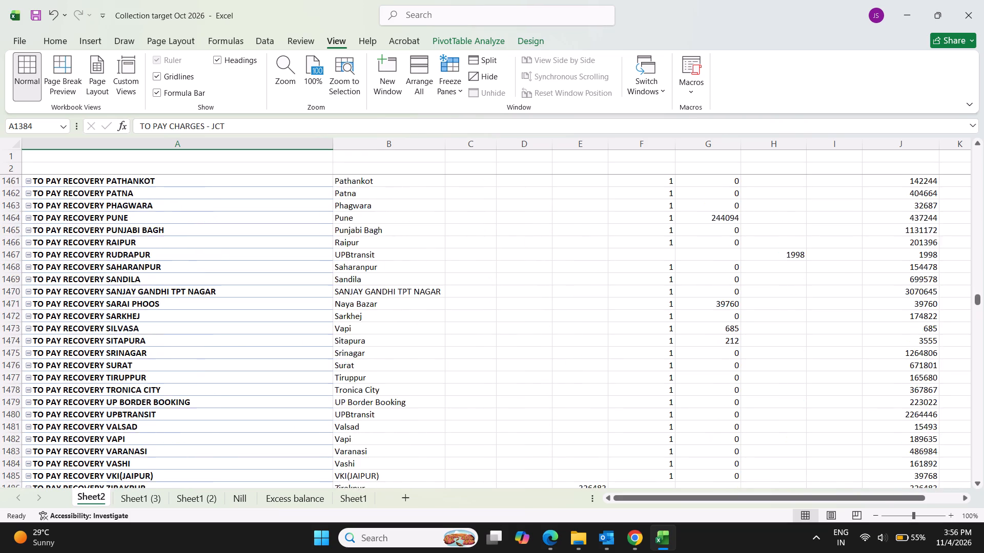
{"action": "scroll", "coordinate": [249, 399], "scroll_direction": "down", "scroll_amount": 15}
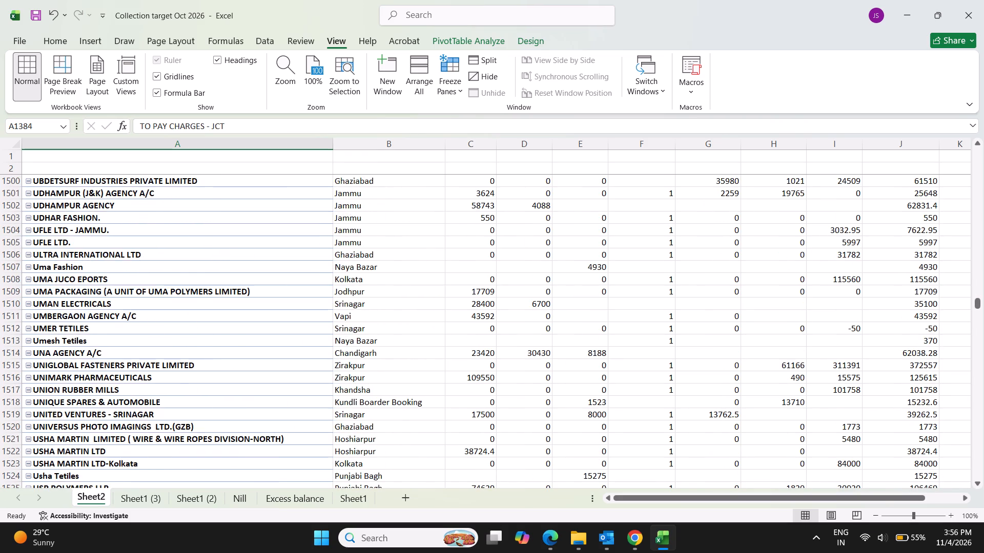
{"action": "scroll", "coordinate": [251, 396], "scroll_direction": "down", "scroll_amount": 19}
{"action": "scroll", "coordinate": [252, 396], "scroll_direction": "up", "scroll_amount": 1}
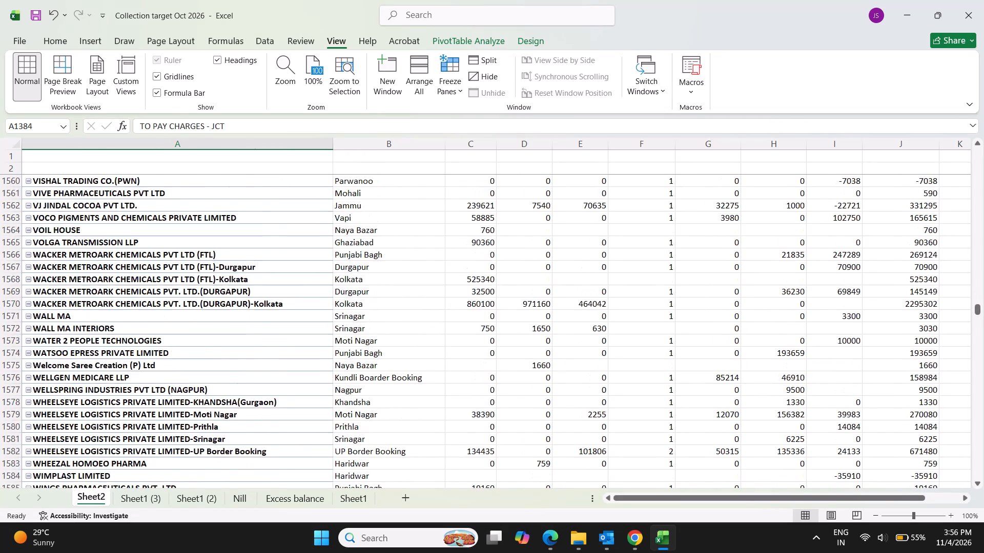
Check the rest of the Sheet2 PivotTable down to the Grand Total, and recheck the TO PAY RECOVERY entries, for customers with multiple branches.
{"action": "scroll", "coordinate": [252, 396], "scroll_direction": "up", "scroll_amount": 1}
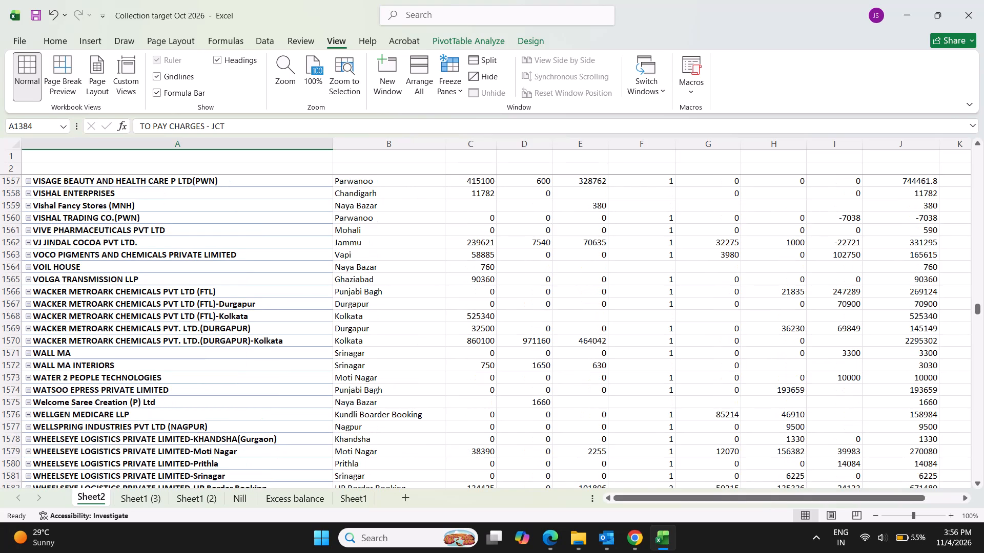
{"action": "scroll", "coordinate": [252, 396], "scroll_direction": "down", "scroll_amount": 15}
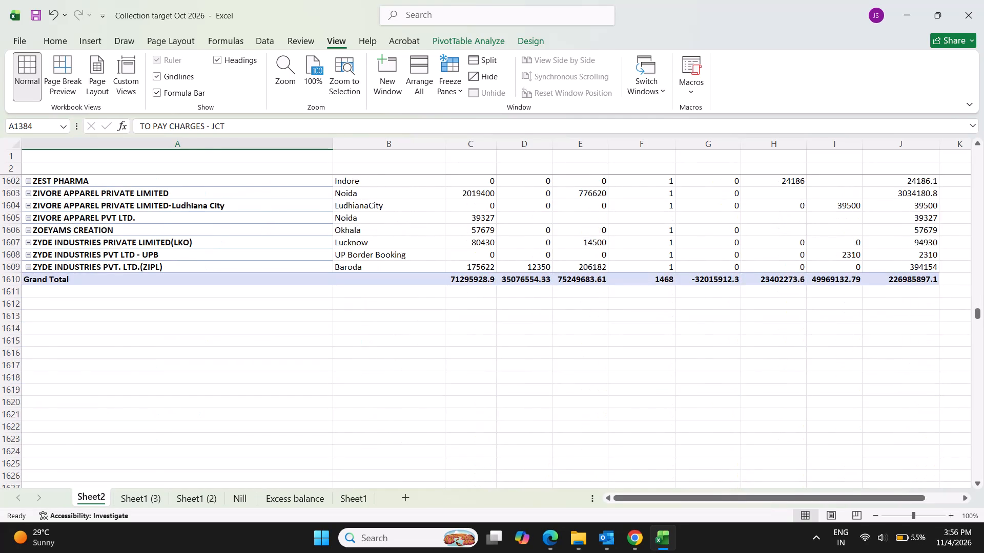
{"action": "scroll", "coordinate": [253, 396], "scroll_direction": "up", "scroll_amount": 20}
{"action": "scroll", "coordinate": [253, 396], "scroll_direction": "up", "scroll_amount": 20}
{"action": "scroll", "coordinate": [253, 396], "scroll_direction": "up", "scroll_amount": 6}
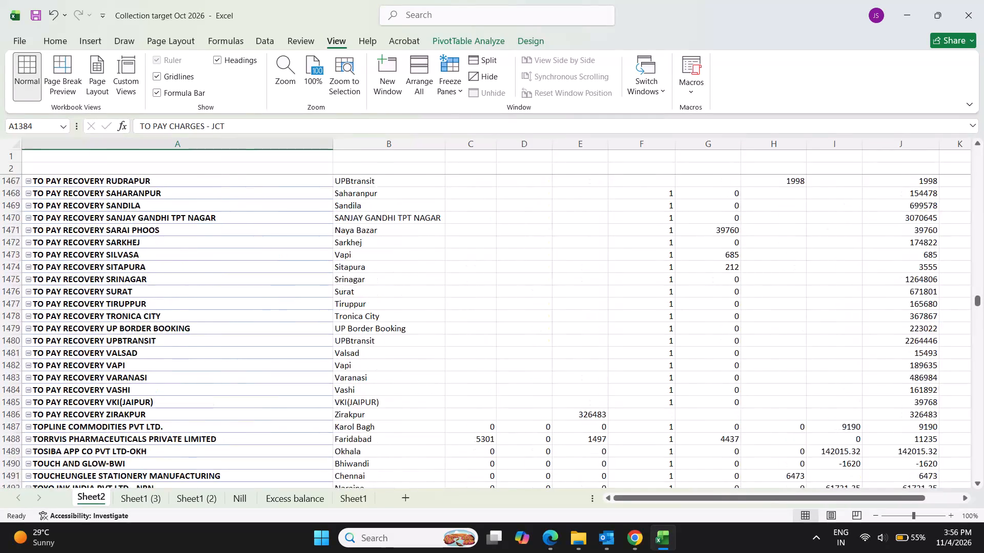
{"action": "scroll", "coordinate": [253, 396], "scroll_direction": "up", "scroll_amount": 8}
Return to Sheet1 (3) and select the Customer Name header in cell B2.
{"action": "left_click", "coordinate": [136, 496]}
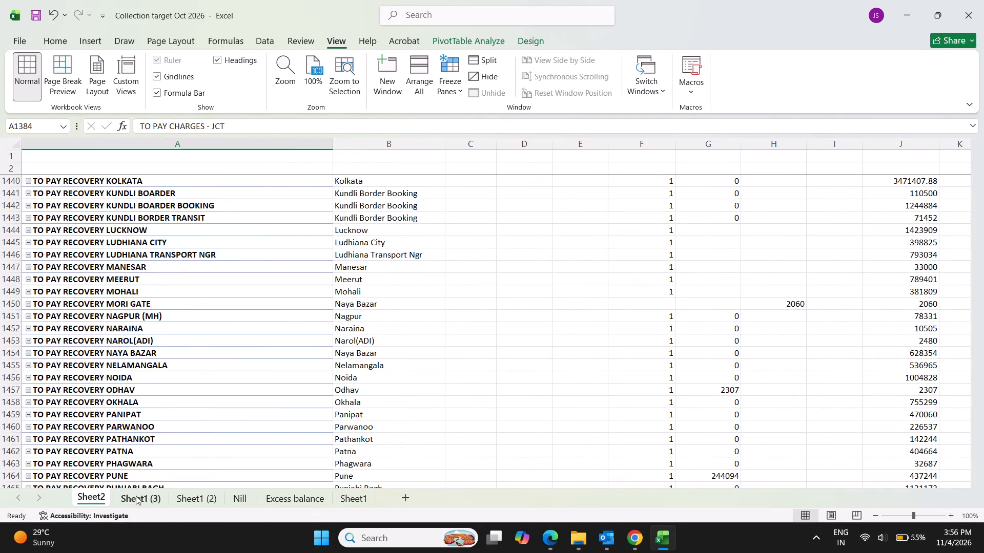
{"action": "left_click", "coordinate": [116, 317]}
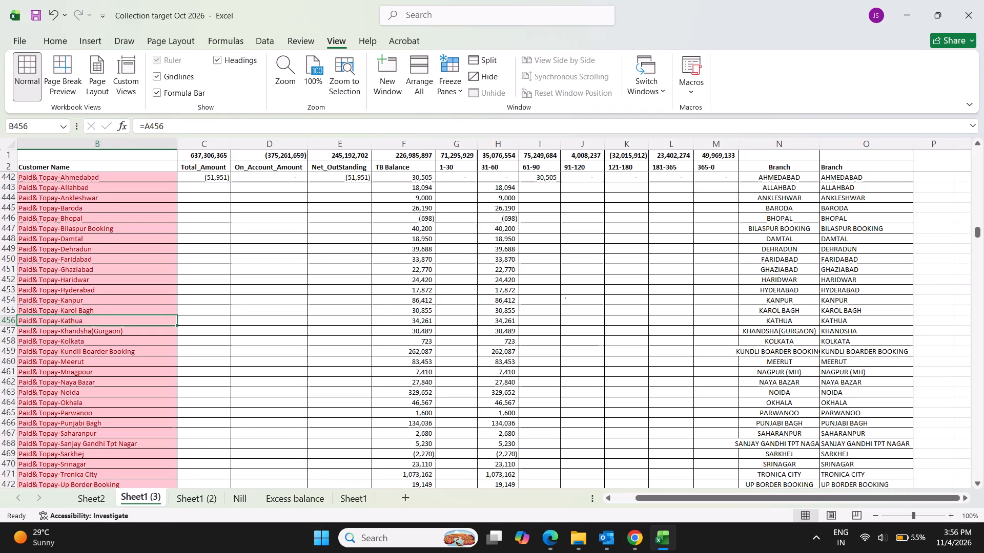
{"action": "left_click", "coordinate": [113, 165]}
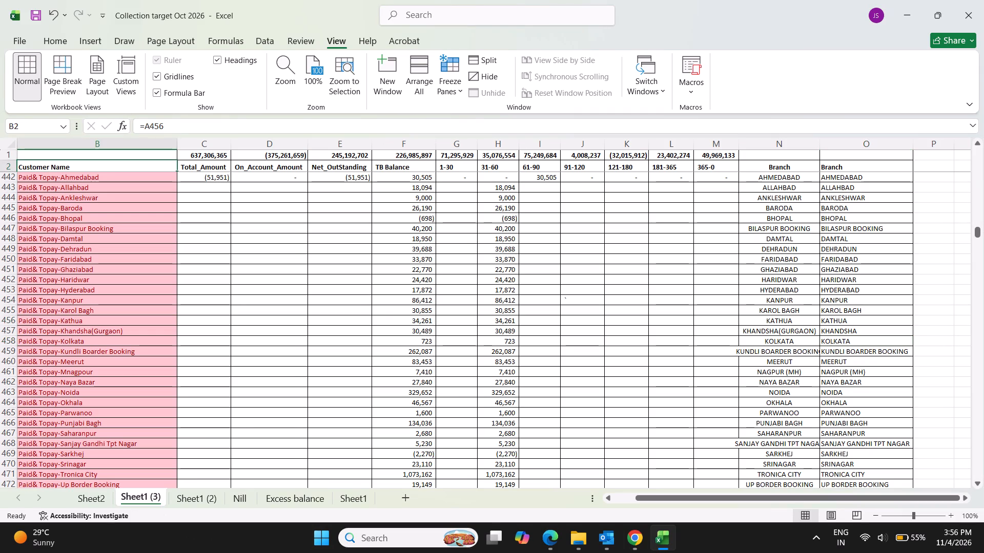
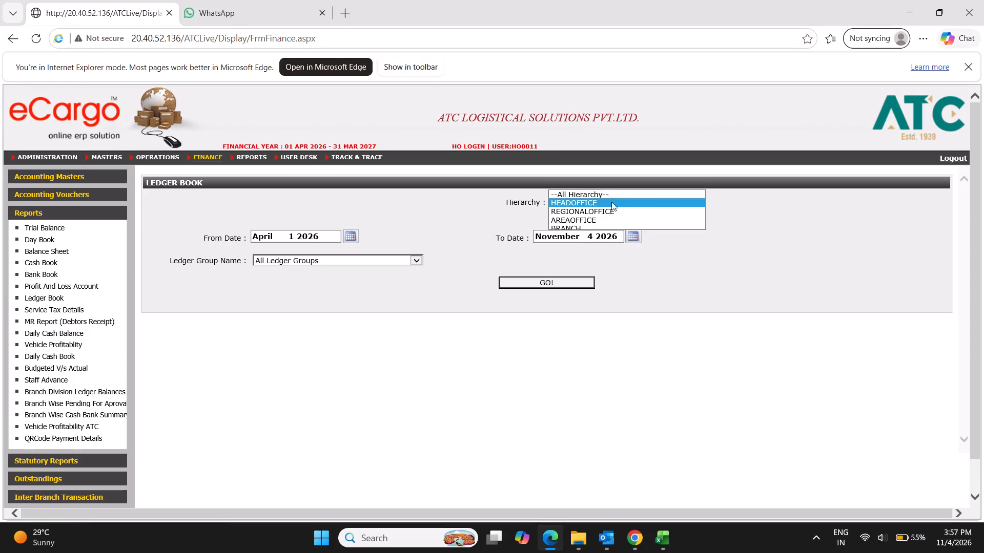
Generate the branch-level Ledger Book for KUNDLI BOARDER BOOKING with all ledger groups included.
{"action": "left_click", "coordinate": [580, 226]}
{"action": "key", "text": "Tab"}
{"action": "type", "text": "kund"}
{"action": "key", "text": "Tab"}
{"action": "left_click", "coordinate": [569, 288]}
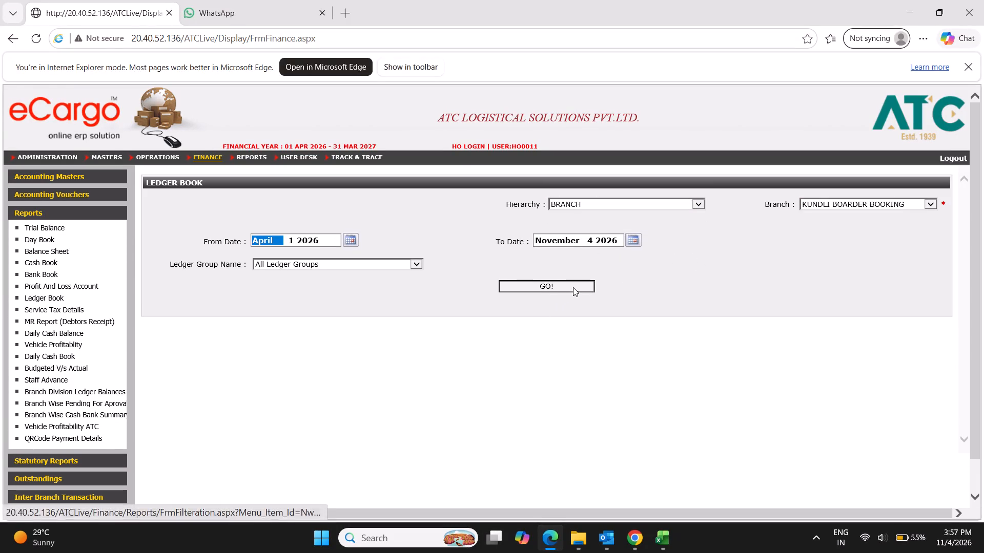
Search the ledger names for dhar and view the monthly ledger of DHARMPAL SATYAPAL LTD. (UPB).
{"action": "left_click", "coordinate": [893, 181]}
{"action": "type", "text": "dhar"}
{"action": "key", "text": "Return"}
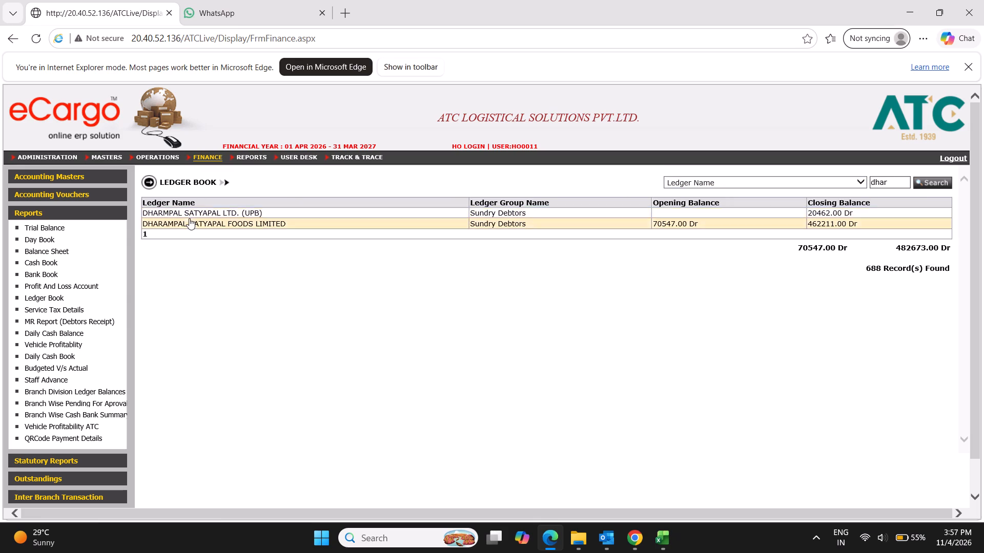
{"action": "left_click", "coordinate": [193, 214]}
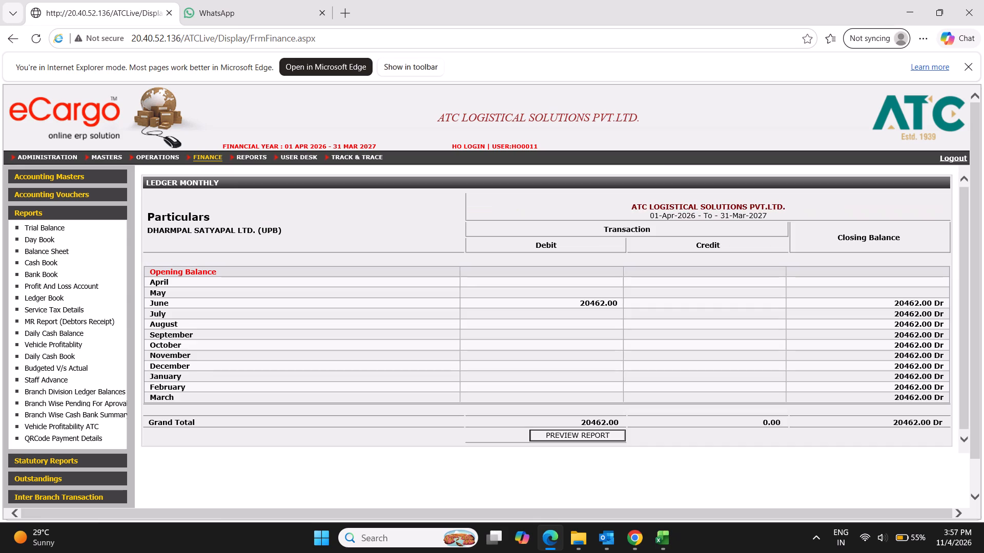
{"action": "key", "text": "BackSpace"}
Examine DHARAMPAL SATYAPAL FOODS LIMITED's monthly ledger and its August, July, June, May, October and September vouchers, and return to the ledger list.
{"action": "left_click", "coordinate": [204, 222]}
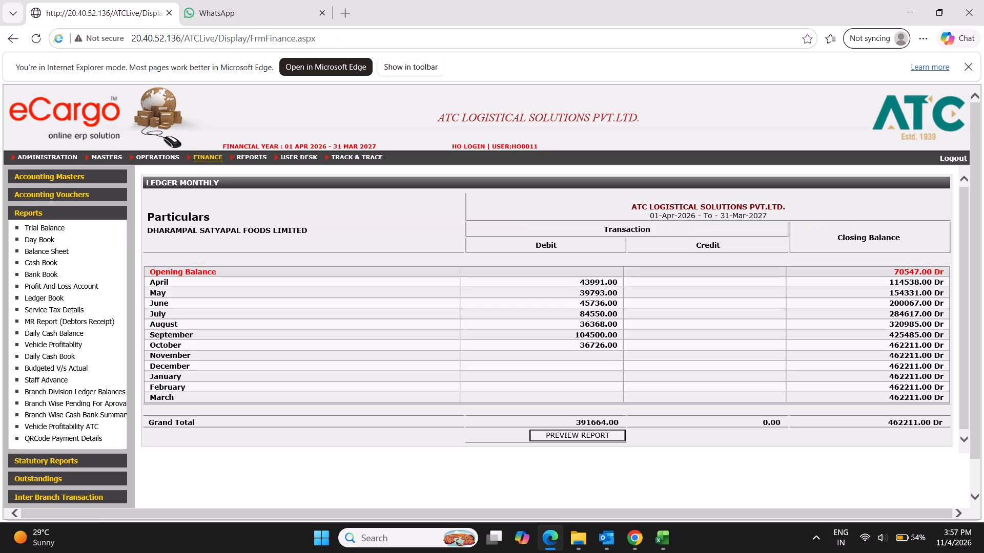
{"action": "left_click", "coordinate": [171, 324]}
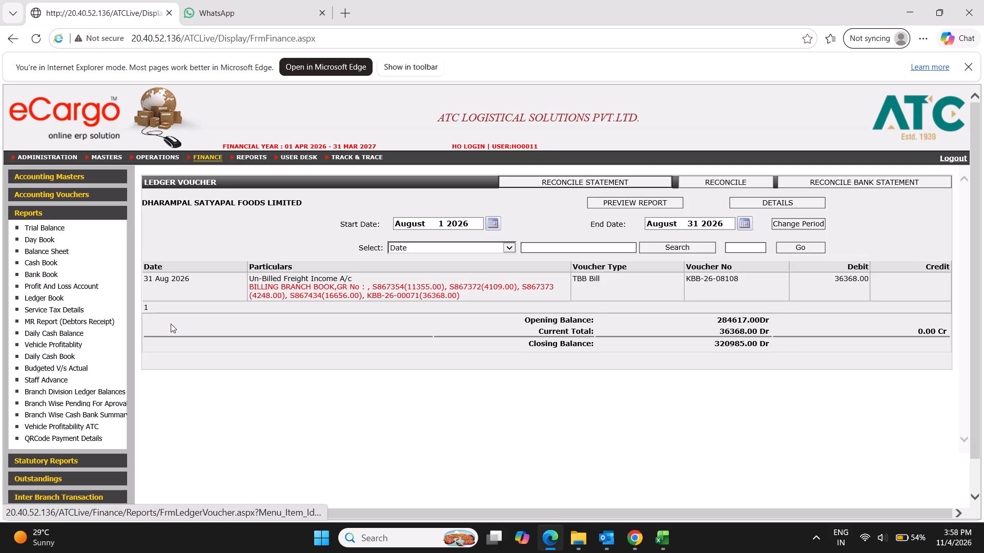
{"action": "key", "text": "BackSpace"}
{"action": "left_click", "coordinate": [157, 311]}
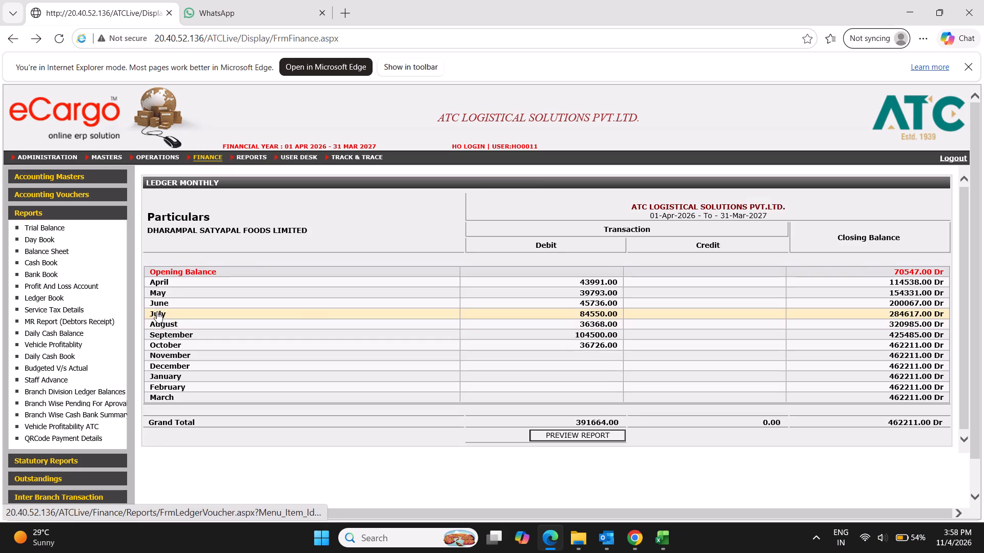
{"action": "key", "text": "BackSpace"}
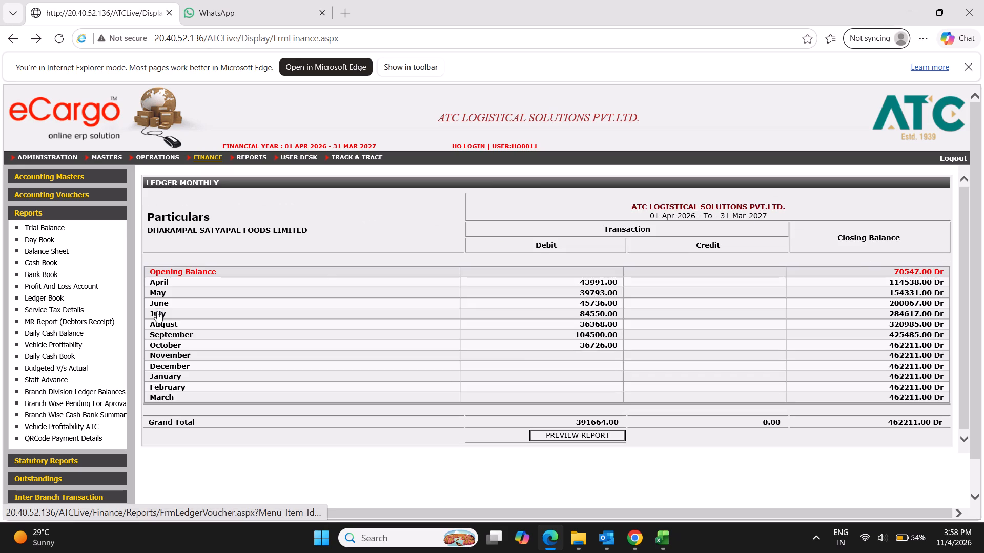
{"action": "left_click", "coordinate": [158, 305]}
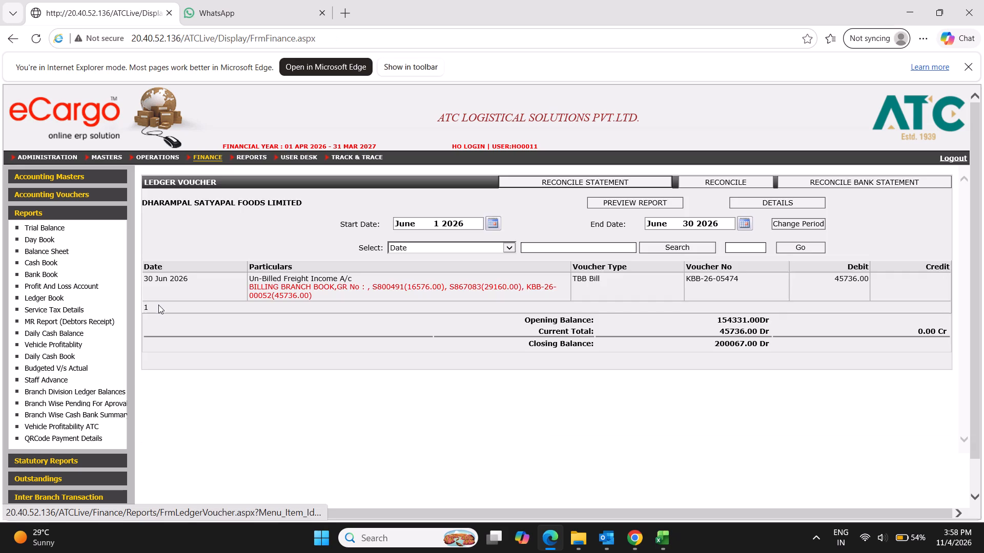
{"action": "key", "text": "BackSpace"}
{"action": "left_click", "coordinate": [158, 291]}
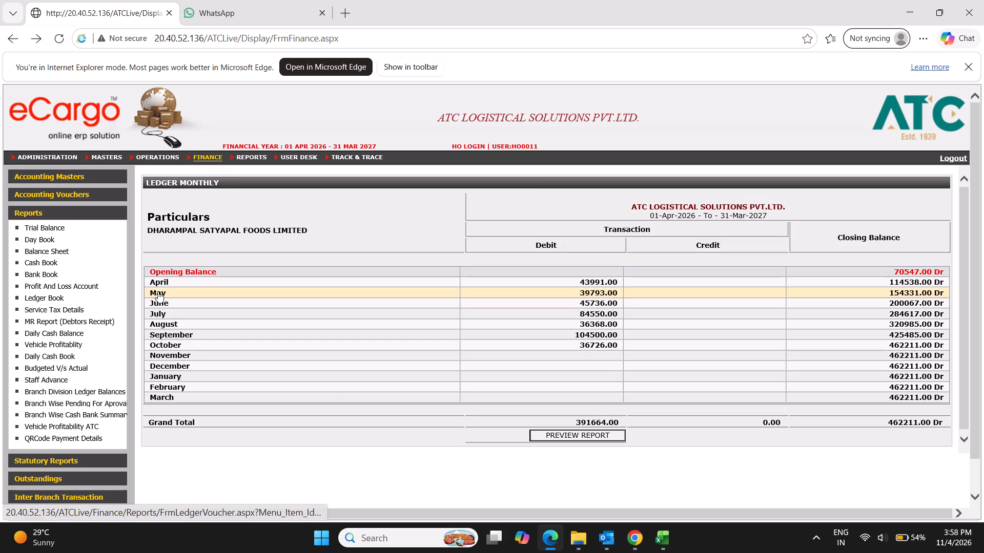
{"action": "key", "text": "BackSpace"}
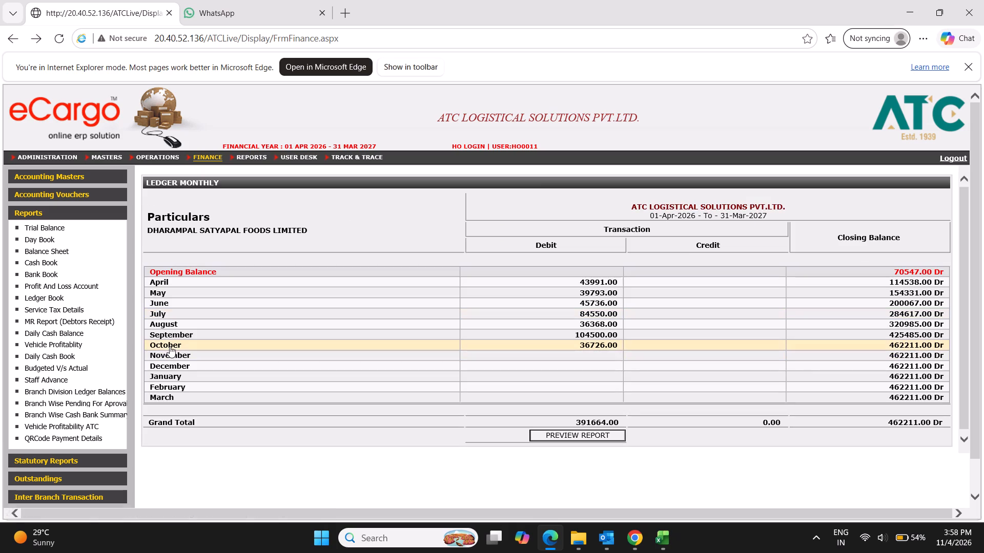
{"action": "left_click", "coordinate": [170, 346]}
{"action": "key", "text": "BackSpace"}
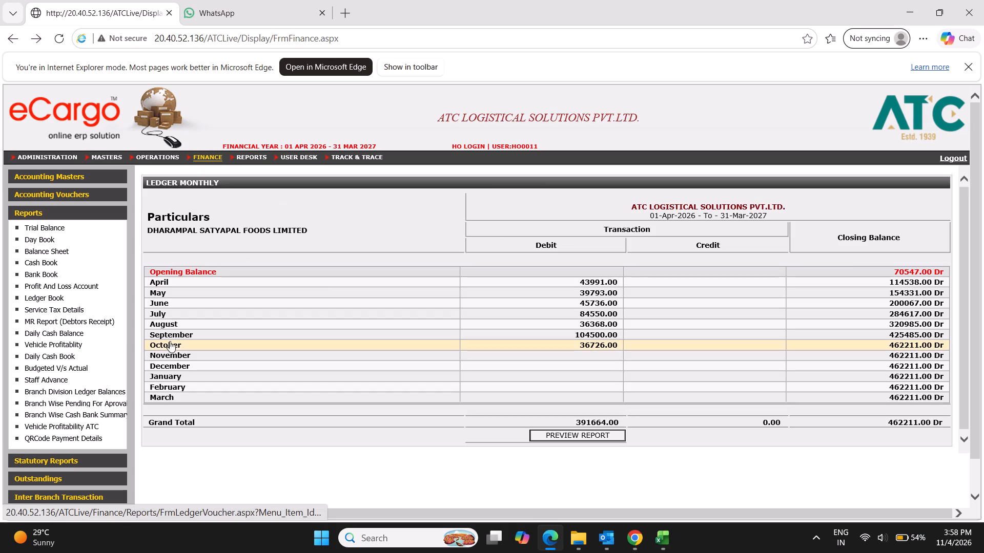
{"action": "left_click", "coordinate": [168, 331]}
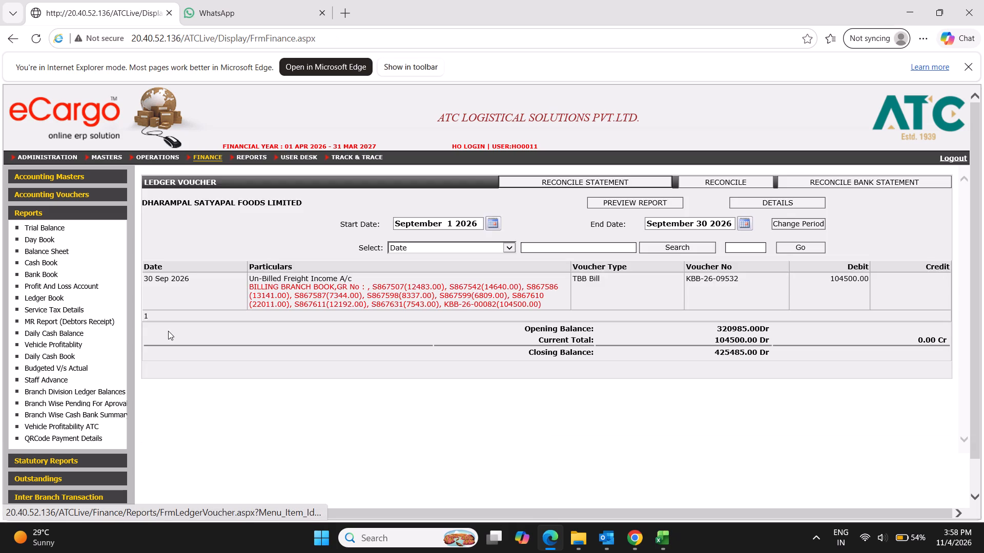
{"action": "key", "text": "BackSpace"}
{"action": "key", "text": "BackSpace"}
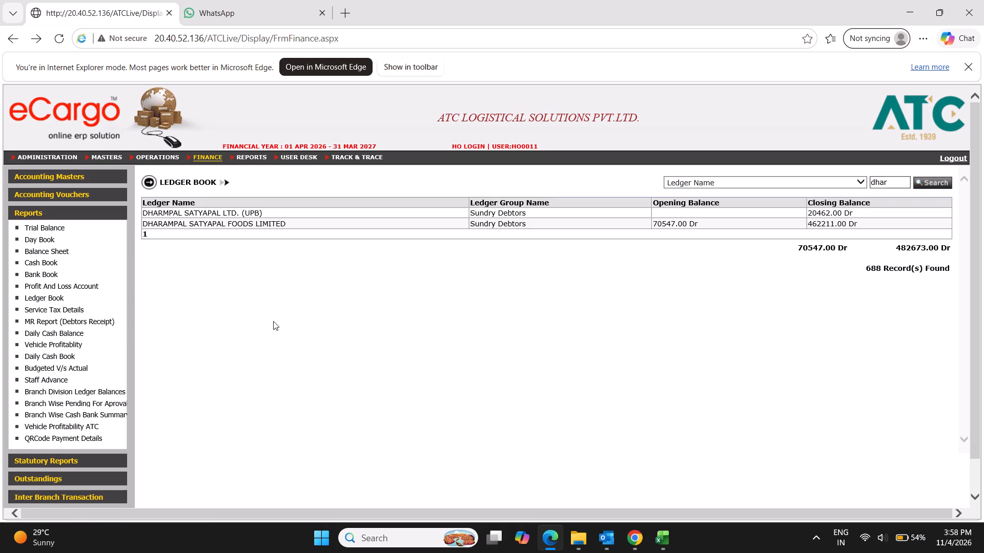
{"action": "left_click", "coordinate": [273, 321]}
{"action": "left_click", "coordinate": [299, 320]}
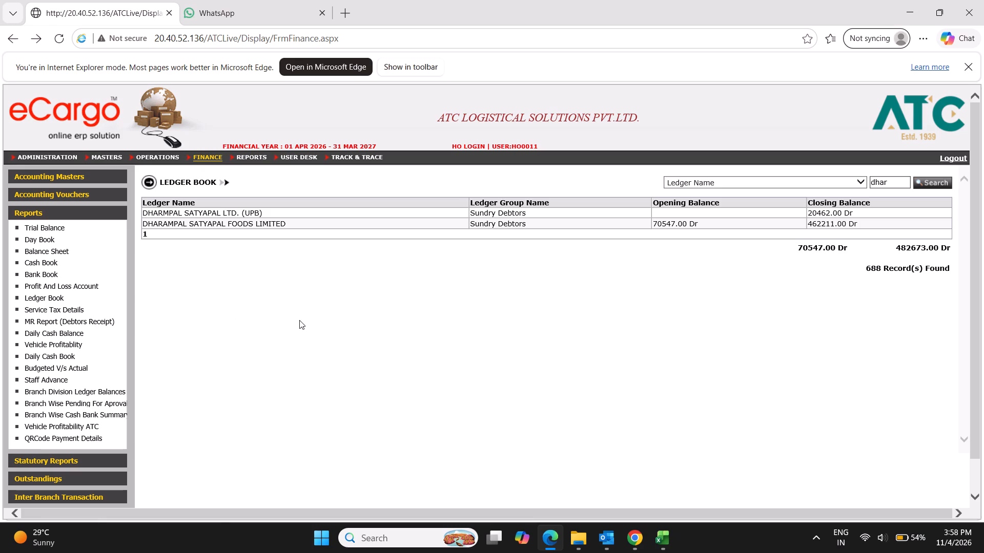
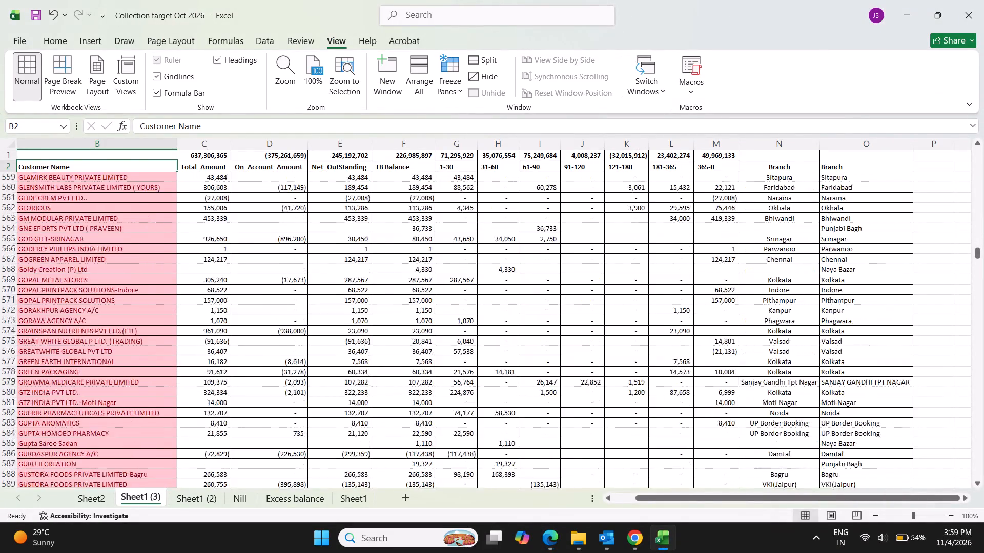
Select the whole Customer Name column on Sheet1 (3) and start a text search within it.
{"action": "scroll", "coordinate": [285, 329], "scroll_direction": "down", "scroll_amount": 20}
{"action": "scroll", "coordinate": [285, 329], "scroll_direction": "down", "scroll_amount": 20}
{"action": "scroll", "coordinate": [285, 329], "scroll_direction": "down", "scroll_amount": 13}
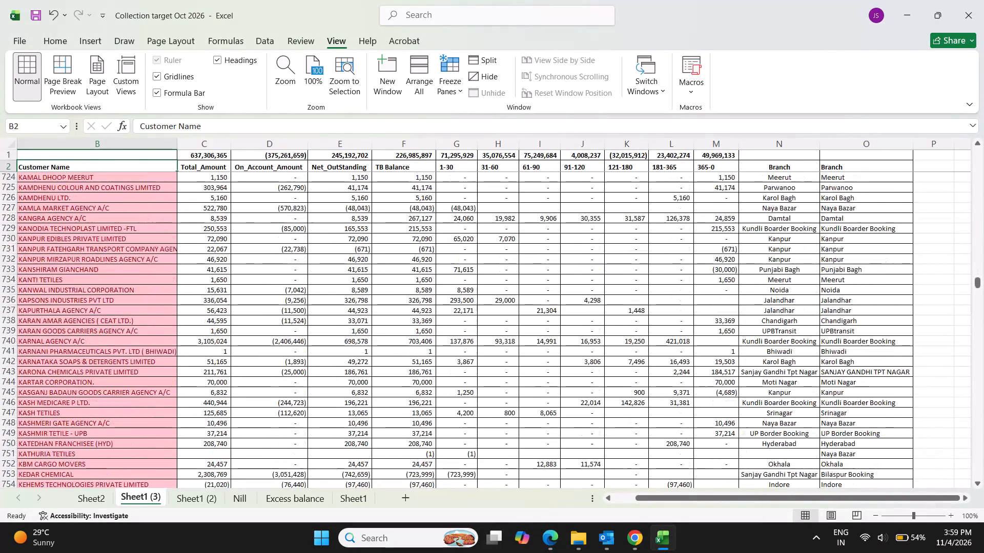
{"action": "left_click", "coordinate": [285, 329]}
{"action": "left_click", "coordinate": [113, 147]}
{"action": "key", "text": "ctrl+f"}
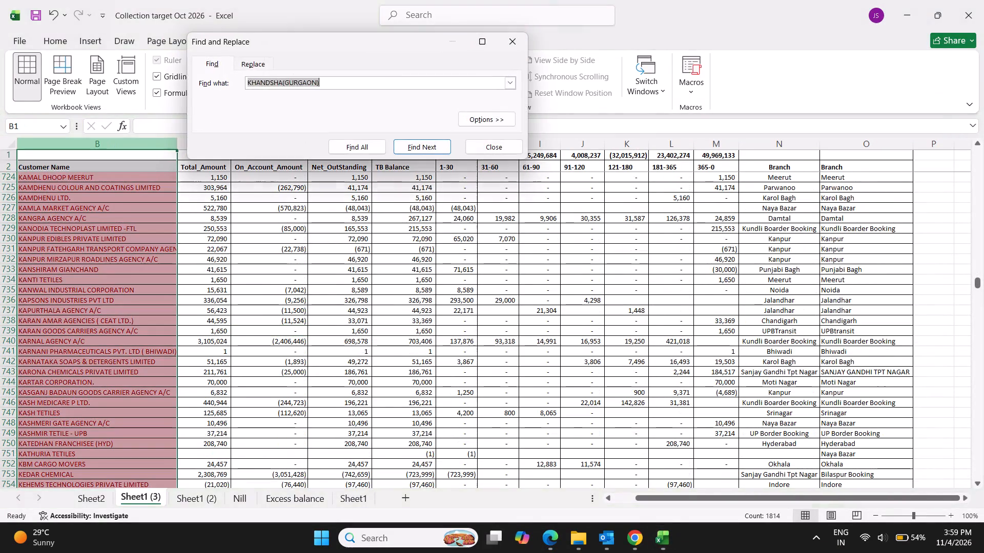
Search the Customer Name column of Sheet1 (3) for topay and to pay.
{"action": "type", "text": "topay"}
{"action": "key", "text": "Return"}
{"action": "key", "text": "Return"}
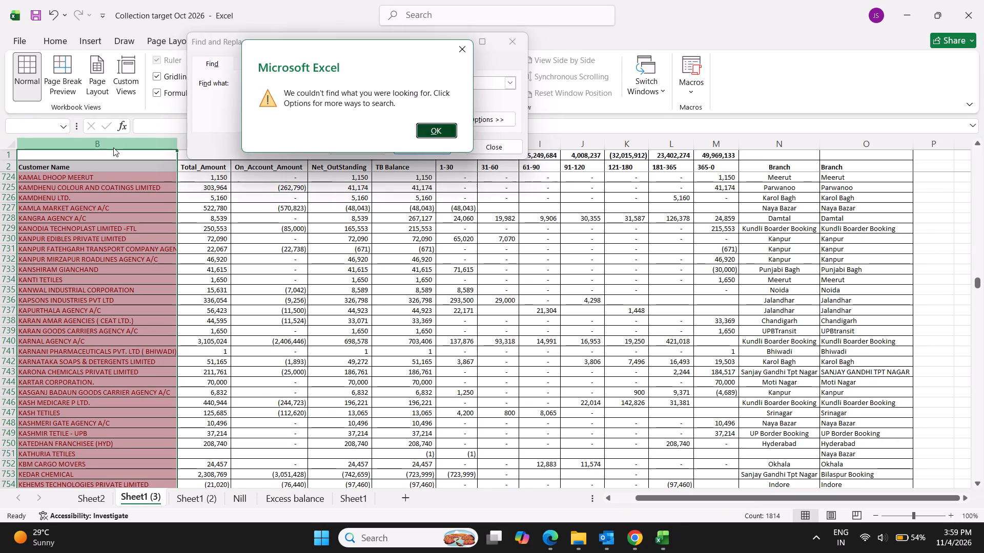
{"action": "key", "text": "Left"}
{"action": "key", "text": "Left"}
{"action": "key", "text": "Left"}
{"action": "key", "text": "space"}
{"action": "key", "text": "Return"}
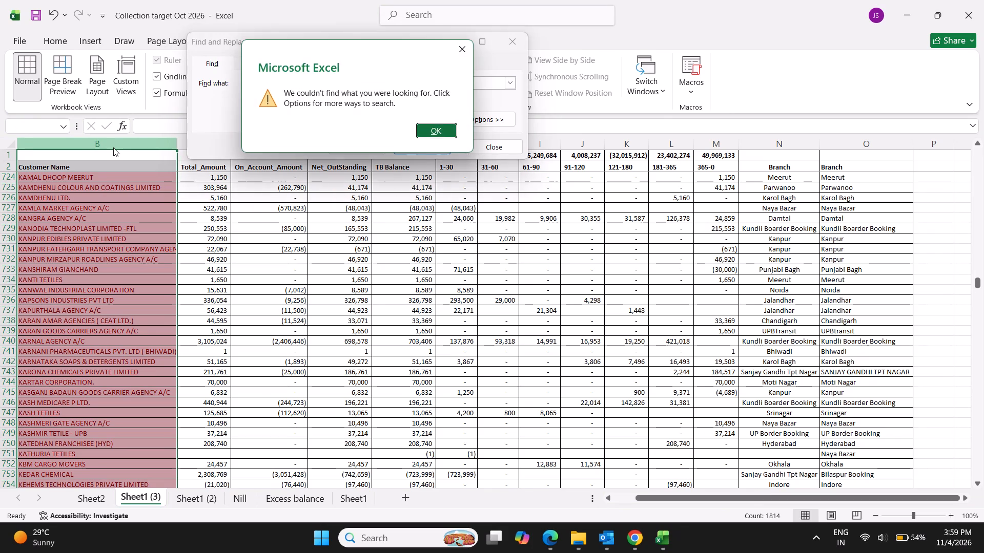
{"action": "key", "text": "Escape"}
{"action": "key", "text": "Escape"}
{"action": "key", "text": "Escape"}
Look through the To Pay customer names and their branches in Sheet2.
{"action": "left_click", "coordinate": [87, 501]}
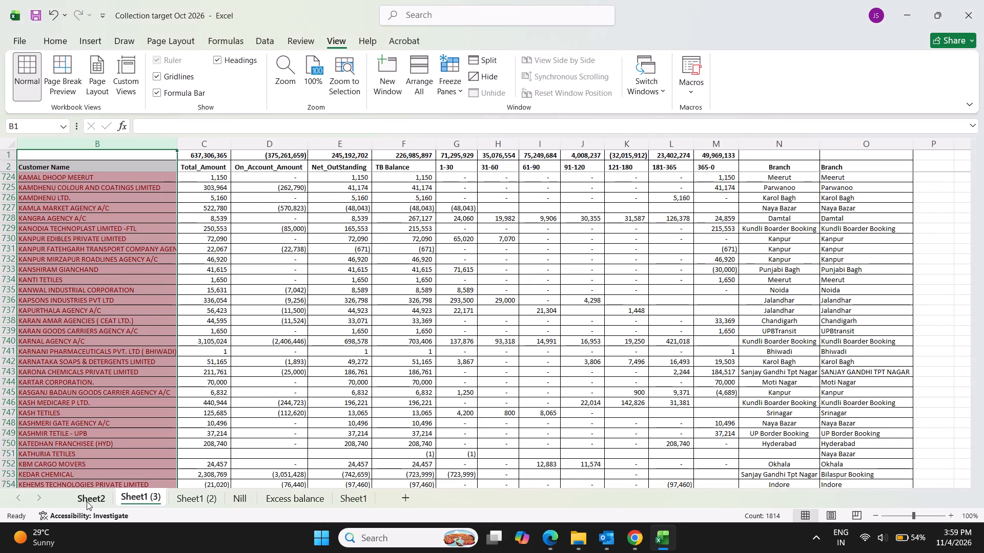
{"action": "scroll", "coordinate": [134, 365], "scroll_direction": "up", "scroll_amount": 4}
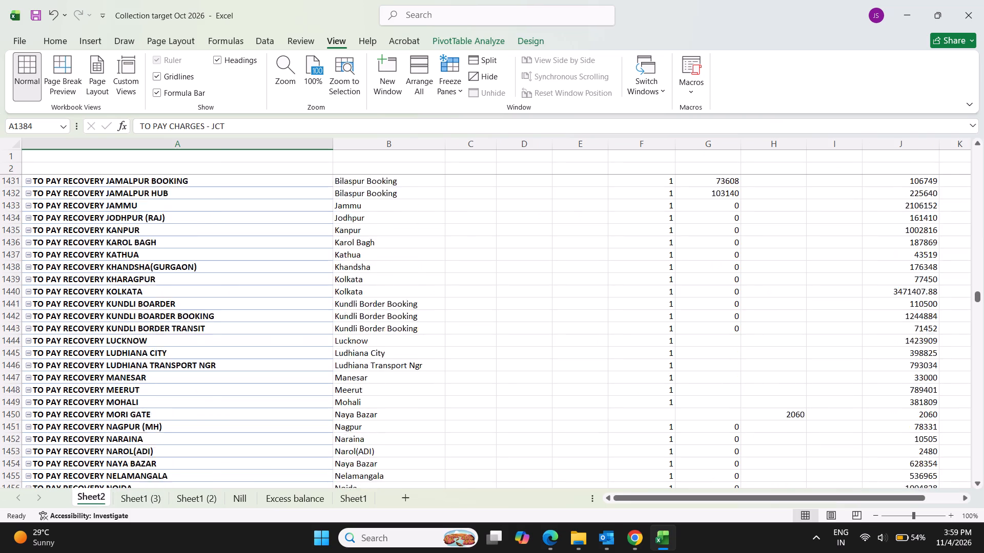
{"action": "scroll", "coordinate": [134, 365], "scroll_direction": "up", "scroll_amount": 20}
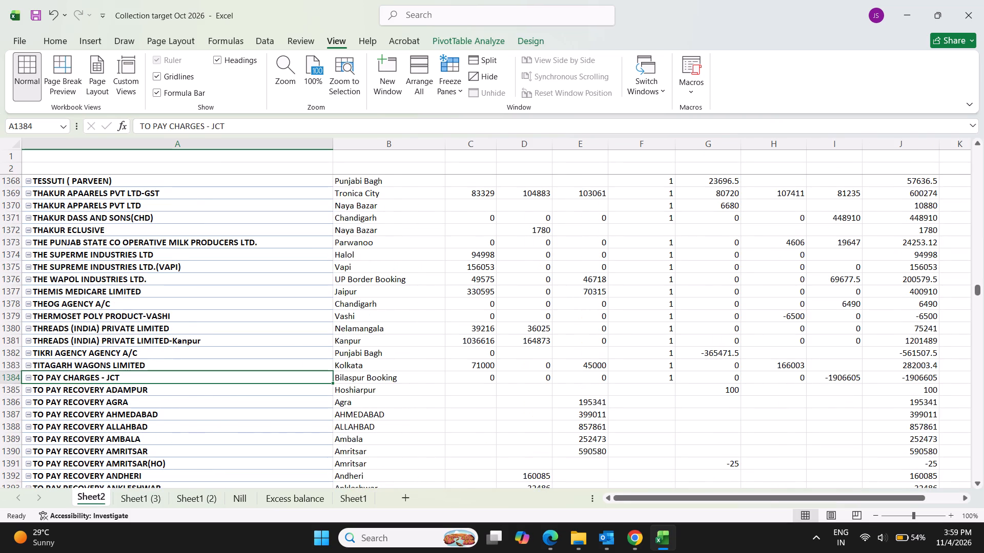
Search Sheet1 (3)'s Customer Name column again for to pay.
{"action": "left_click", "coordinate": [133, 501]}
{"action": "left_click", "coordinate": [113, 144]}
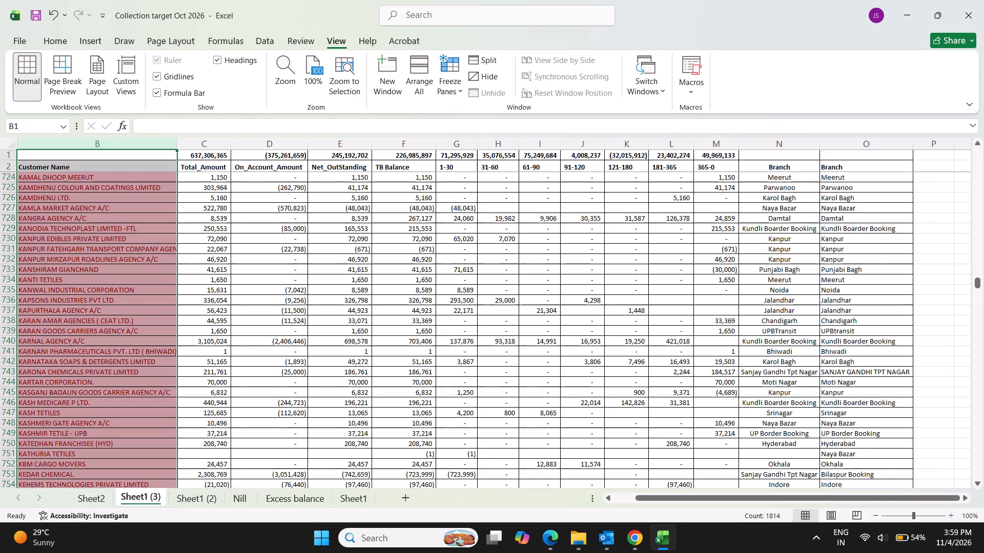
{"action": "key", "text": "ctrl+f"}
{"action": "key", "text": "Return"}
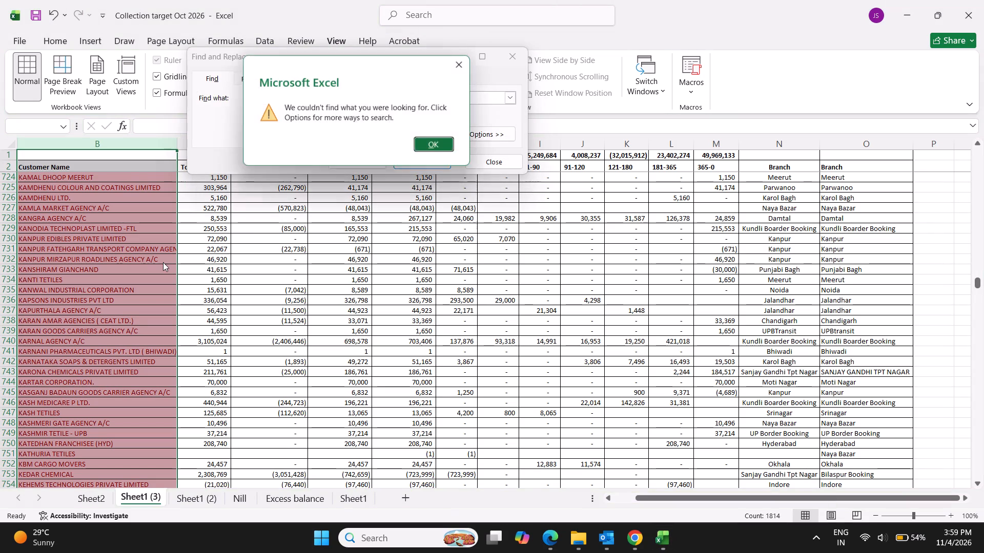
{"action": "key", "text": "Return"}
{"action": "key", "text": "Return"}
{"action": "key", "text": "Return"}
{"action": "key", "text": "Return"}
{"action": "key", "text": "Return"}
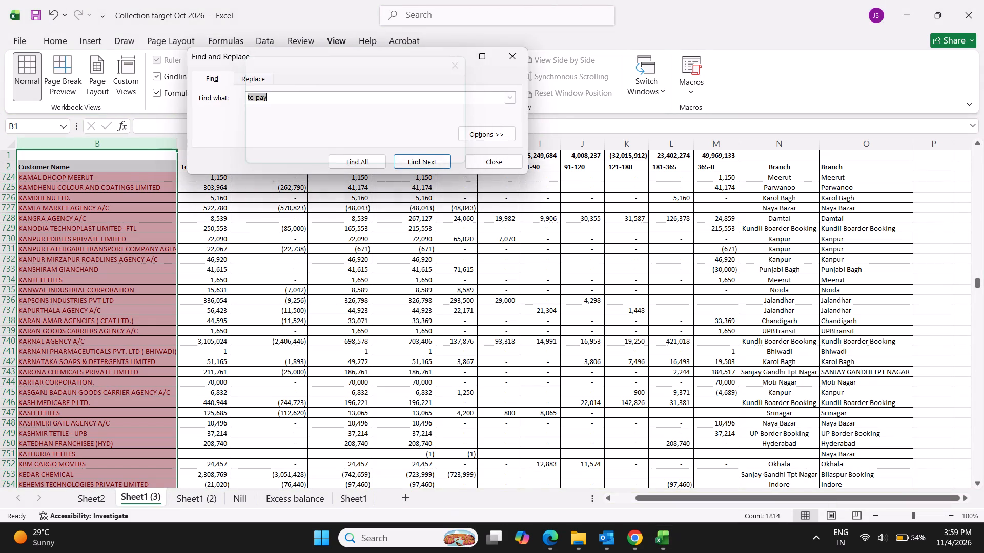
{"action": "key", "text": "Escape"}
{"action": "key", "text": "Escape"}
{"action": "key", "text": "Escape"}
{"action": "key", "text": "Escape"}
Add filters to the header row of Sheet1 (3) and filter Customer Name to entries containing "to pa".
{"action": "left_click", "coordinate": [115, 168]}
{"action": "key", "text": "shift+space"}
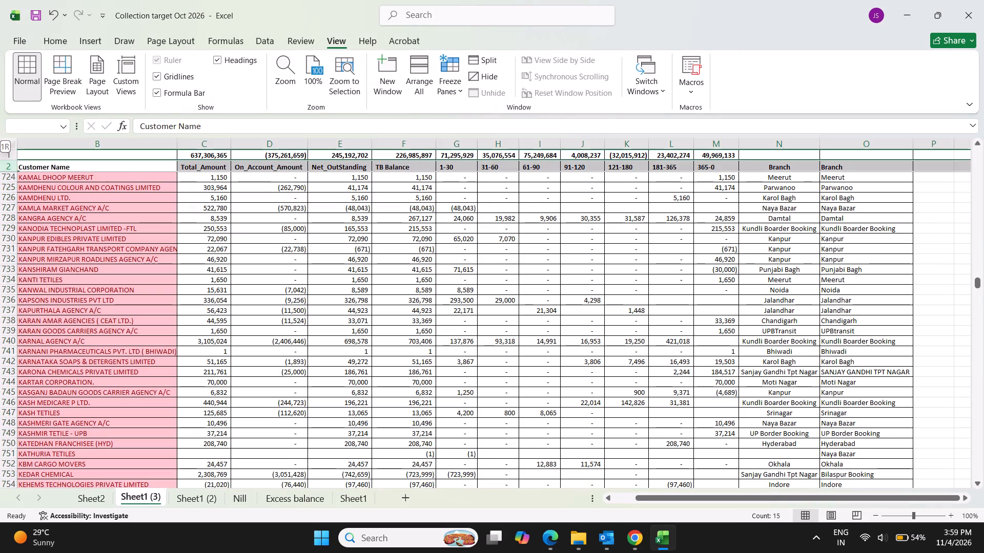
{"action": "key", "text": "alt+d"}
{"action": "key", "text": "f"}
{"action": "key", "text": "f"}
{"action": "left_click", "coordinate": [172, 163]}
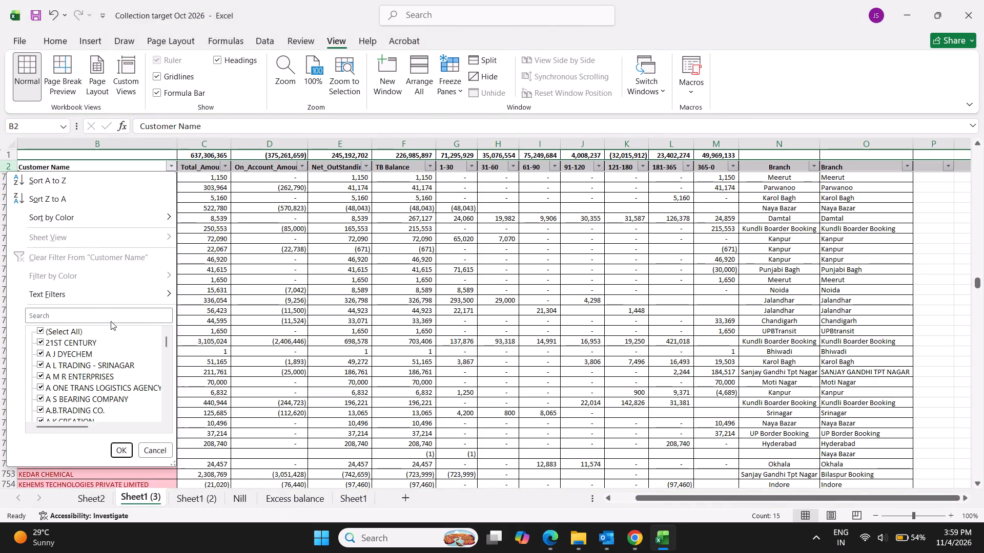
{"action": "left_click", "coordinate": [112, 316]}
{"action": "type", "text": "to p"}
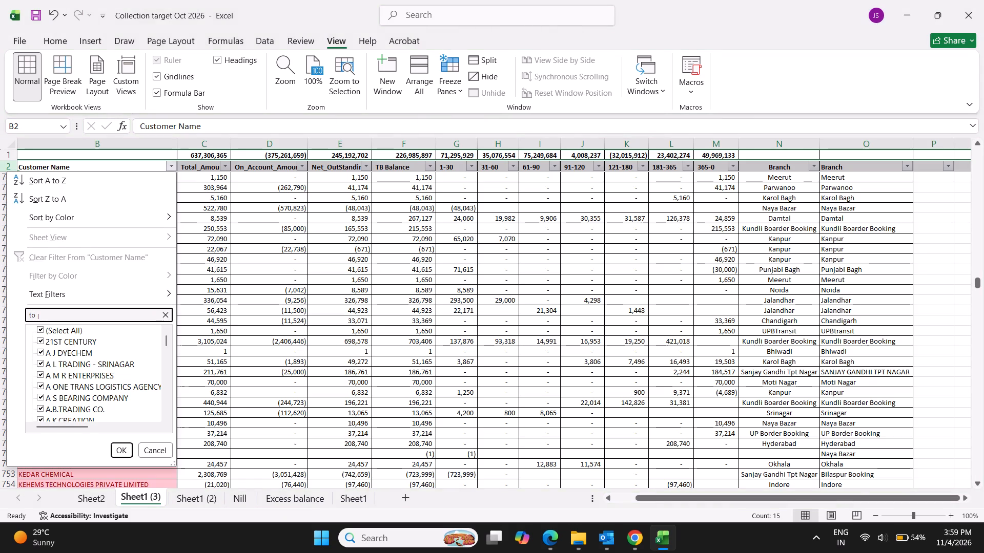
{"action": "key", "text": "a"}
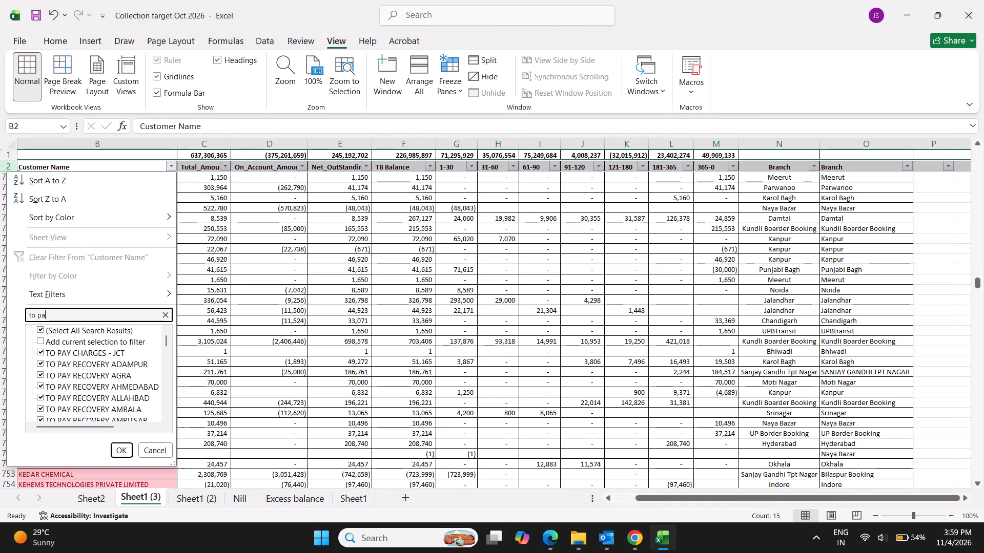
{"action": "key", "text": "Return"}
Review the filtered To Pay rows and hide columns C to N, from Total_Amount to the first Branch column.
{"action": "scroll", "coordinate": [323, 389], "scroll_direction": "up", "scroll_amount": 17}
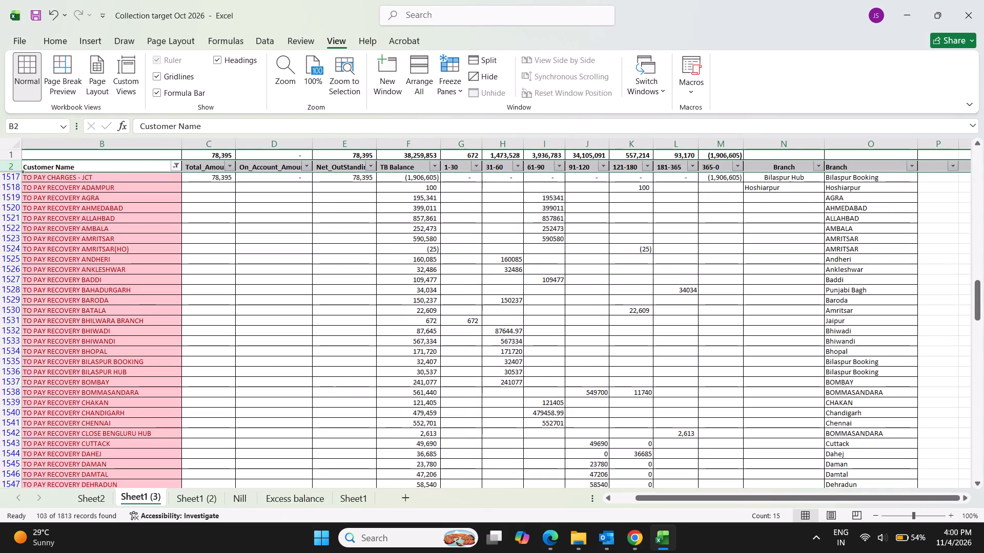
{"action": "left_click", "coordinate": [338, 384]}
{"action": "scroll", "coordinate": [338, 384], "scroll_direction": "down", "scroll_amount": 8}
{"action": "scroll", "coordinate": [338, 384], "scroll_direction": "down", "scroll_amount": 20}
{"action": "scroll", "coordinate": [338, 384], "scroll_direction": "down", "scroll_amount": 8}
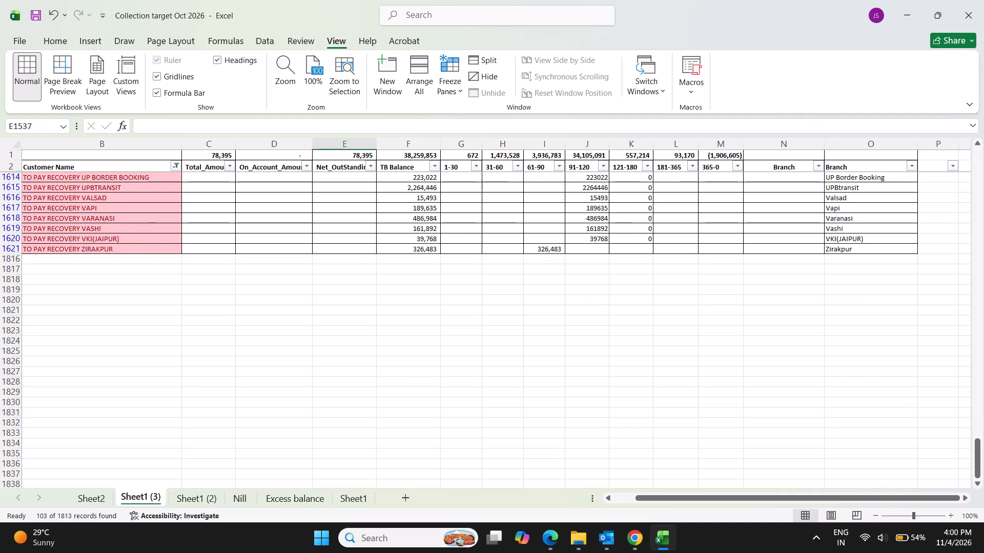
{"action": "scroll", "coordinate": [338, 384], "scroll_direction": "down", "scroll_amount": 1}
{"action": "scroll", "coordinate": [339, 384], "scroll_direction": "up", "scroll_amount": 20}
{"action": "scroll", "coordinate": [339, 384], "scroll_direction": "up", "scroll_amount": 20}
{"action": "scroll", "coordinate": [339, 384], "scroll_direction": "up", "scroll_amount": 14}
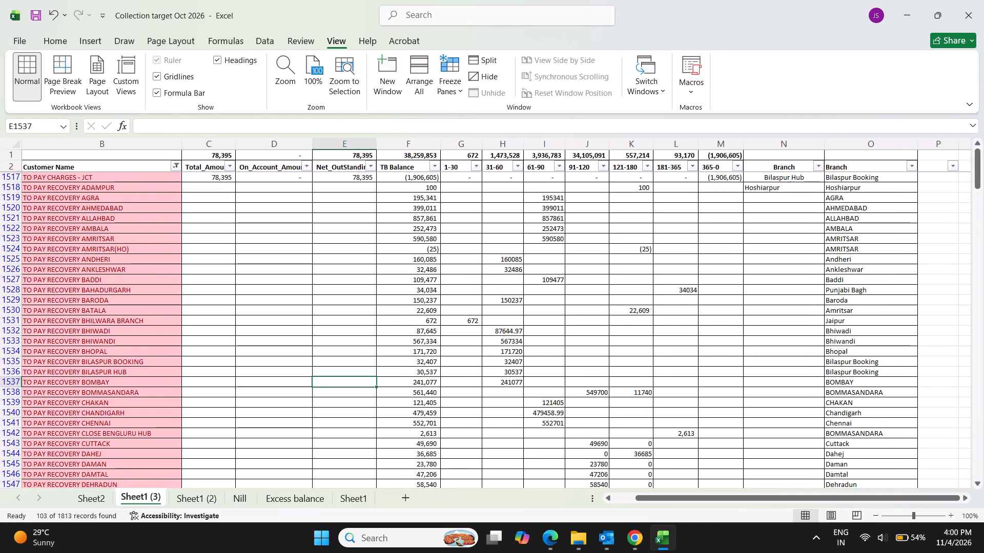
{"action": "scroll", "coordinate": [336, 382], "scroll_direction": "up", "scroll_amount": 4}
{"action": "left_click", "coordinate": [406, 364]}
{"action": "left_click_drag", "start_coordinate": [219, 145], "coordinate": [766, 173]}
{"action": "right_click", "coordinate": [573, 235]}
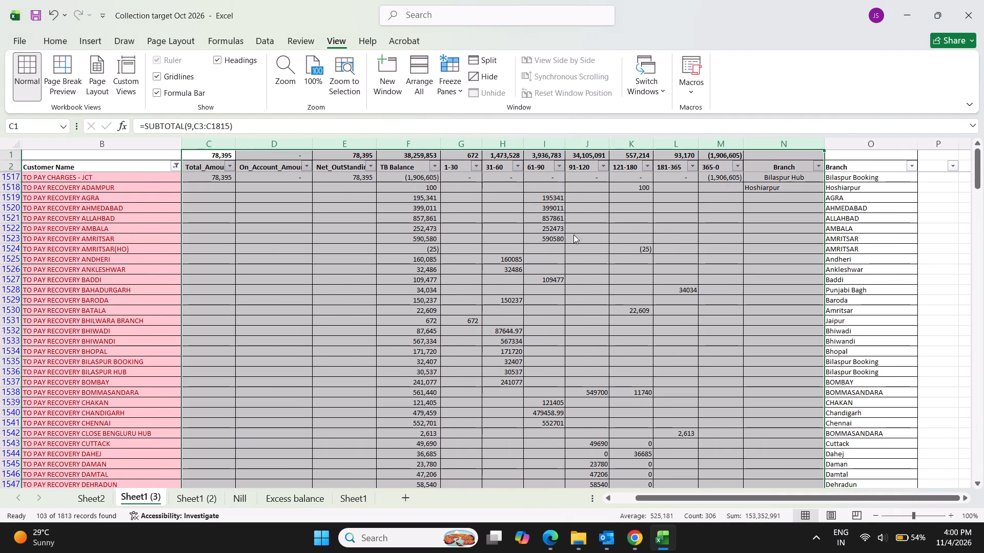
{"action": "left_click", "coordinate": [623, 457]}
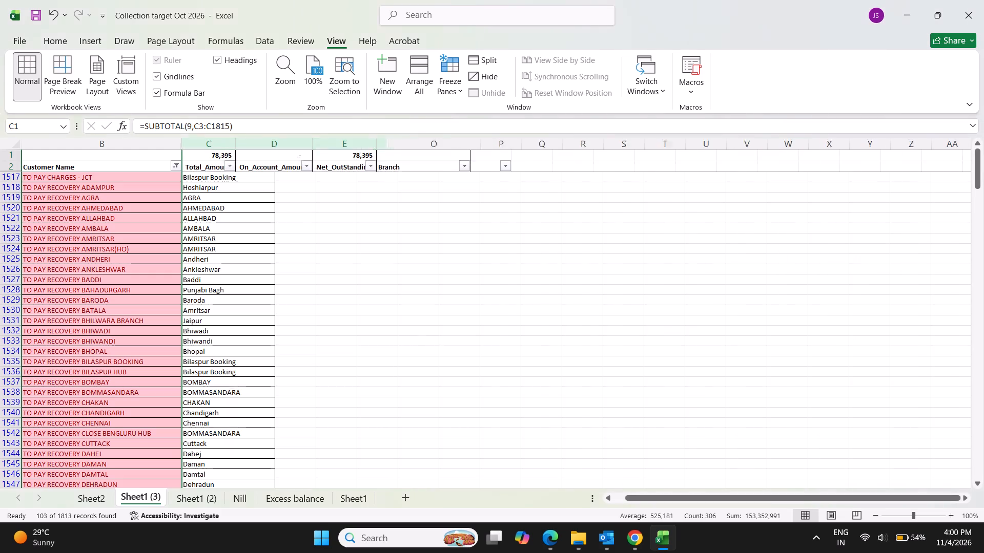
{"action": "left_click", "coordinate": [401, 339]}
Rename the TO PAY CHARGES - JCT customer in B1517 as Paid& Topay-Bilaspur Booking.
{"action": "left_click", "coordinate": [65, 179]}
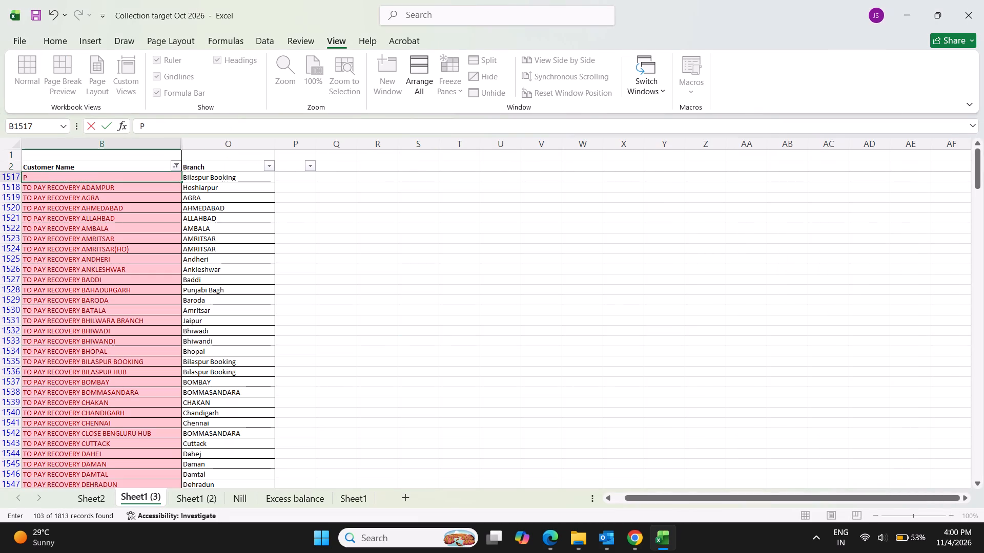
{"action": "type", "text": "&"}
{"action": "key", "text": "space"}
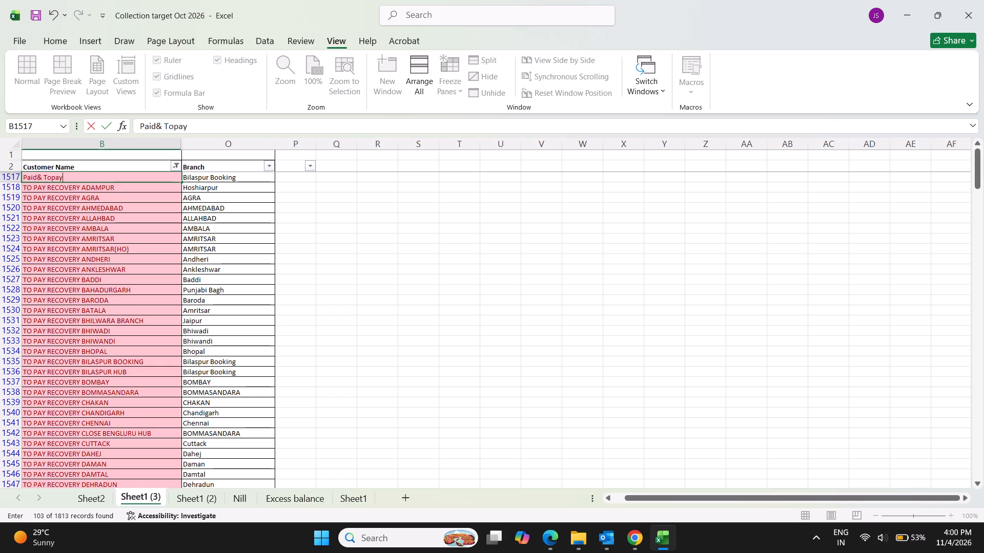
{"action": "key", "text": "space"}
{"action": "key", "text": "BackSpace"}
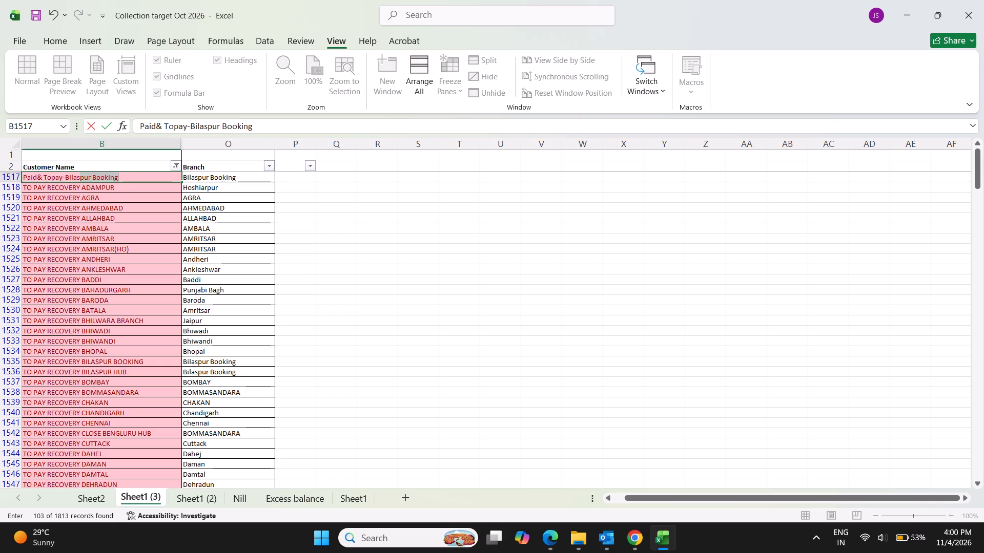
{"action": "key", "text": "Return"}
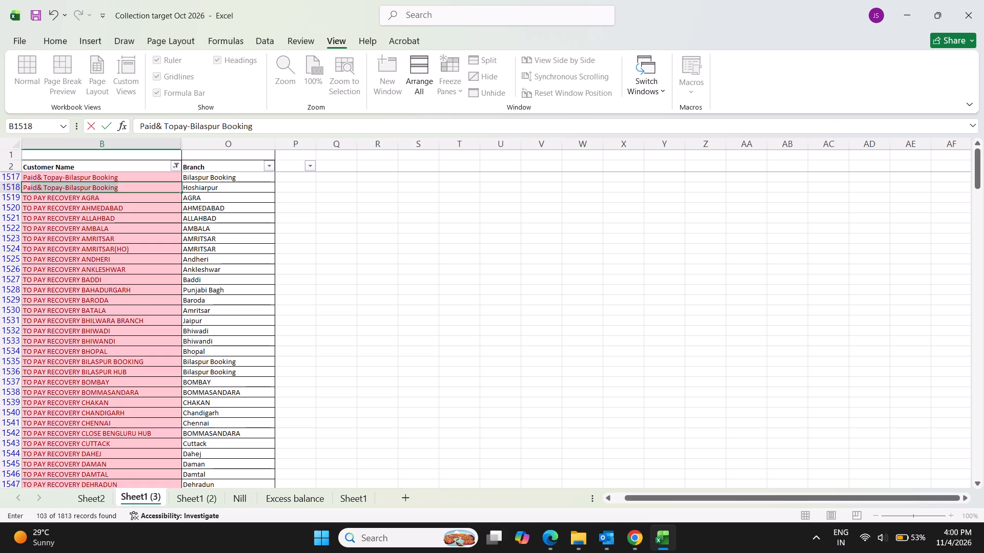
Rename the TO PAY RECOVERY ADAMPUR customer in B1518 as Paid& Topay-Hoshiarpur.
{"action": "key", "text": "Return"}
{"action": "key", "text": "Up"}
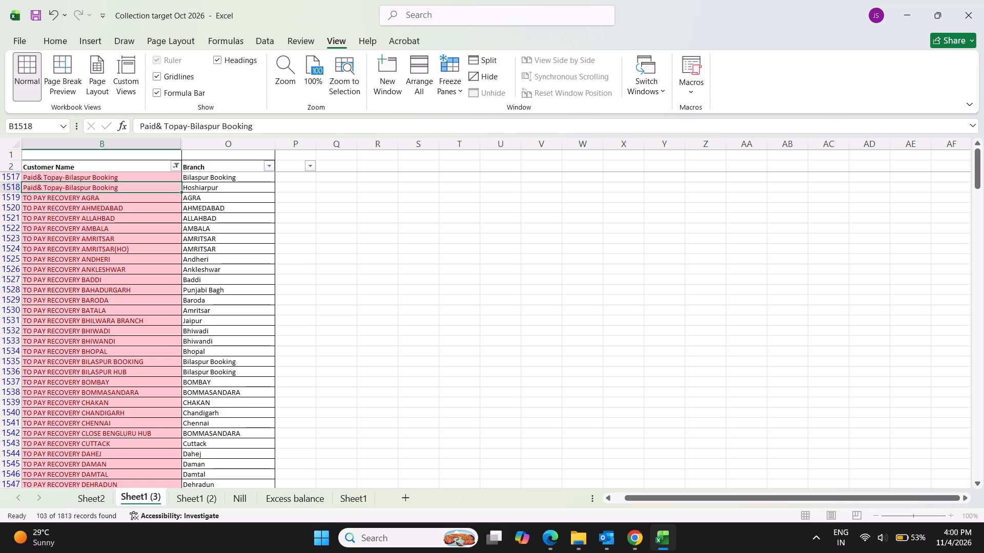
{"action": "left_click_drag", "start_coordinate": [192, 123], "coordinate": [303, 126]}
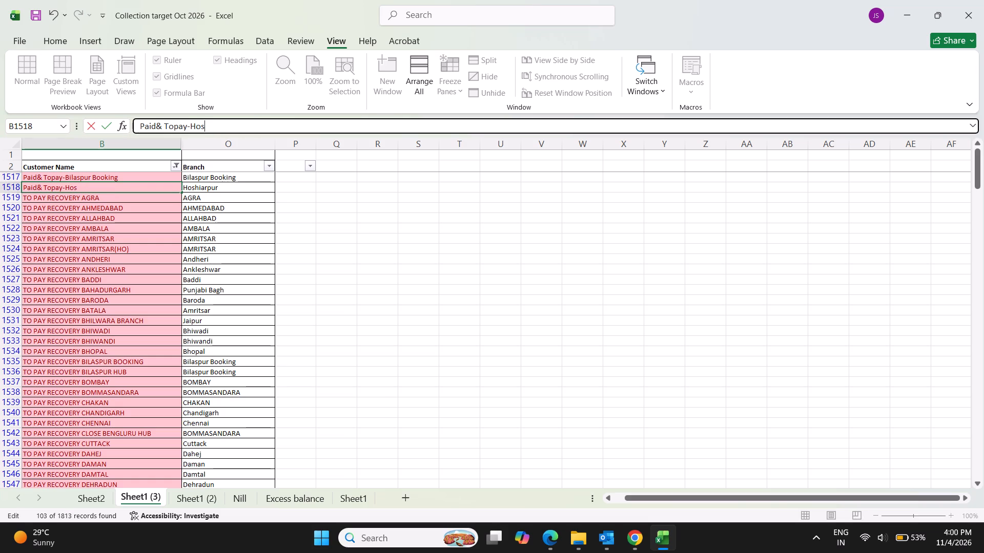
{"action": "type", "text": "hiarpur"}
{"action": "key", "text": "Return"}
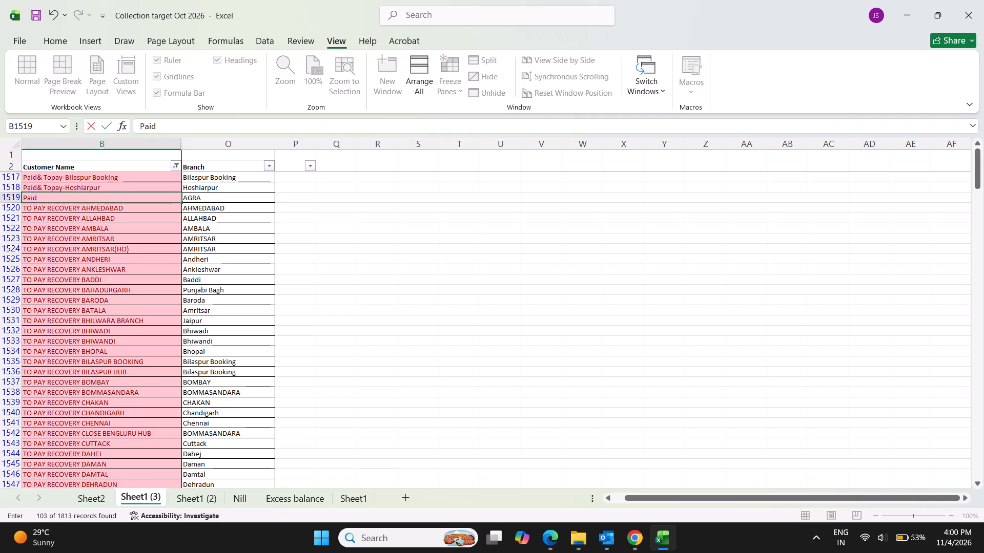
Replace the TO PAY RECOVERY AGRA customer name in B1519 with the prefix Paid& Topay-.
{"action": "key", "text": "shift+ampersand"}
{"action": "type", "text": "y-"}
{"action": "key", "text": "Return"}
Copy the Paid& Topay- prefix from B1519 into each customer name cell from B1520 (AHMEDABAD) to B1544 (Dahej).
{"action": "key", "text": "Up"}
{"action": "key", "text": "ctrl+c"}
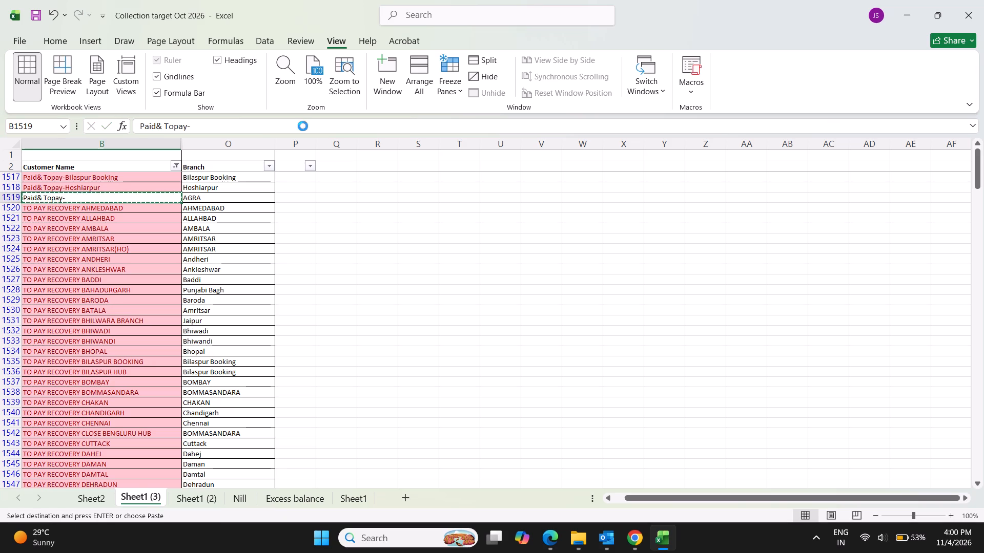
{"action": "key", "text": "Down"}
{"action": "key", "text": "ctrl+v"}
{"action": "key", "text": "Down"}
{"action": "key", "text": "ctrl+v"}
{"action": "key", "text": "Down"}
{"action": "key", "text": "ctrl+v"}
{"action": "key", "text": "Down"}
{"action": "key", "text": "ctrl+v"}
{"action": "key", "text": "Down"}
{"action": "key", "text": "ctrl+v"}
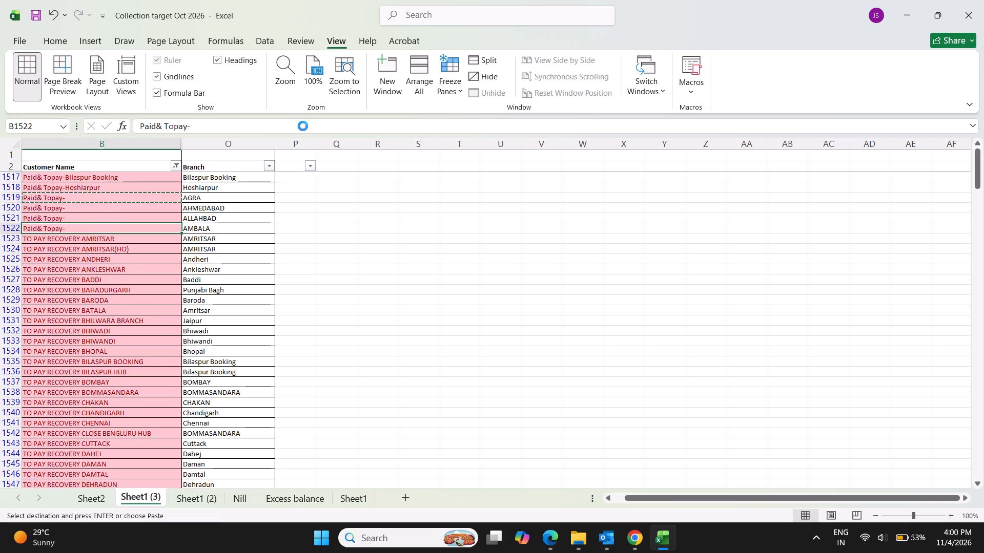
{"action": "key", "text": "Down"}
{"action": "key", "text": "ctrl+v"}
{"action": "key", "text": "Down"}
{"action": "key", "text": "ctrl+v"}
{"action": "key", "text": "Down"}
{"action": "key", "text": "ctrl+v"}
{"action": "key", "text": "Down"}
{"action": "key", "text": "ctrl+v"}
{"action": "key", "text": "Down"}
{"action": "key", "text": "ctrl+v"}
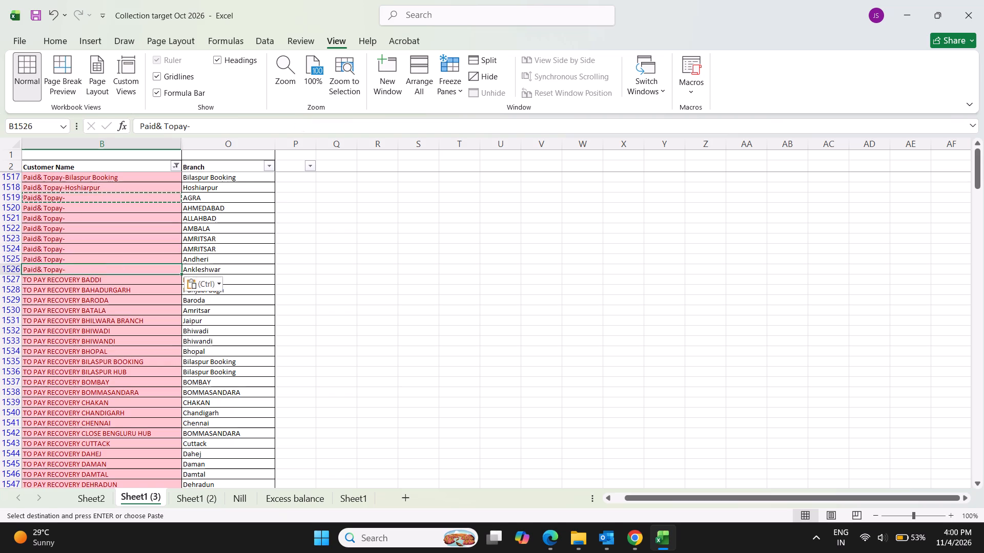
{"action": "key", "text": "Down"}
{"action": "key", "text": "ctrl+v"}
{"action": "key", "text": "Down"}
{"action": "key", "text": "ctrl+v"}
{"action": "key", "text": "Down"}
{"action": "key", "text": "ctrl+v"}
{"action": "key", "text": "Down"}
{"action": "key", "text": "ctrl+v"}
{"action": "key", "text": "Down"}
{"action": "key", "text": "ctrl+v"}
{"action": "key", "text": "Down"}
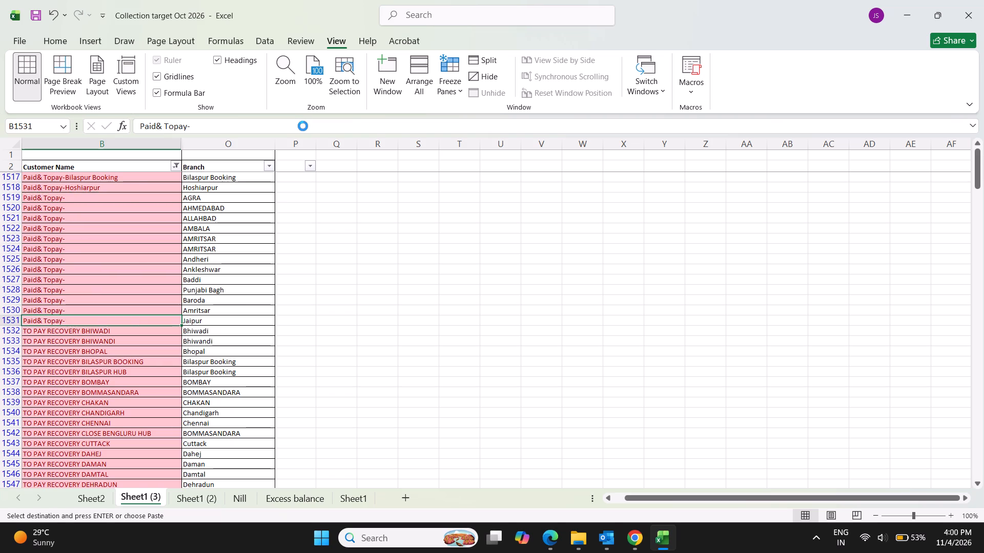
{"action": "key", "text": "ctrl+v"}
{"action": "key", "text": "Down"}
{"action": "key", "text": "ctrl+v"}
{"action": "key", "text": "Down"}
{"action": "key", "text": "ctrl+v"}
{"action": "key", "text": "Down"}
{"action": "key", "text": "ctrl+v"}
{"action": "key", "text": "Down"}
{"action": "key", "text": "ctrl+v"}
{"action": "key", "text": "Down"}
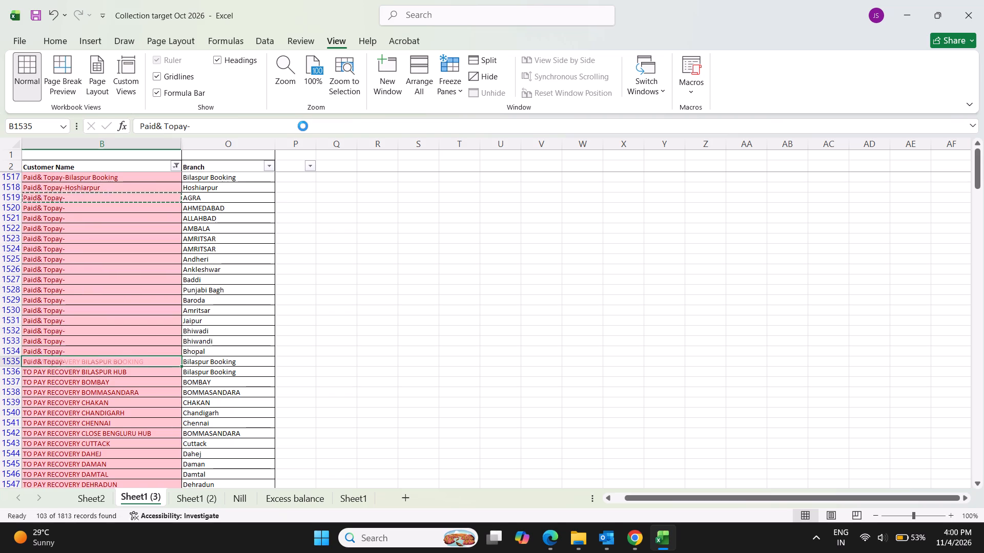
{"action": "key", "text": "ctrl+v"}
{"action": "key", "text": "Down"}
{"action": "key", "text": "ctrl+v"}
{"action": "key", "text": "Down"}
{"action": "key", "text": "ctrl+v"}
{"action": "key", "text": "Down"}
{"action": "key", "text": "ctrl+v"}
{"action": "key", "text": "Down"}
{"action": "key", "text": "ctrl+v"}
{"action": "key", "text": "Down"}
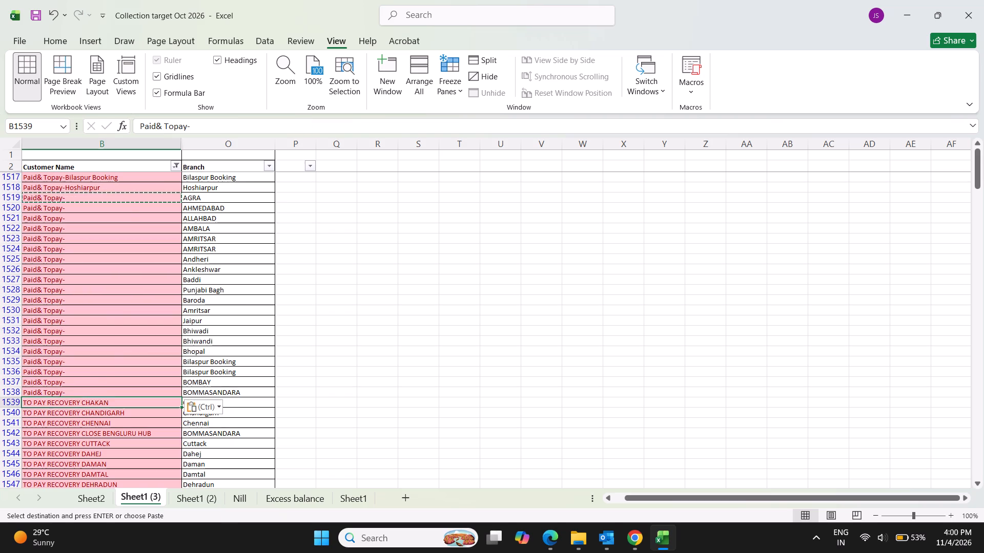
{"action": "scroll", "coordinate": [60, 381], "scroll_direction": "down", "scroll_amount": 6}
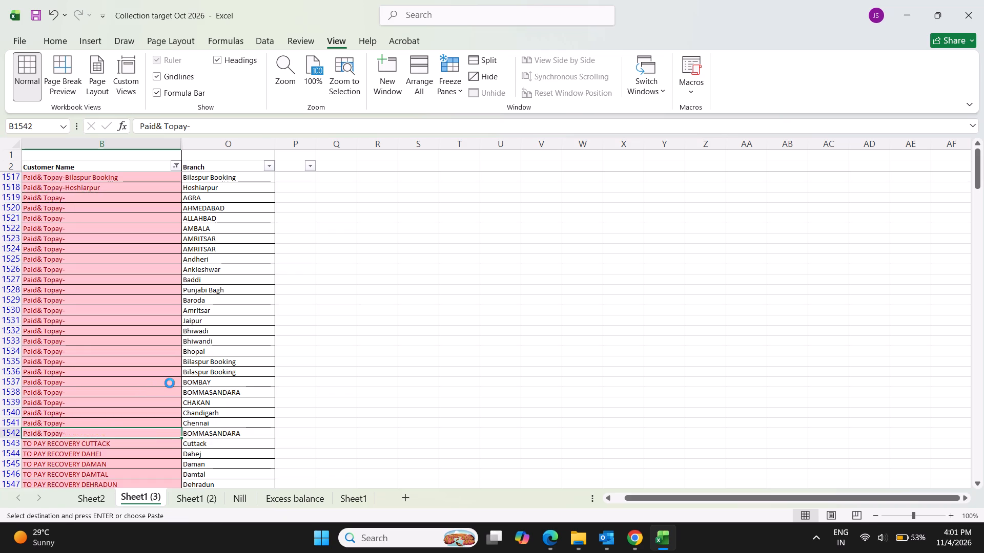
{"action": "scroll", "coordinate": [169, 387], "scroll_direction": "down", "scroll_amount": 5}
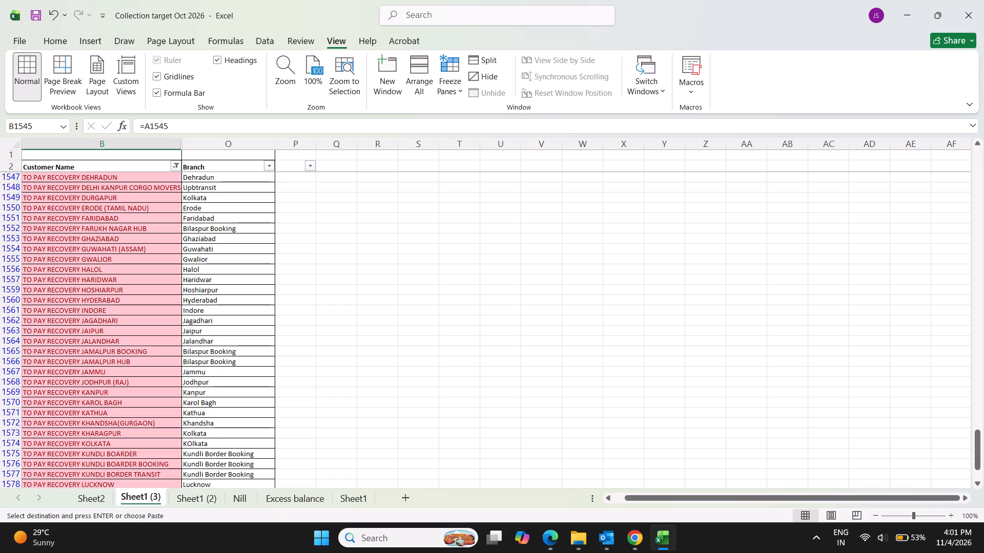
{"action": "scroll", "coordinate": [240, 366], "scroll_direction": "up", "scroll_amount": 7}
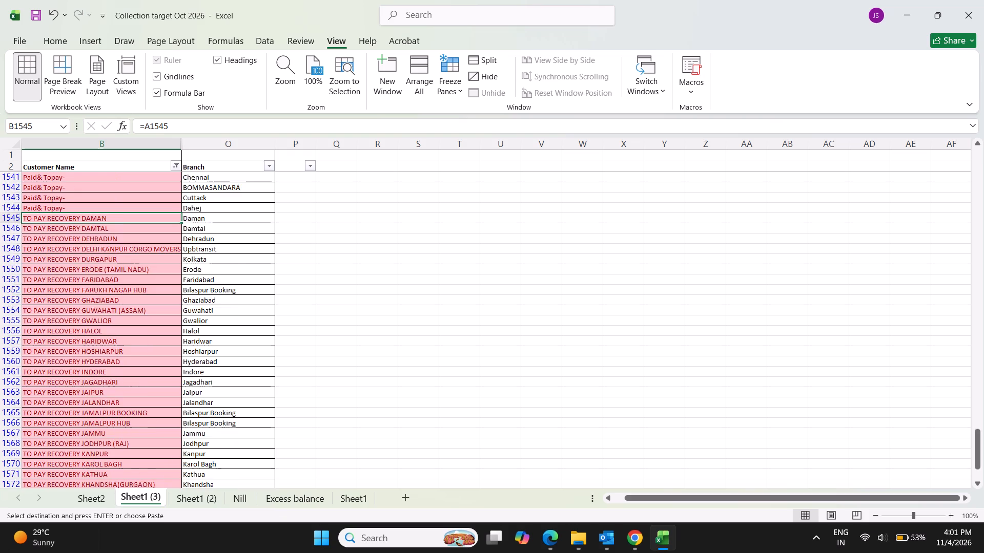
Copy the Paid& Topay- prefix into each visible customer name cell from B1545 (DAMAN) to B1575, the first Kundli Border Booking row.
{"action": "scroll", "coordinate": [235, 350], "scroll_direction": "down", "scroll_amount": 5}
{"action": "key", "text": "ctrl+v"}
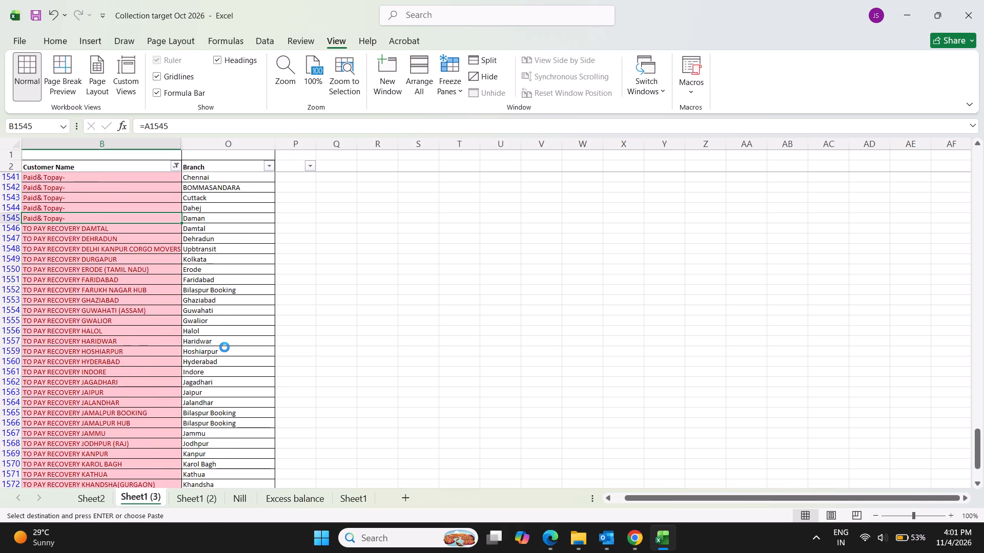
{"action": "key", "text": "Down"}
{"action": "key", "text": "ctrl+v"}
{"action": "key", "text": "Down"}
{"action": "key", "text": "ctrl+v"}
{"action": "key", "text": "Down"}
{"action": "key", "text": "ctrl+v"}
{"action": "key", "text": "Down"}
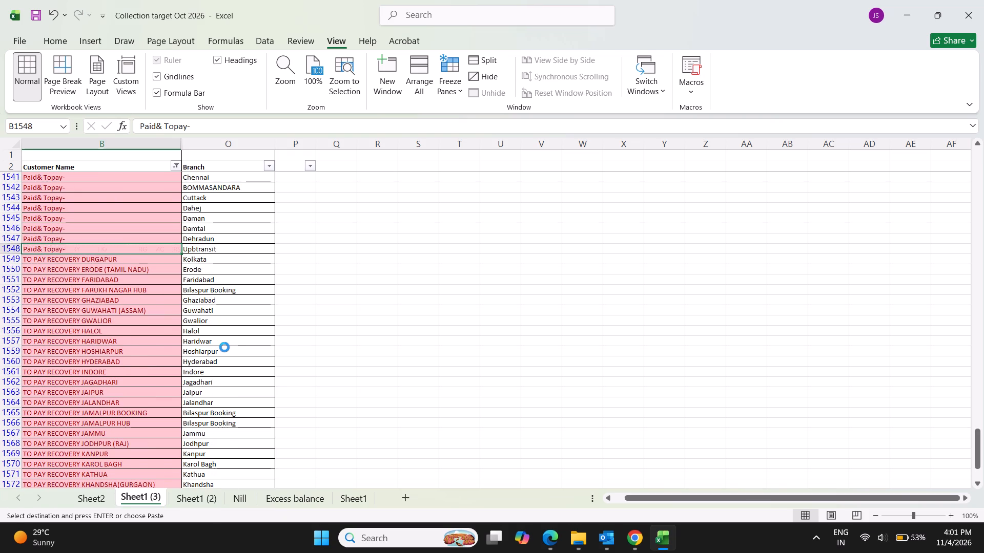
{"action": "key", "text": "ctrl+v"}
{"action": "key", "text": "Down"}
{"action": "key", "text": "ctrl+v"}
{"action": "key", "text": "Down"}
{"action": "key", "text": "ctrl+v"}
{"action": "key", "text": "Down"}
{"action": "key", "text": "ctrl+v"}
{"action": "key", "text": "Down"}
{"action": "key", "text": "ctrl+v"}
{"action": "key", "text": "Down"}
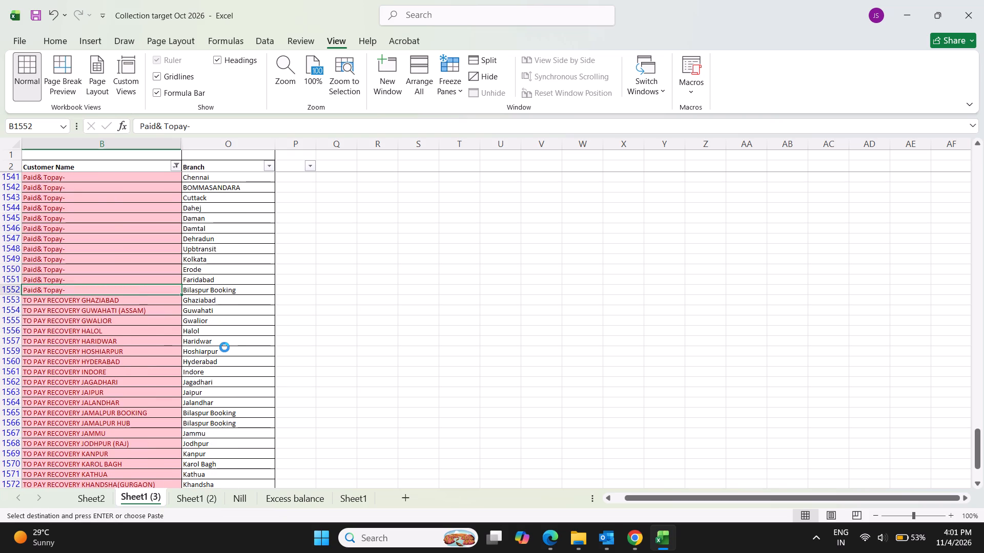
{"action": "key", "text": "ctrl+v"}
{"action": "key", "text": "Down"}
{"action": "key", "text": "ctrl+v"}
{"action": "key", "text": "Down"}
{"action": "key", "text": "ctrl+v"}
{"action": "key", "text": "Down"}
{"action": "key", "text": "ctrl+v"}
{"action": "key", "text": "Down"}
{"action": "key", "text": "ctrl+v"}
{"action": "key", "text": "Down"}
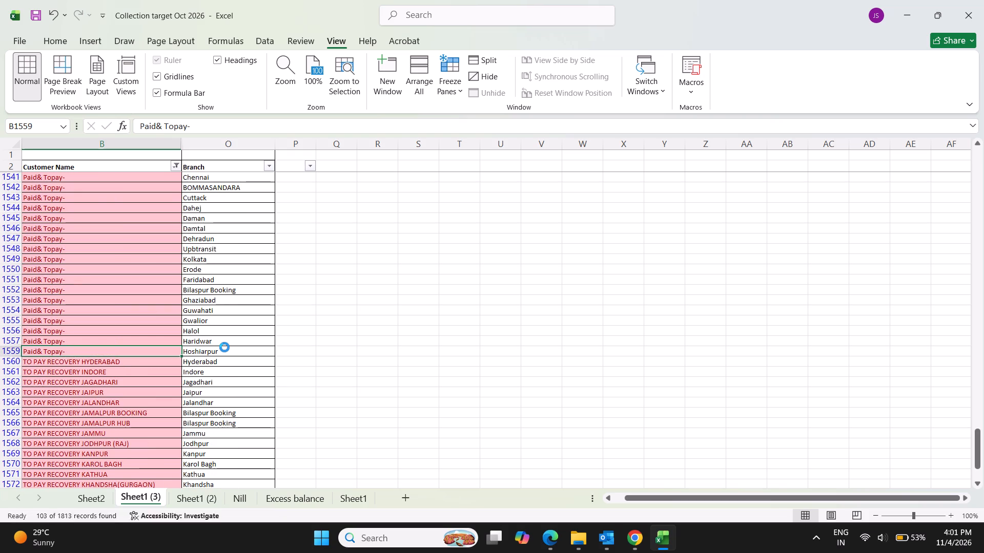
{"action": "key", "text": "ctrl+v"}
{"action": "key", "text": "Down"}
{"action": "key", "text": "ctrl+v"}
{"action": "key", "text": "Down"}
{"action": "key", "text": "ctrl+v"}
{"action": "key", "text": "Down"}
{"action": "key", "text": "ctrl+v"}
{"action": "key", "text": "Down"}
{"action": "key", "text": "ctrl+v"}
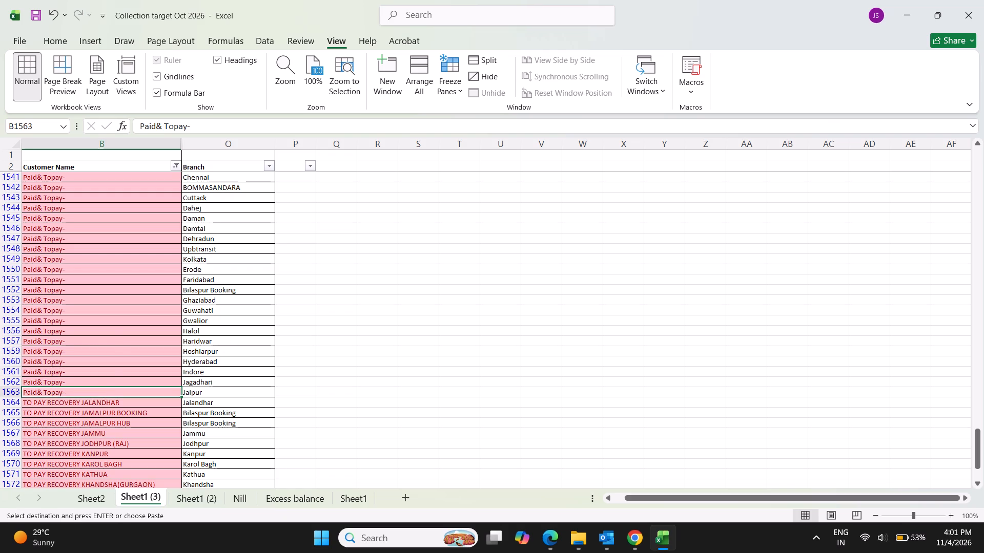
{"action": "key", "text": "Down"}
{"action": "key", "text": "ctrl+v"}
{"action": "key", "text": "Down"}
{"action": "key", "text": "ctrl+v"}
{"action": "key", "text": "Down"}
{"action": "key", "text": "ctrl+v"}
{"action": "key", "text": "Down"}
{"action": "key", "text": "ctrl+v"}
{"action": "key", "text": "Down"}
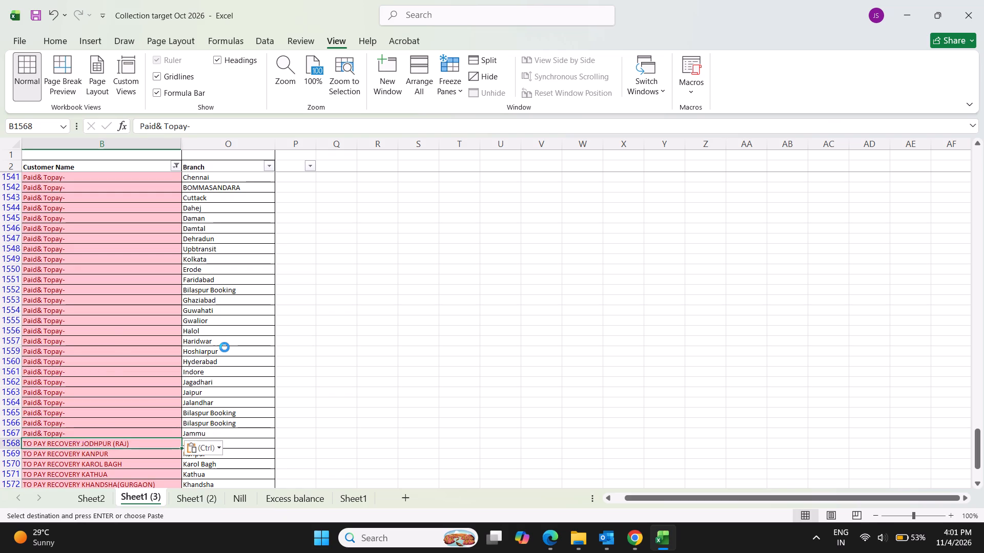
{"action": "key", "text": "ctrl+v"}
{"action": "key", "text": "Down"}
{"action": "key", "text": "ctrl+v"}
{"action": "key", "text": "Down"}
{"action": "key", "text": "ctrl+v"}
{"action": "key", "text": "Down"}
{"action": "key", "text": "ctrl+v"}
{"action": "key", "text": "Down"}
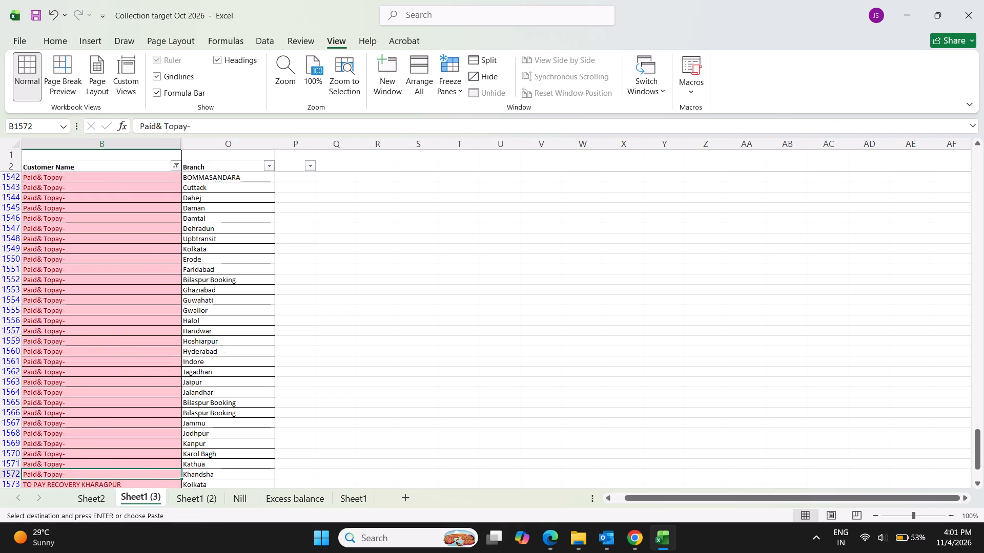
{"action": "key", "text": "ctrl+v"}
{"action": "key", "text": "Down"}
{"action": "key", "text": "ctrl+v"}
{"action": "key", "text": "Down"}
{"action": "key", "text": "ctrl+v"}
{"action": "key", "text": "Down"}
Copy the Paid& Topay- prefix into each customer name cell from B1576 (KUNDLI BOARDER BOOKING) to B1598 (PUNE).
{"action": "scroll", "coordinate": [237, 347], "scroll_direction": "down", "scroll_amount": 6}
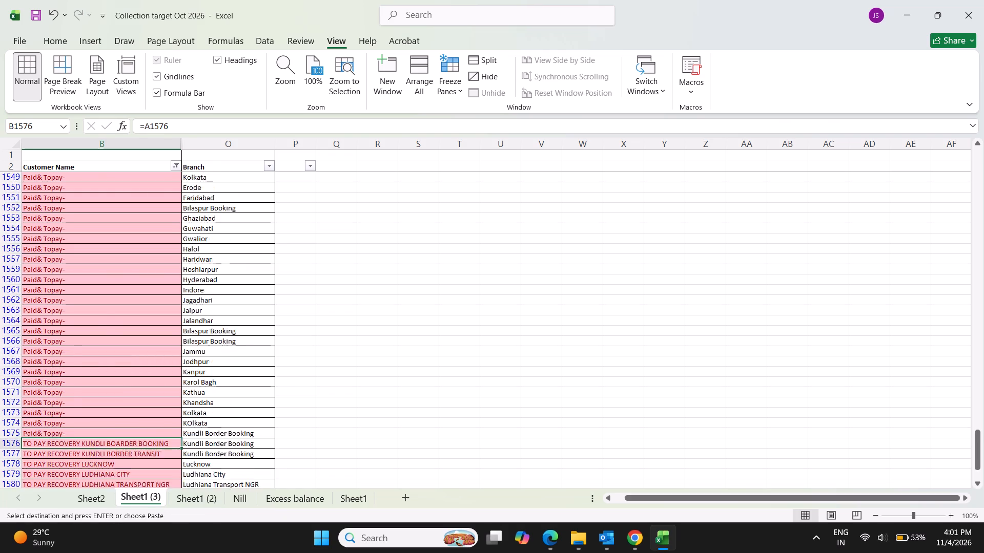
{"action": "scroll", "coordinate": [239, 347], "scroll_direction": "down", "scroll_amount": 4}
{"action": "scroll", "coordinate": [245, 339], "scroll_direction": "up", "scroll_amount": 3}
{"action": "key", "text": "ctrl+v"}
{"action": "key", "text": "Down"}
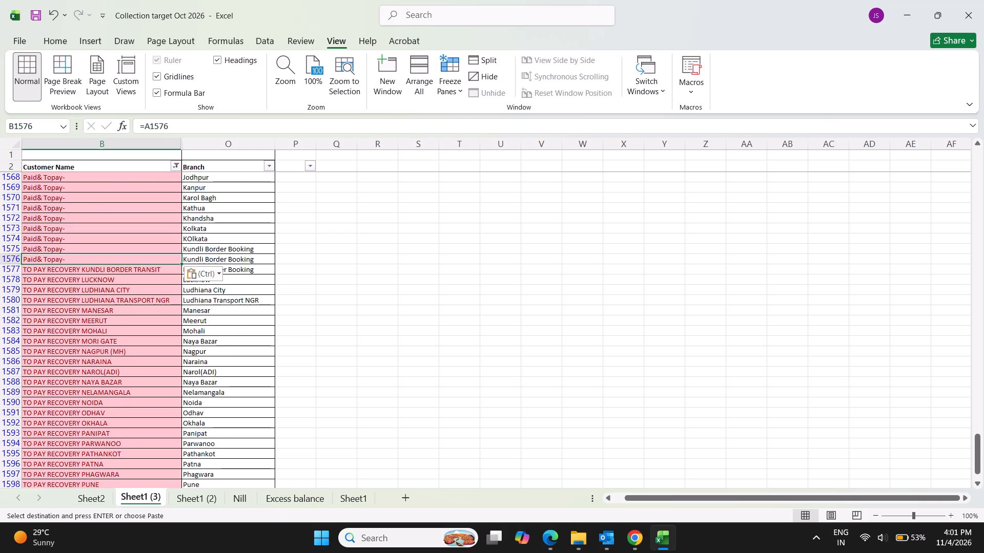
{"action": "key", "text": "ctrl+v"}
{"action": "key", "text": "Down"}
{"action": "key", "text": "ctrl+v"}
{"action": "key", "text": "Down"}
{"action": "key", "text": "ctrl+v"}
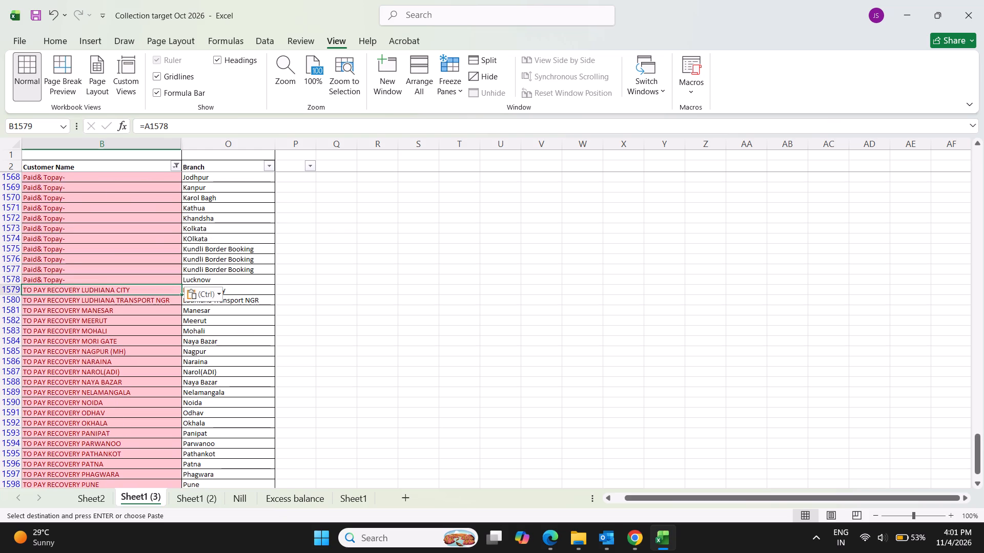
{"action": "key", "text": "Down"}
{"action": "key", "text": "ctrl+v"}
{"action": "key", "text": "Down"}
{"action": "key", "text": "ctrl+v"}
{"action": "key", "text": "Down"}
{"action": "key", "text": "ctrl+v"}
{"action": "key", "text": "Down"}
{"action": "key", "text": "ctrl+v"}
{"action": "key", "text": "Down"}
{"action": "key", "text": "ctrl+v"}
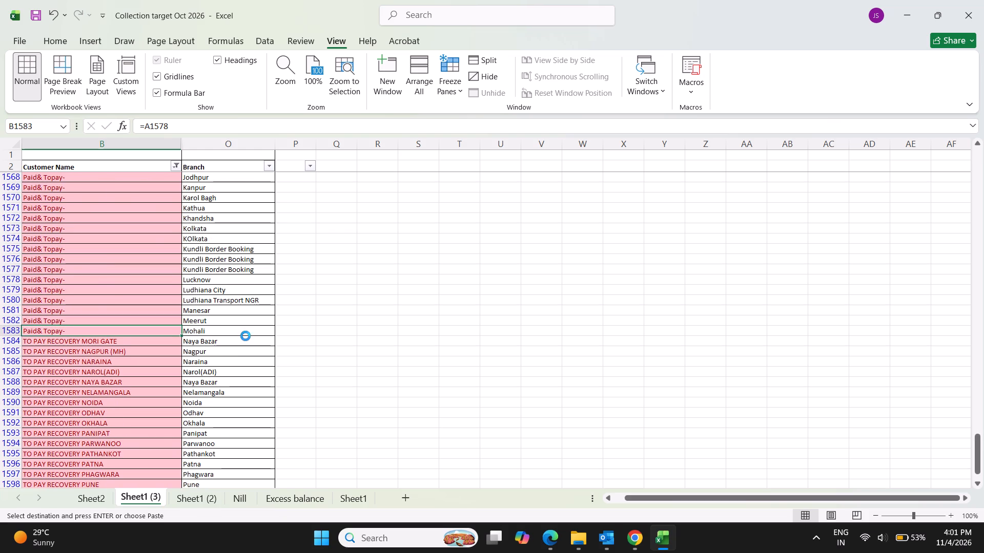
{"action": "key", "text": "Down"}
{"action": "key", "text": "ctrl+v"}
{"action": "key", "text": "Down"}
{"action": "key", "text": "ctrl+v"}
{"action": "key", "text": "Down"}
{"action": "key", "text": "ctrl+v"}
{"action": "key", "text": "Down"}
{"action": "key", "text": "ctrl+v"}
{"action": "key", "text": "Down"}
{"action": "key", "text": "ctrl+v"}
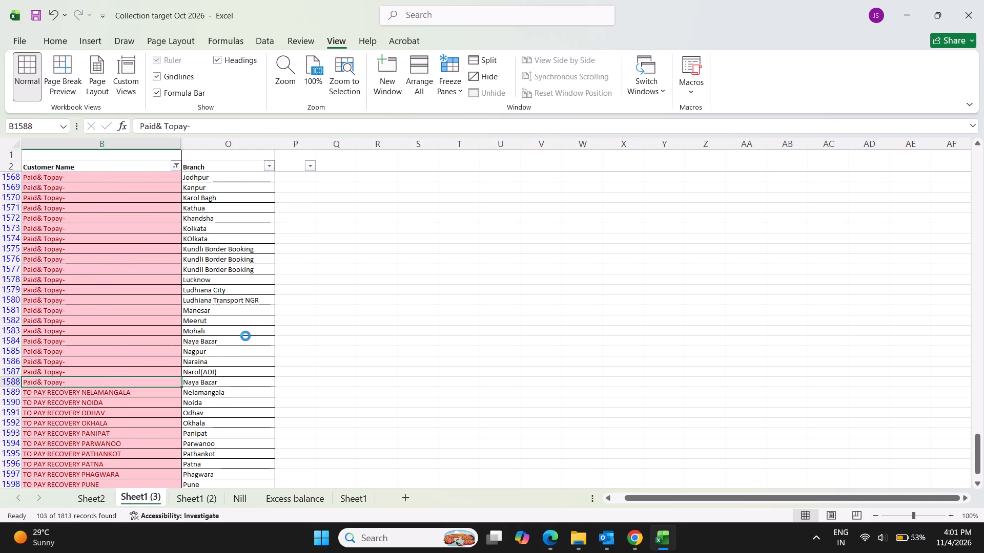
{"action": "key", "text": "Down"}
{"action": "key", "text": "ctrl+v"}
{"action": "key", "text": "Down"}
{"action": "key", "text": "ctrl+v"}
{"action": "key", "text": "Down"}
{"action": "key", "text": "ctrl+v"}
{"action": "key", "text": "Down"}
{"action": "key", "text": "ctrl+v"}
{"action": "key", "text": "Down"}
{"action": "key", "text": "ctrl+v"}
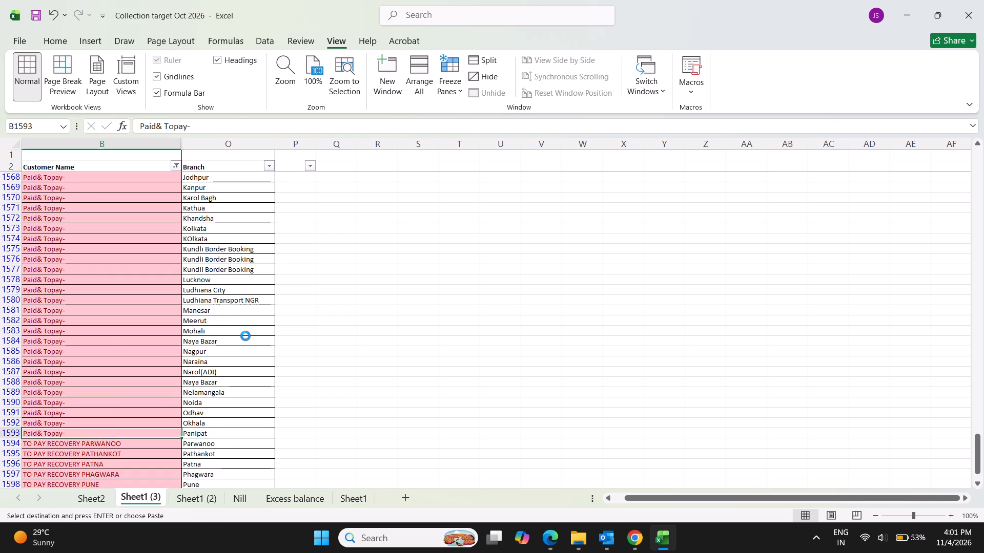
{"action": "key", "text": "Down"}
{"action": "key", "text": "ctrl+v"}
{"action": "key", "text": "Down"}
{"action": "key", "text": "ctrl+v"}
{"action": "key", "text": "Down"}
{"action": "key", "text": "ctrl+v"}
{"action": "key", "text": "Down"}
{"action": "key", "text": "ctrl+v"}
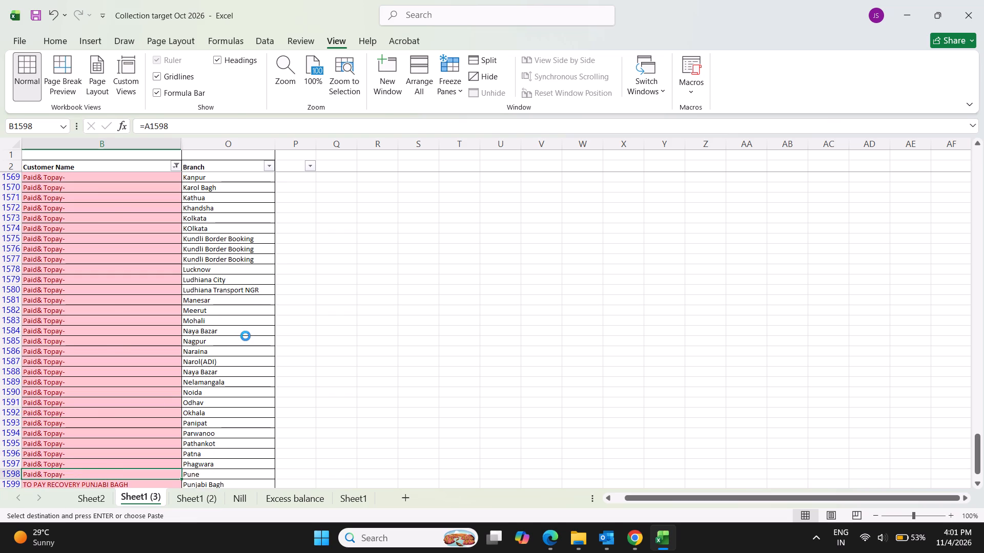
Copy the Paid& Topay- prefix into each customer name cell from B1599 (PUNJABI BAGH) to B1608 (SITAPURA).
{"action": "scroll", "coordinate": [256, 339], "scroll_direction": "down", "scroll_amount": 10}
{"action": "scroll", "coordinate": [269, 349], "scroll_direction": "up", "scroll_amount": 2}
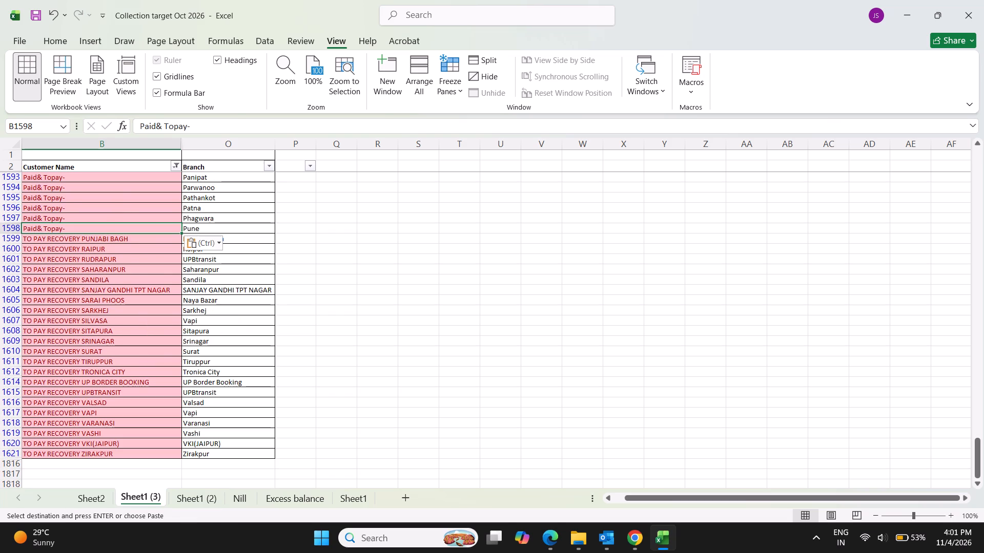
{"action": "key", "text": "ctrl+v"}
{"action": "key", "text": "Down"}
{"action": "key", "text": "ctrl+v"}
{"action": "key", "text": "Down"}
{"action": "key", "text": "ctrl+v"}
{"action": "key", "text": "Down"}
{"action": "key", "text": "ctrl+v"}
{"action": "key", "text": "Down"}
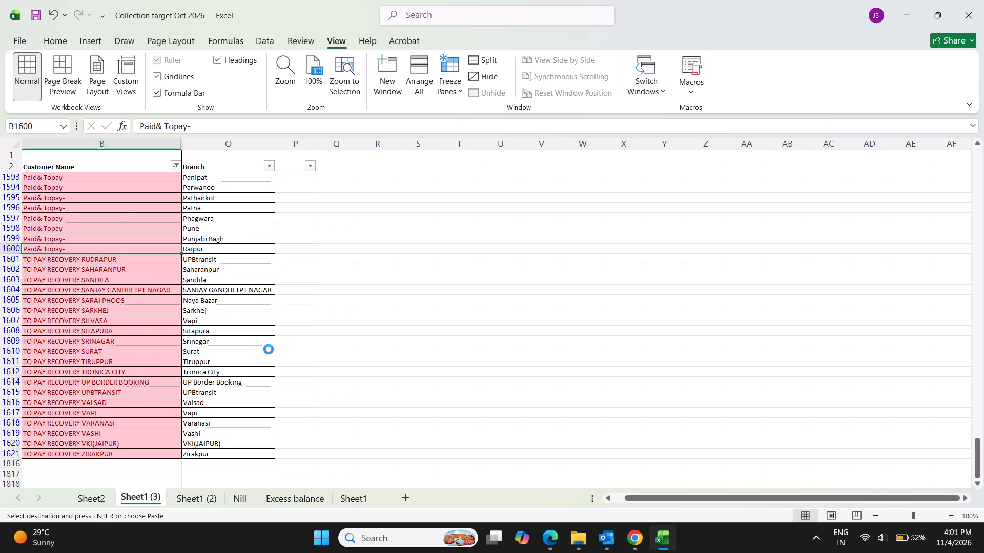
{"action": "key", "text": "ctrl+v"}
{"action": "key", "text": "Down"}
{"action": "key", "text": "ctrl+v"}
{"action": "key", "text": "Down"}
{"action": "key", "text": "ctrl+v"}
{"action": "key", "text": "Down"}
{"action": "key", "text": "ctrl+v"}
{"action": "key", "text": "Down"}
{"action": "key", "text": "ctrl+v"}
{"action": "key", "text": "Down"}
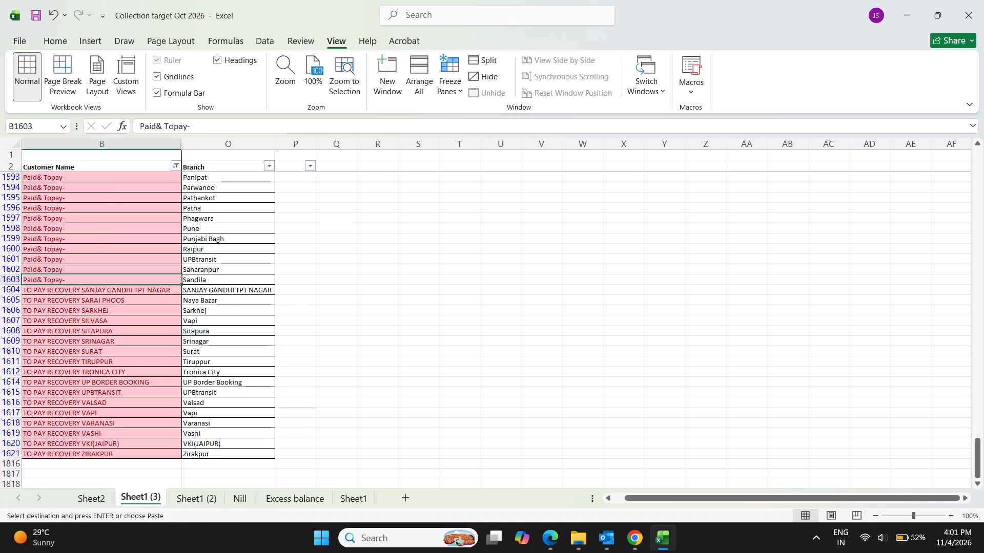
{"action": "key", "text": "ctrl+v"}
{"action": "key", "text": "Down"}
{"action": "key", "text": "ctrl+v"}
{"action": "key", "text": "Down"}
Copy the Paid& Topay- prefix into each visible customer name cell from B1609 (SRINAGAR) to B1621 (ZIRAKPUR).
{"action": "key", "text": "ctrl+v"}
{"action": "key", "text": "Down"}
{"action": "key", "text": "ctrl+v"}
{"action": "key", "text": "Down"}
{"action": "key", "text": "ctrl+v"}
{"action": "key", "text": "Down"}
{"action": "key", "text": "ctrl+v"}
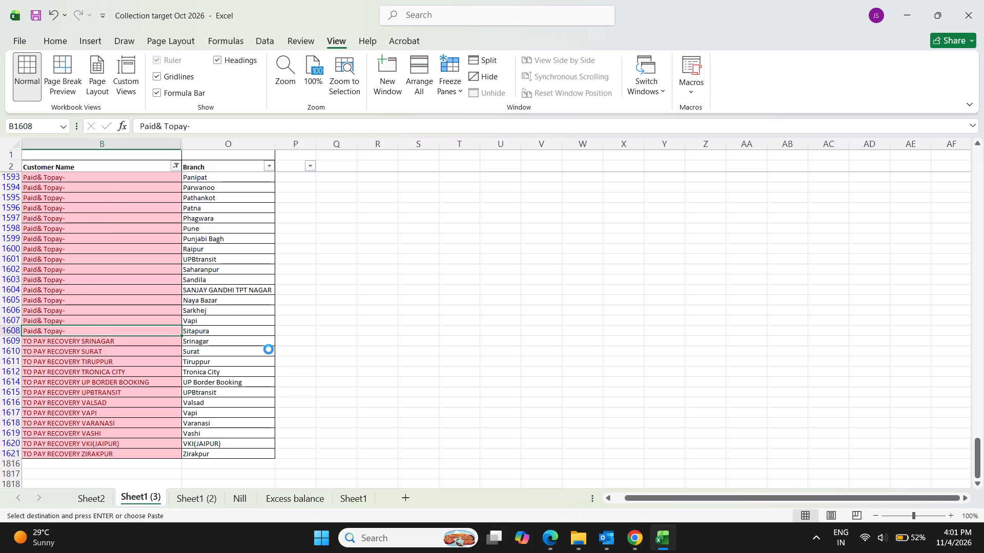
{"action": "key", "text": "Down"}
{"action": "key", "text": "ctrl+v"}
{"action": "key", "text": "Down"}
{"action": "key", "text": "ctrl+v"}
{"action": "key", "text": "Down"}
{"action": "key", "text": "ctrl+v"}
{"action": "key", "text": "Down"}
{"action": "key", "text": "ctrl+v"}
{"action": "key", "text": "Down"}
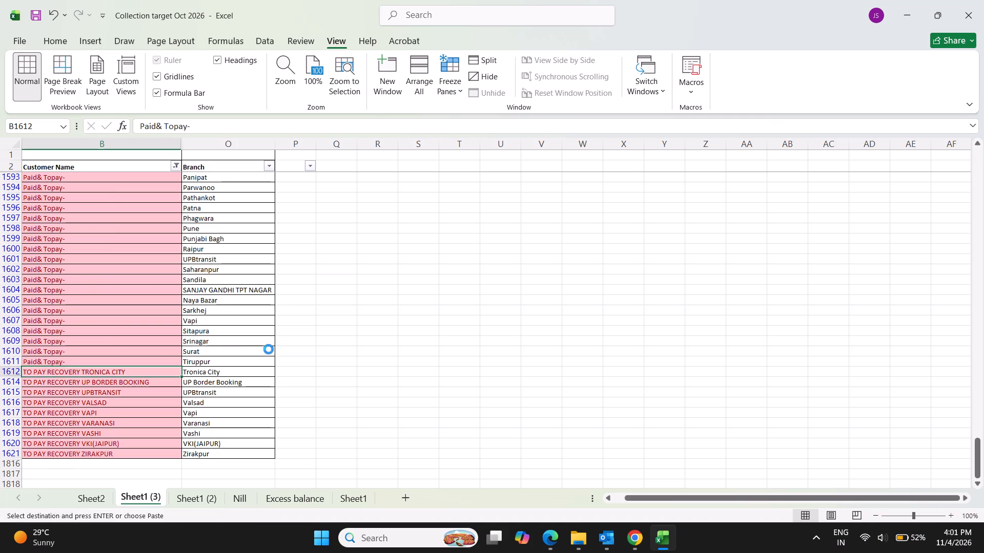
{"action": "key", "text": "ctrl+v"}
{"action": "key", "text": "Down"}
{"action": "key", "text": "ctrl+v"}
{"action": "key", "text": "Down"}
{"action": "key", "text": "ctrl+v"}
{"action": "key", "text": "ctrl+Down"}
{"action": "key", "text": "ctrl+v"}
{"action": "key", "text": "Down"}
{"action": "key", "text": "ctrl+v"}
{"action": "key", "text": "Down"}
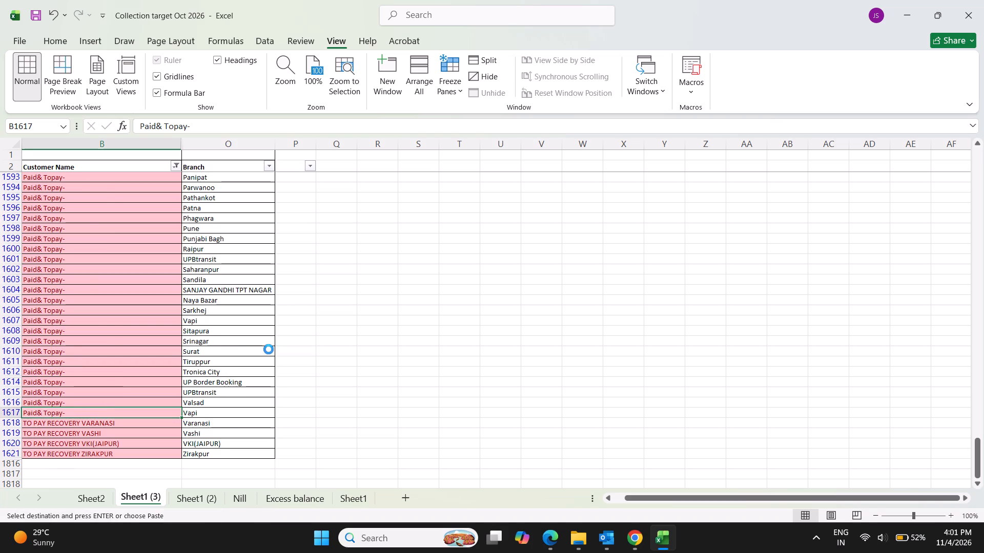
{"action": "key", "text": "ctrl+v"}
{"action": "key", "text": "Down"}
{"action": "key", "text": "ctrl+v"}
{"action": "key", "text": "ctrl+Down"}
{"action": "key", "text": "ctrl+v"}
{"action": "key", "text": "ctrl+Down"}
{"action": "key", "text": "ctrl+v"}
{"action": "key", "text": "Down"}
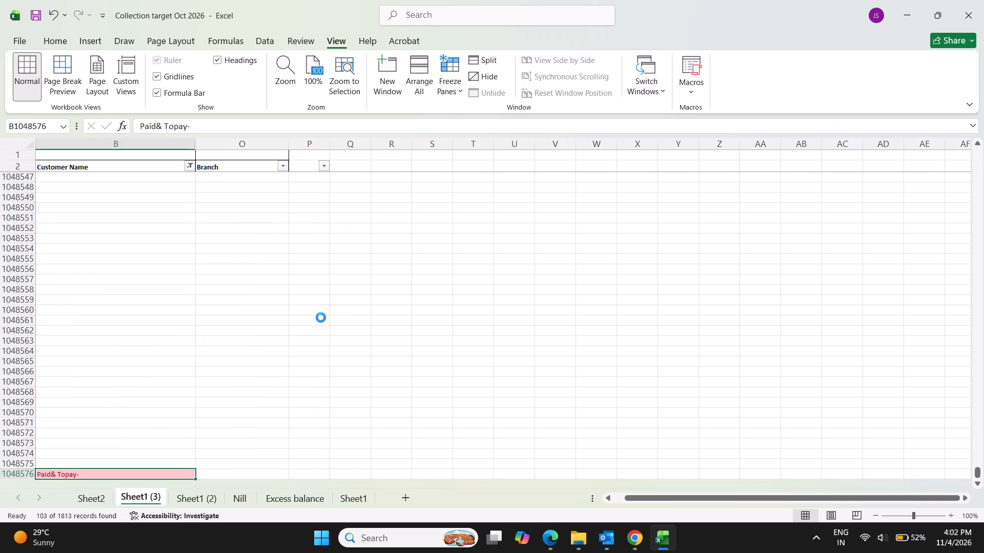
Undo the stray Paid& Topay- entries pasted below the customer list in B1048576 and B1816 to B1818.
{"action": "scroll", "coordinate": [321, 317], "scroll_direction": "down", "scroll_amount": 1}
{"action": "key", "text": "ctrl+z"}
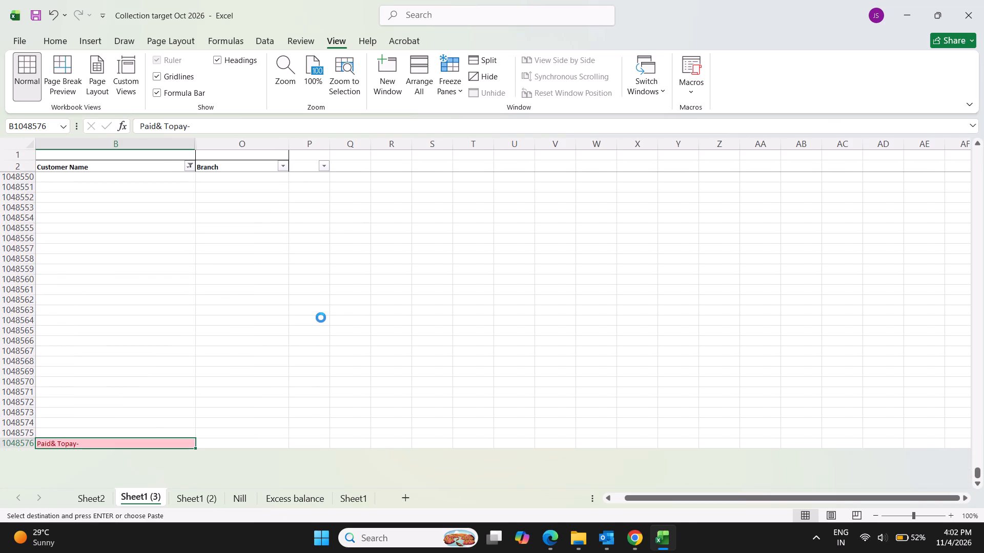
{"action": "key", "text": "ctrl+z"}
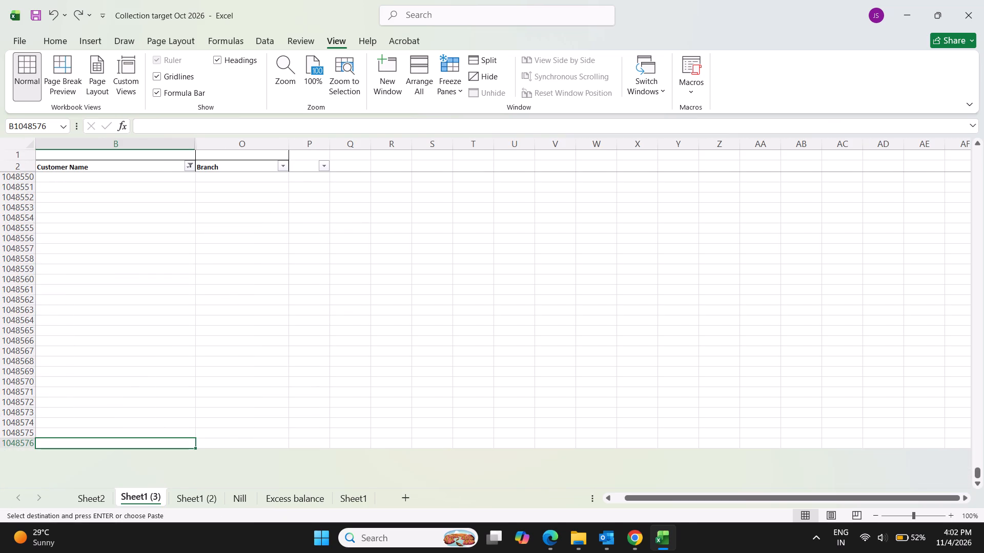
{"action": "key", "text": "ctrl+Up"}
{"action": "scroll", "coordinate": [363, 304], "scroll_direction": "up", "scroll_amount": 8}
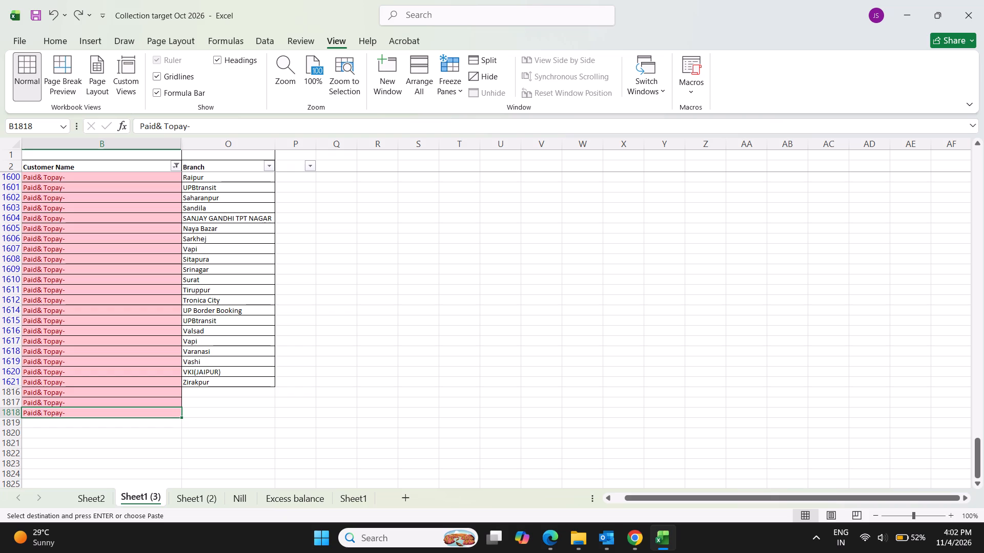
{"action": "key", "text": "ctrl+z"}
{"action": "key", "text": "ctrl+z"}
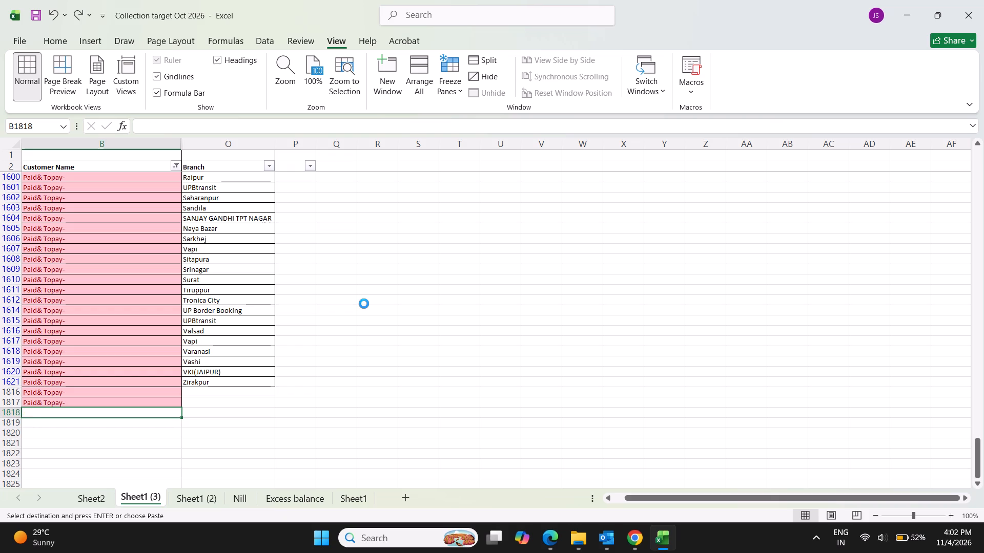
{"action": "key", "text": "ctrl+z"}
Complete the customer names in B1519 to B1522 as Paid& Topay-Agra, Paid& Topay-Ahmedabad, Paid& Topay-Allahbad and Paid& Topay-Ambala.
{"action": "scroll", "coordinate": [362, 302], "scroll_direction": "up", "scroll_amount": 7}
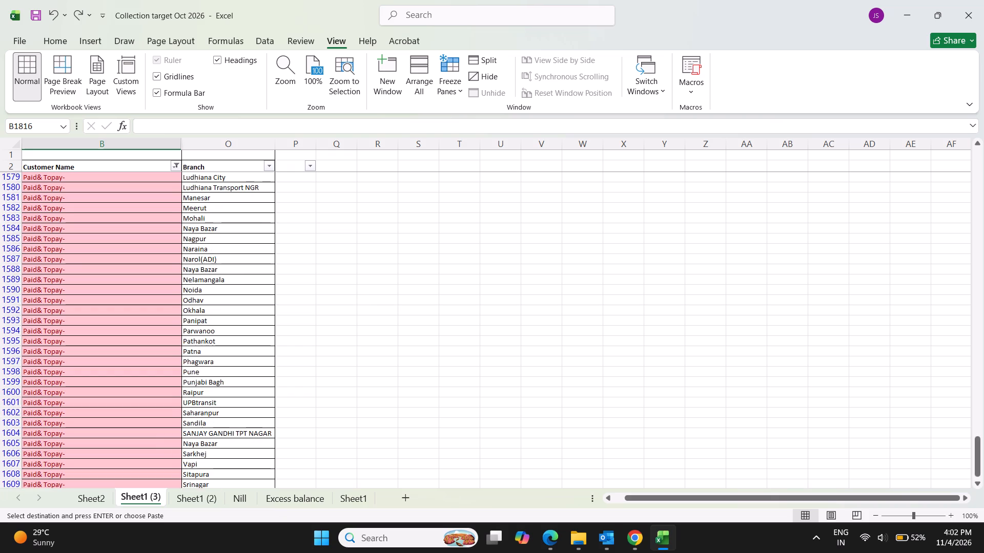
{"action": "scroll", "coordinate": [131, 291], "scroll_direction": "up", "scroll_amount": 20}
{"action": "scroll", "coordinate": [131, 291], "scroll_direction": "up", "scroll_amount": 19}
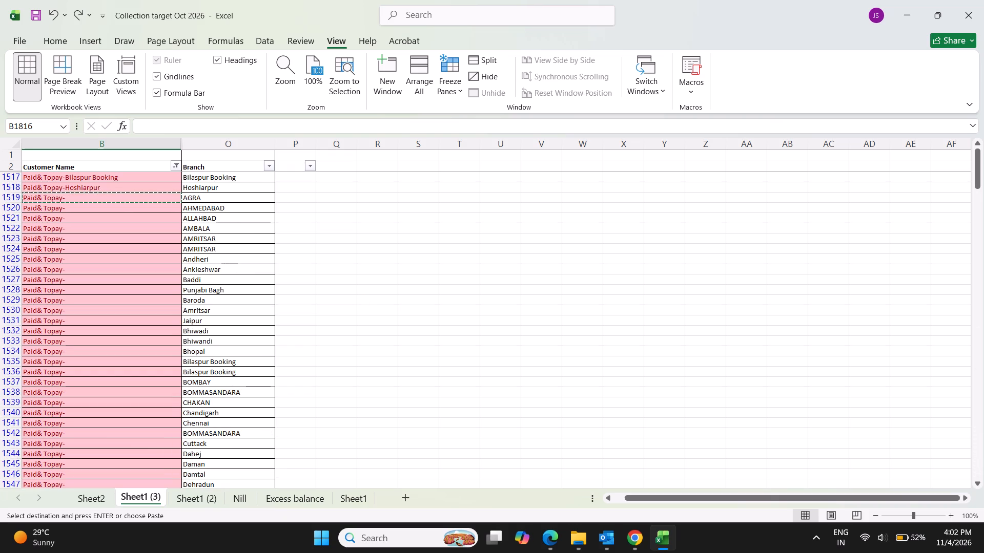
{"action": "scroll", "coordinate": [132, 291], "scroll_direction": "up", "scroll_amount": 14}
{"action": "key", "text": "Escape"}
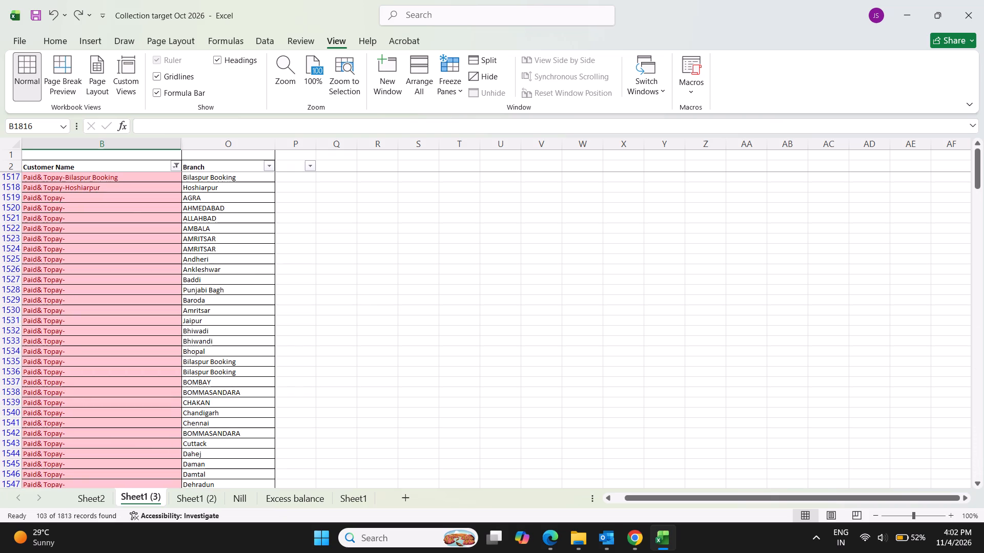
{"action": "left_click", "coordinate": [87, 200]}
{"action": "left_click", "coordinate": [212, 132]}
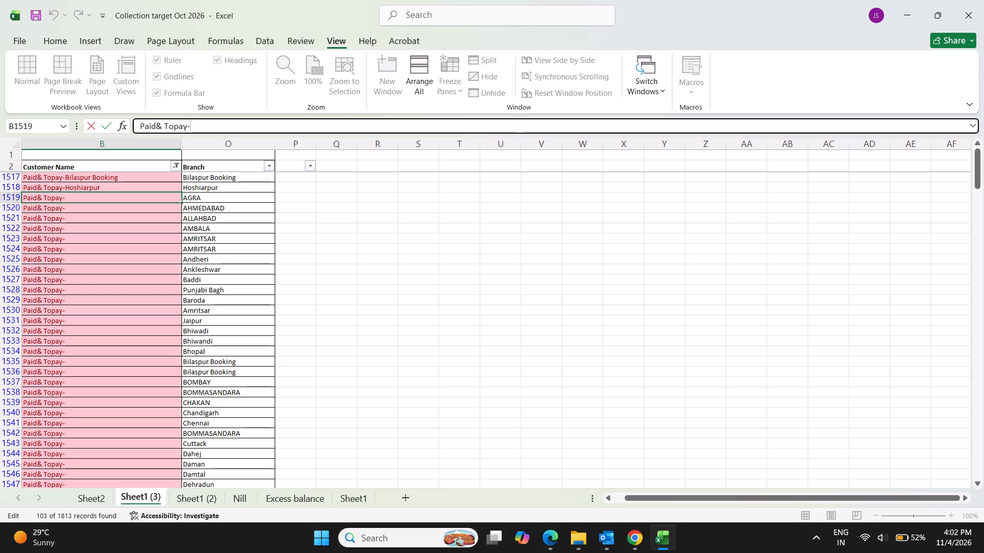
{"action": "key", "text": "Return"}
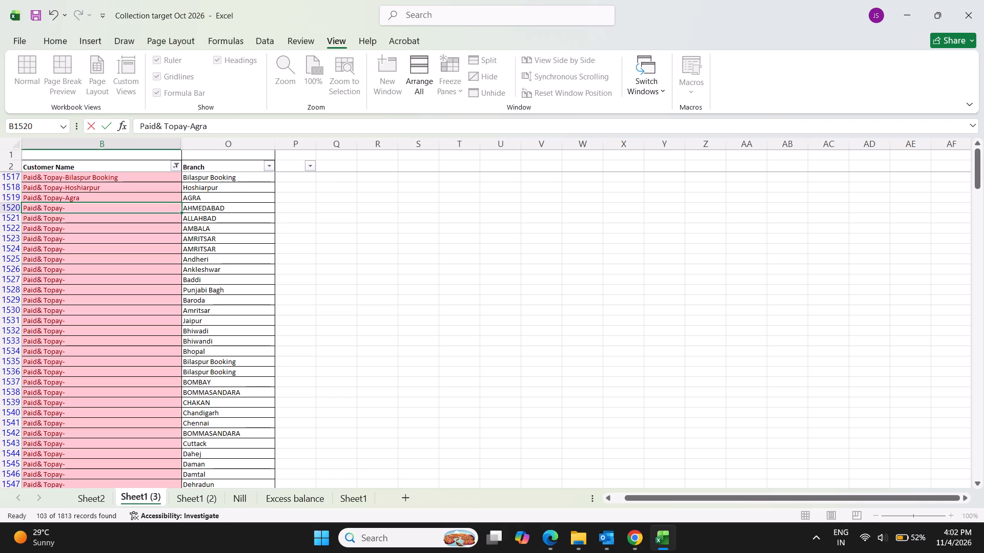
{"action": "scroll", "coordinate": [211, 132], "scroll_direction": "up", "scroll_amount": 1}
{"action": "left_click", "coordinate": [211, 132]}
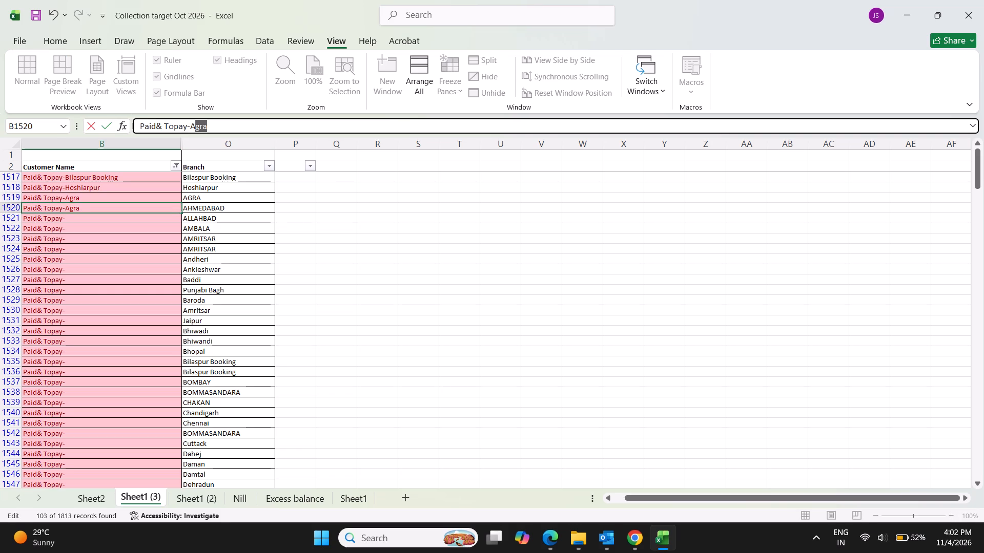
{"action": "type", "text": "hmedabad"}
{"action": "key", "text": "Return"}
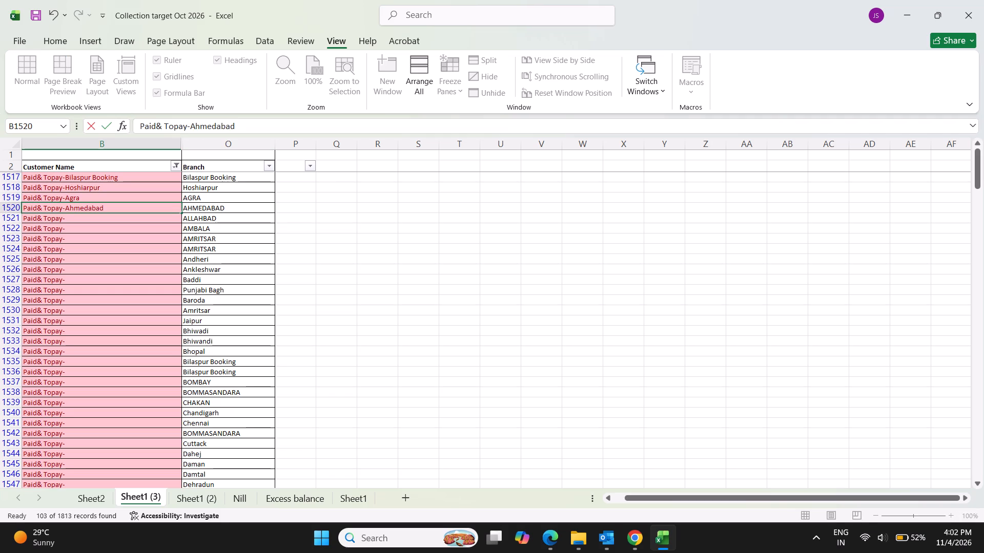
{"action": "left_click", "coordinate": [211, 132]}
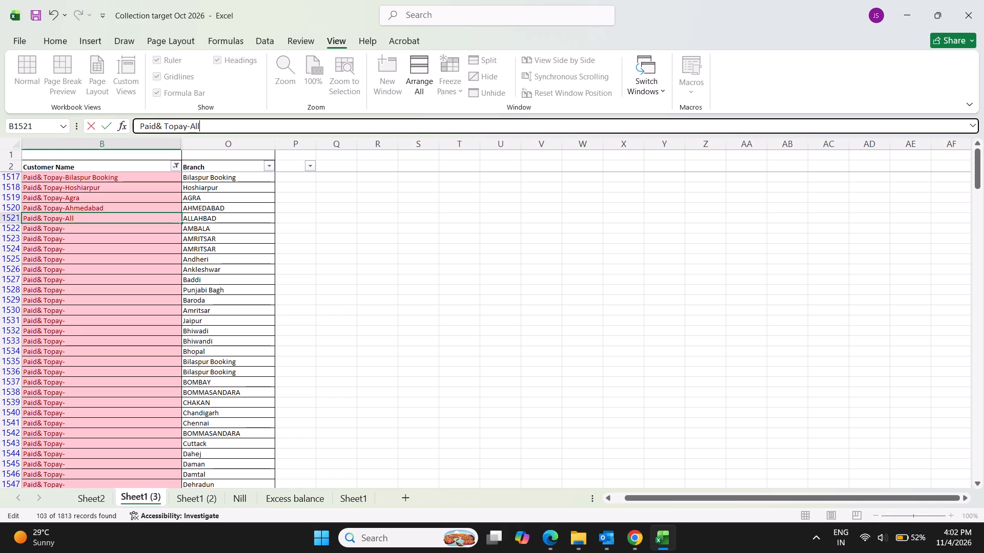
{"action": "key", "text": "Return"}
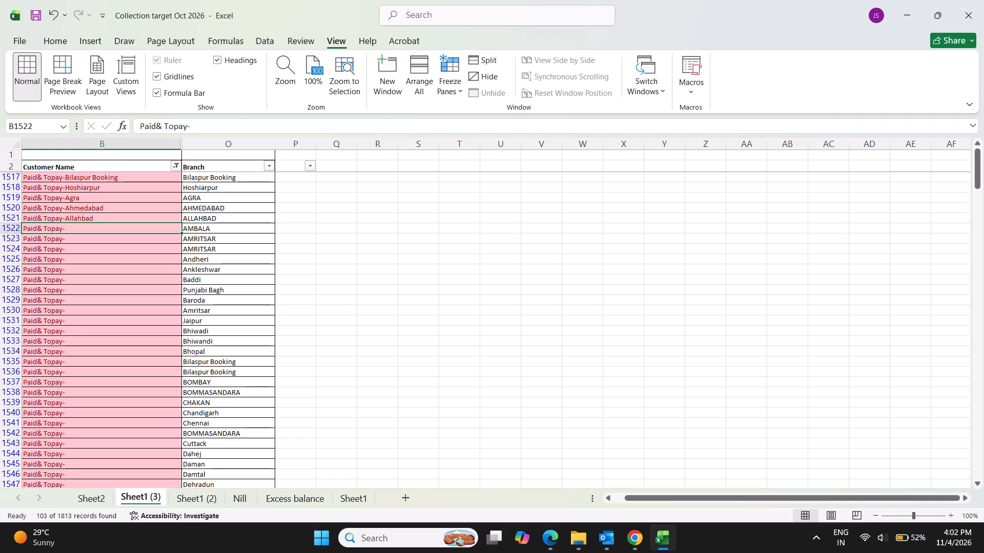
{"action": "left_click", "coordinate": [211, 132]}
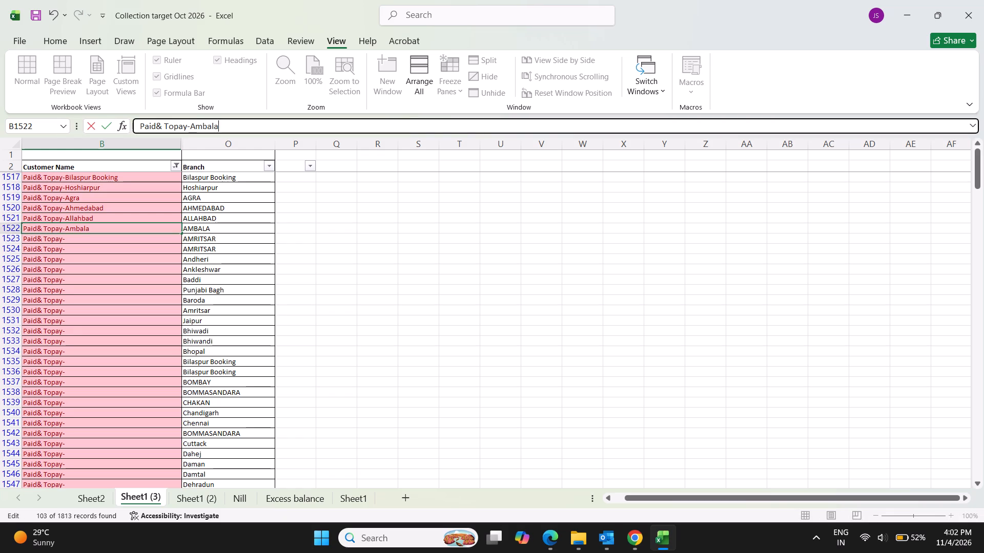
{"action": "key", "text": "Return"}
Complete the customer name in B1523 as Paid& Topay-Amritsar and copy it into B1524, the second Amritsar row.
{"action": "left_click", "coordinate": [211, 132]}
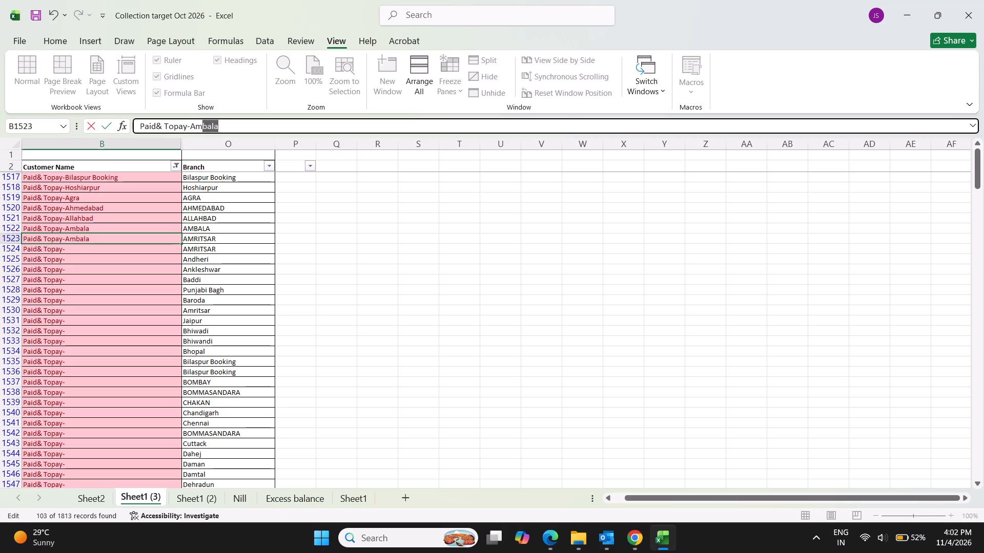
{"action": "type", "text": "sar"}
{"action": "key", "text": "Return"}
{"action": "key", "text": "Up"}
{"action": "key", "text": "ctrl+c"}
{"action": "key", "text": "Down"}
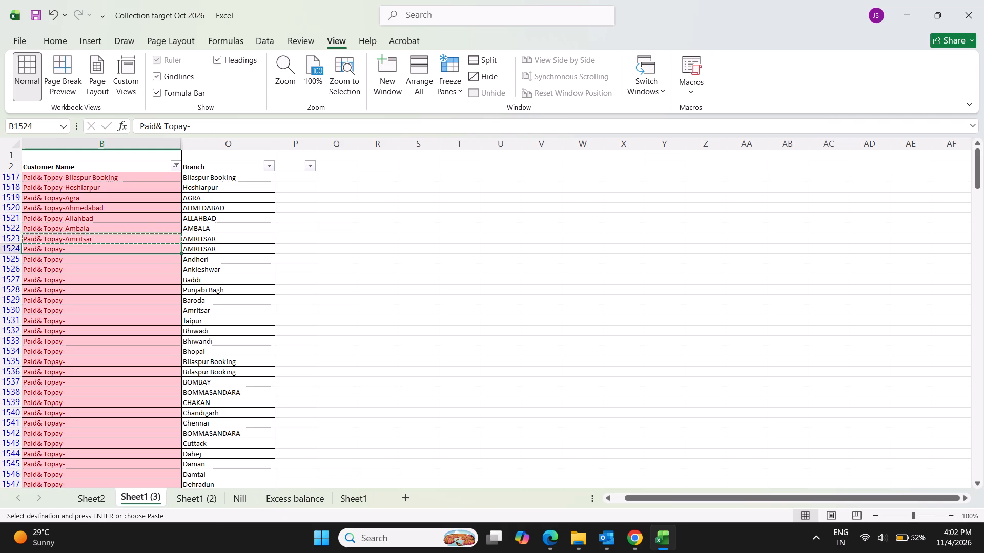
{"action": "key", "text": "ctrl+v"}
{"action": "key", "text": "Down"}
{"action": "key", "text": "Escape"}
Complete the customer names in B1525 to B1528 by adding Andheri, Ankleshwar, Baddi and Punjabi Bagh after the Paid& Topay- prefix.
{"action": "left_click", "coordinate": [211, 132]}
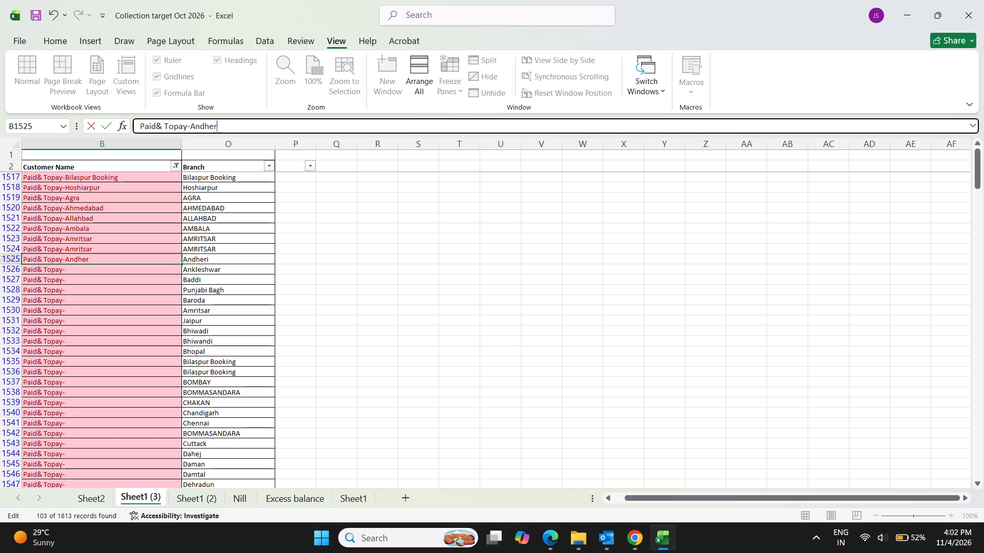
{"action": "key", "text": "Return"}
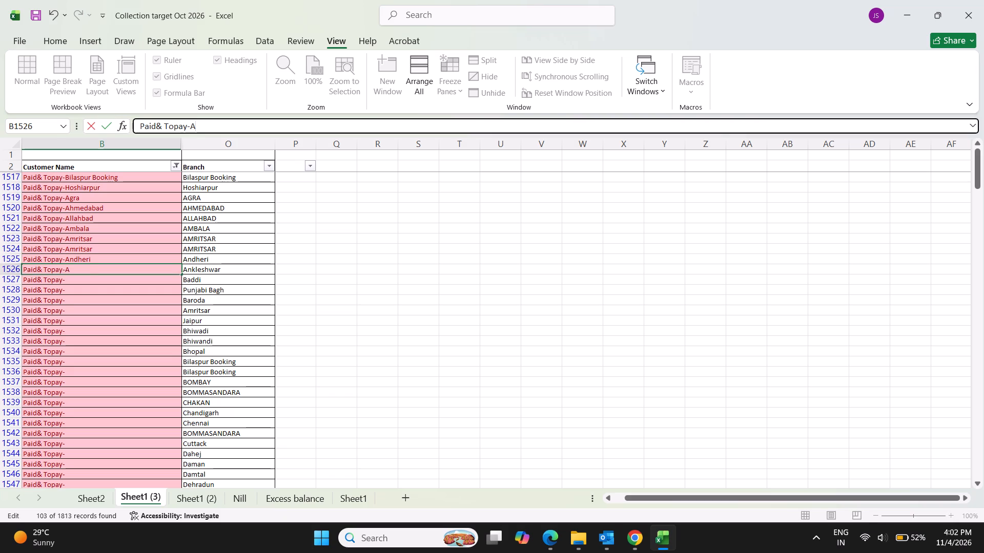
{"action": "type", "text": "nkleshwar"}
{"action": "key", "text": "Return"}
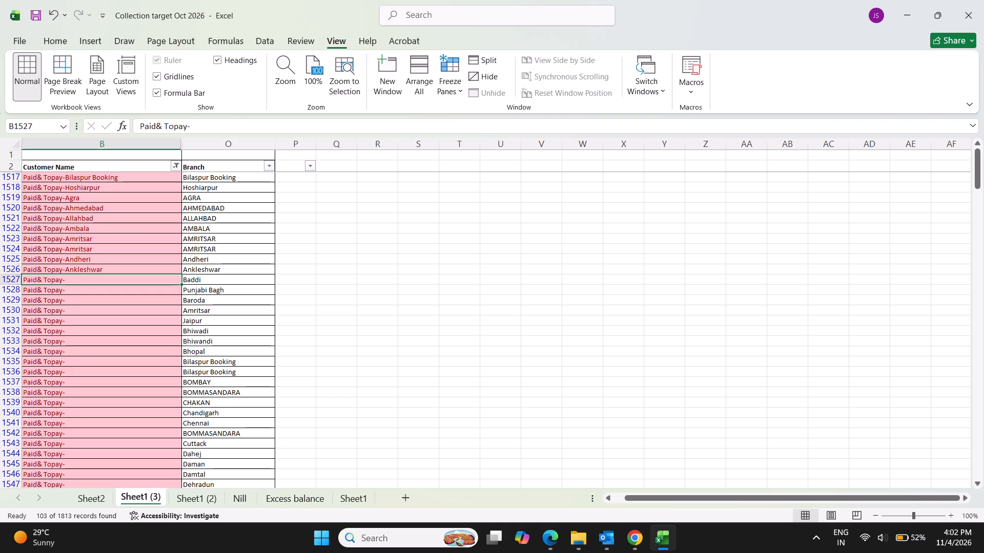
{"action": "left_click", "coordinate": [211, 132]}
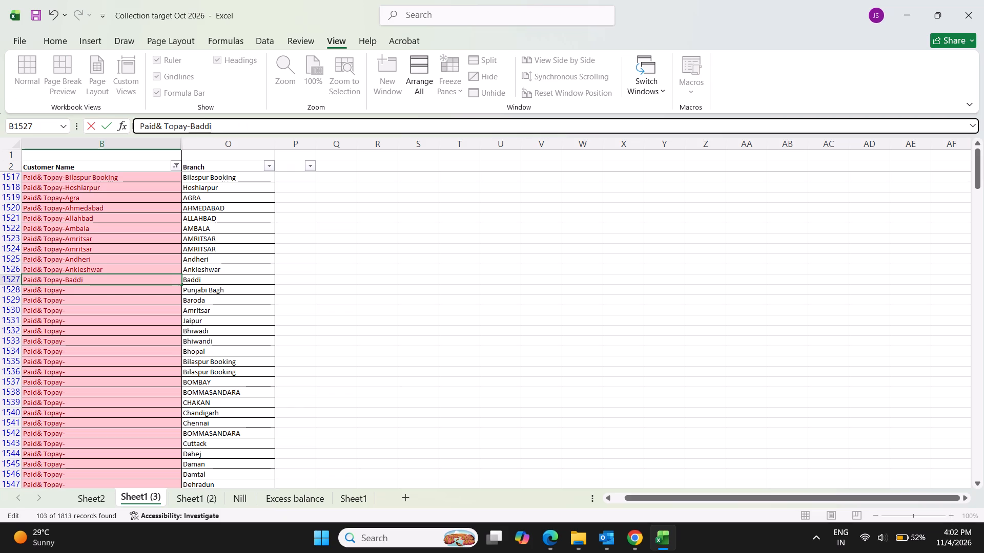
{"action": "key", "text": "Return"}
{"action": "left_click", "coordinate": [211, 132]}
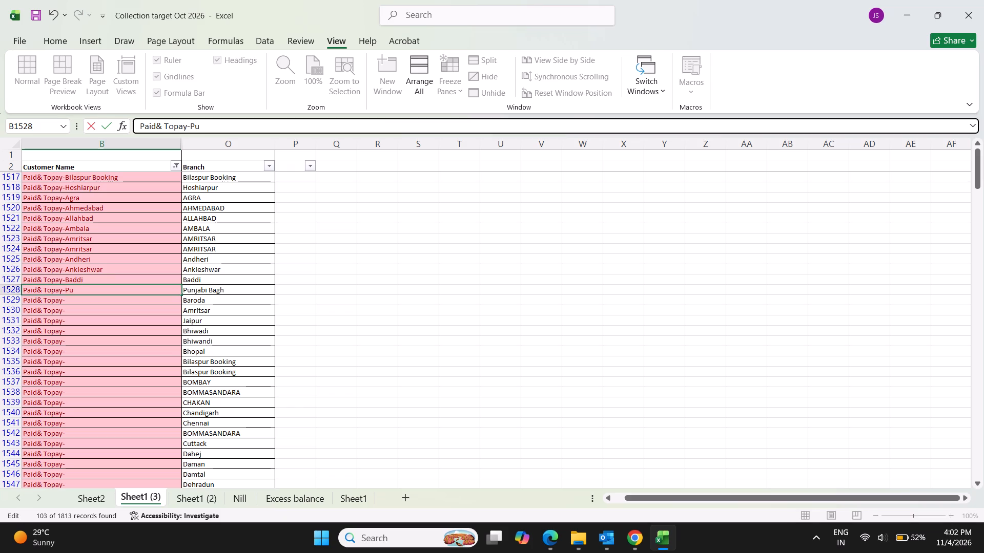
{"action": "type", "text": "njabi"}
{"action": "key", "text": "space"}
{"action": "key", "text": "Return"}
Complete the customer names in B1529 to B1532 by adding Baroda, Amritsar, Jaipur and Bhiwadi after the Paid& Topay- prefix.
{"action": "left_click", "coordinate": [211, 132]}
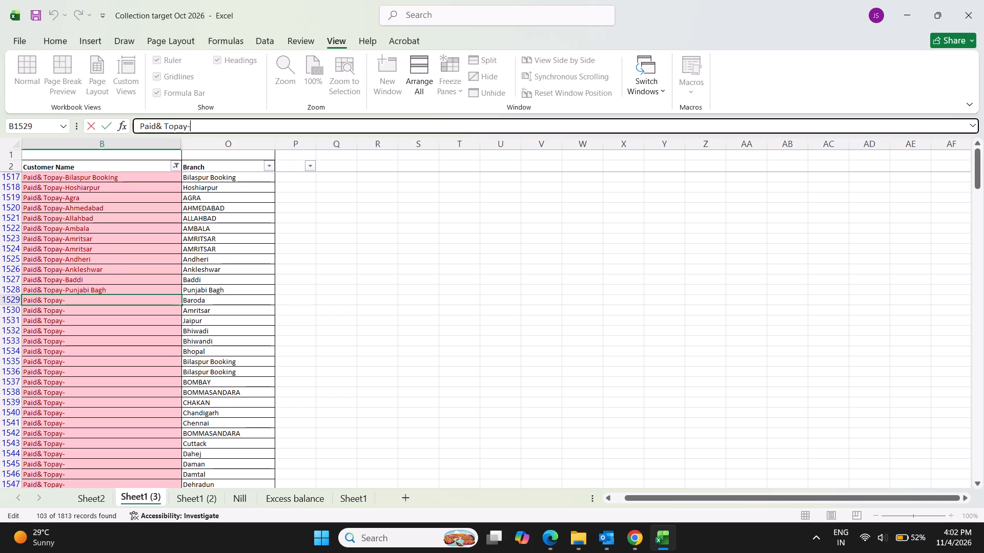
{"action": "key", "text": "Return"}
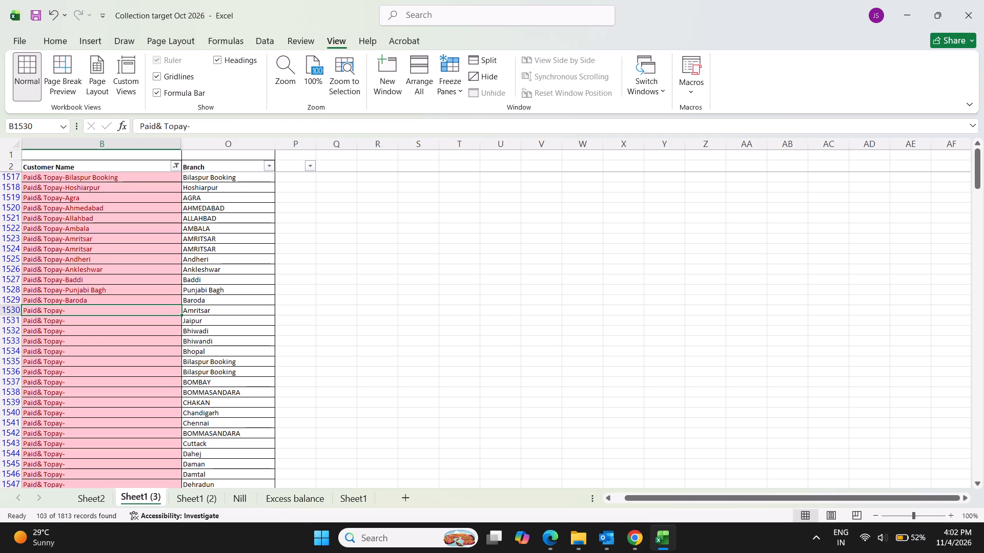
{"action": "left_click", "coordinate": [211, 132]}
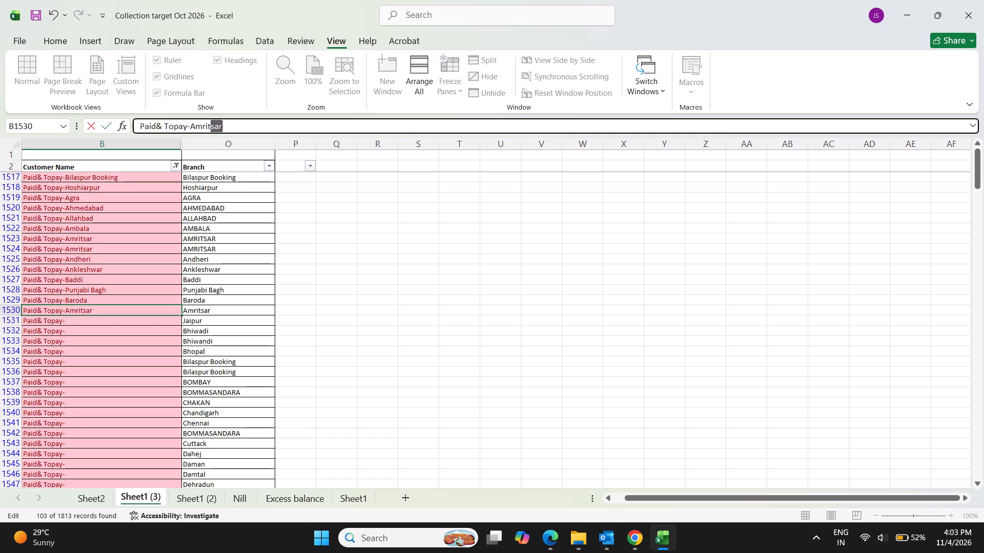
{"action": "key", "text": "Return"}
{"action": "left_click", "coordinate": [211, 132]}
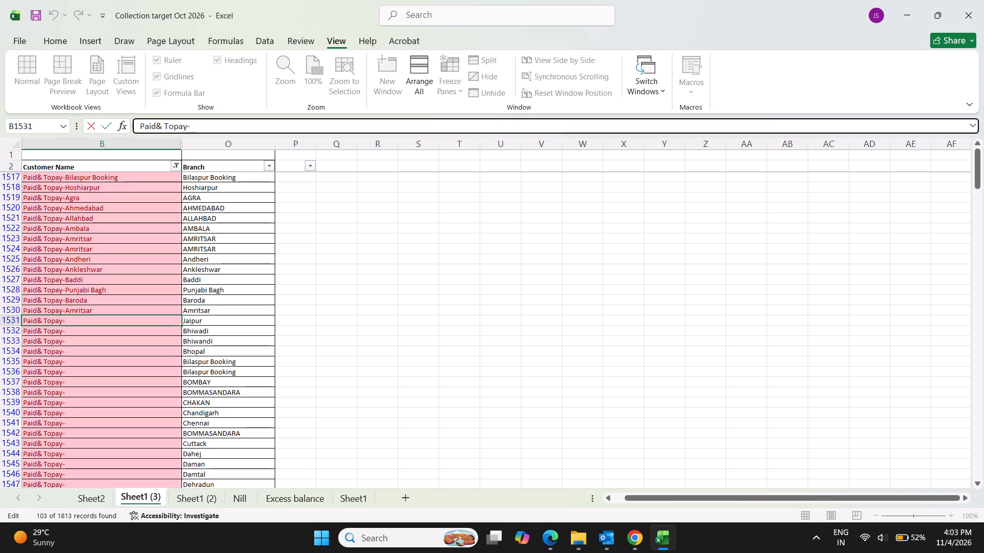
{"action": "key", "text": "Return"}
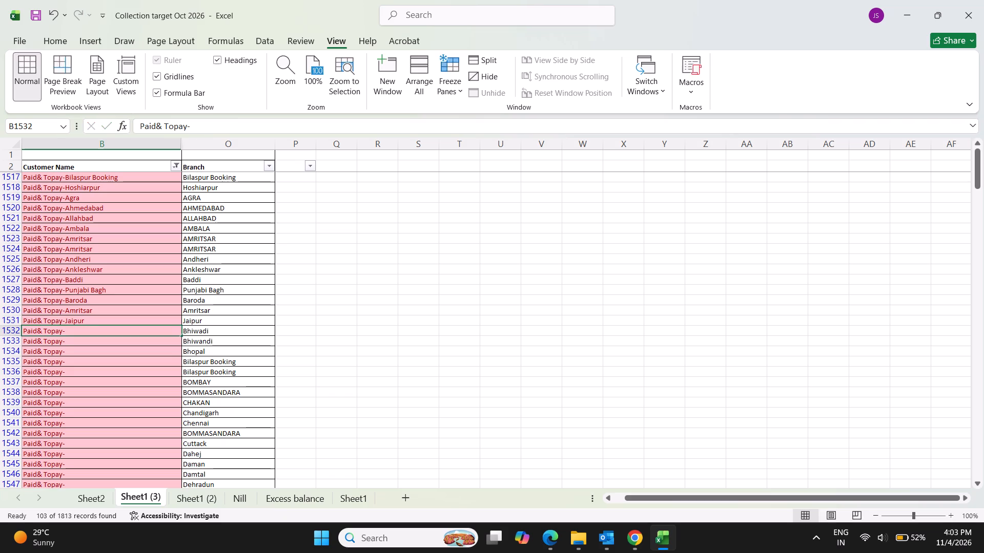
{"action": "key", "text": "Return"}
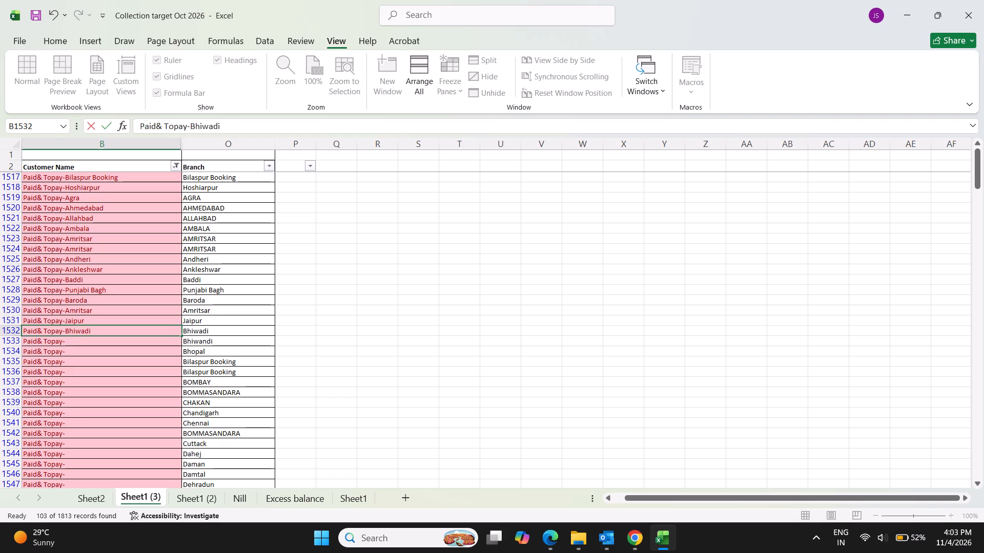
Complete the customer names in B1533 to B1537 by adding Bhiwandi, Bhopal, Bilaspur Booking (both rows) and Bombay after the Paid& Topay- prefix.
{"action": "left_click", "coordinate": [211, 132]}
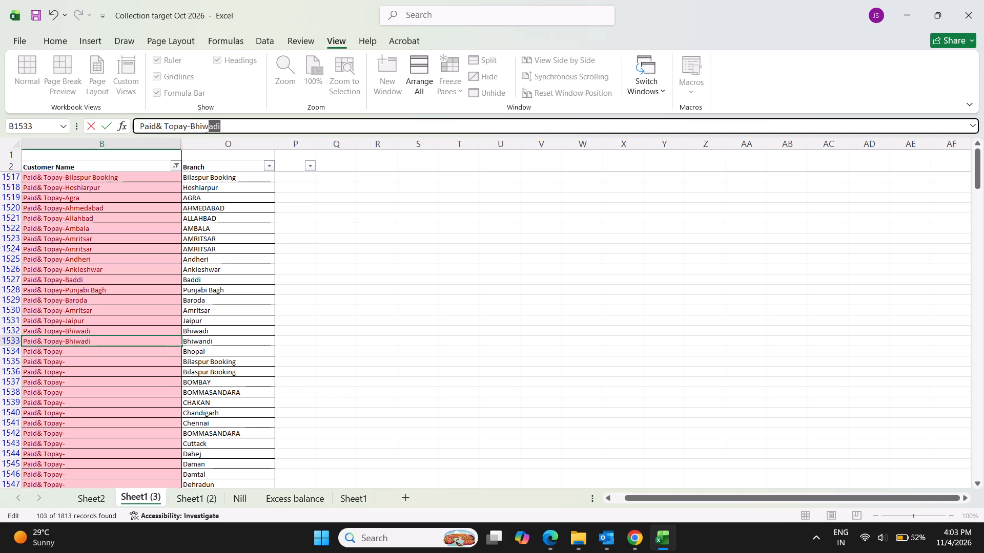
{"action": "key", "text": "Return"}
{"action": "left_click", "coordinate": [211, 132]}
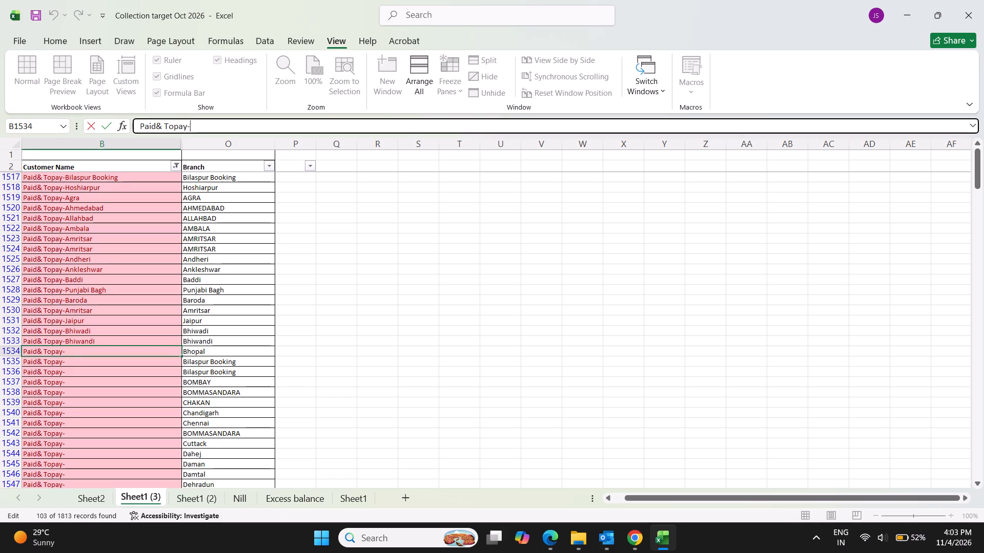
{"action": "key", "text": "Return"}
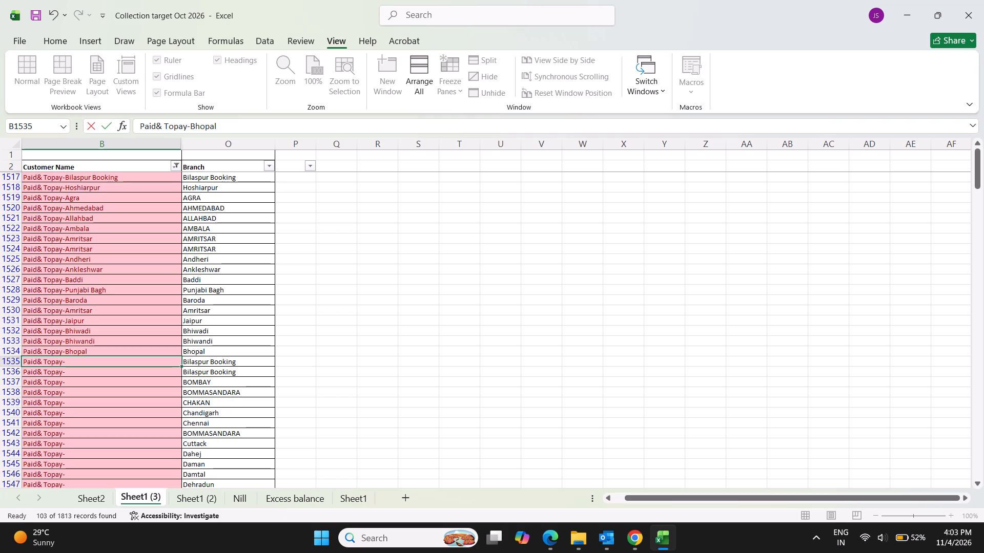
{"action": "left_click", "coordinate": [211, 132]}
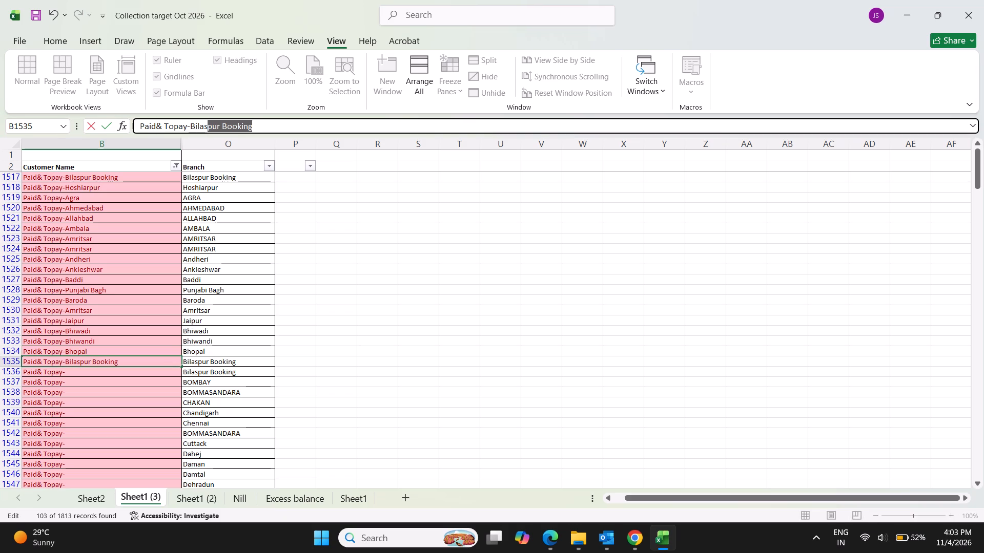
{"action": "key", "text": "Return"}
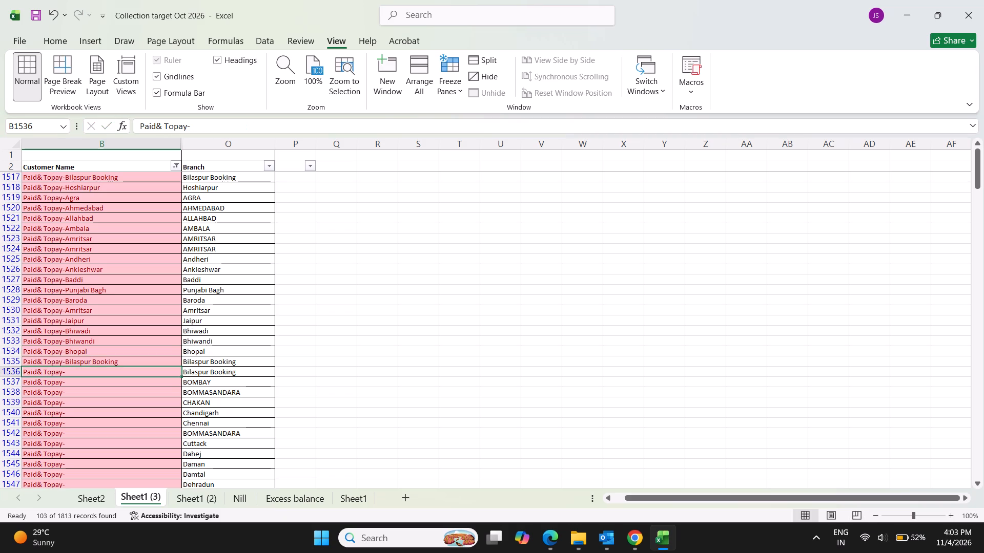
{"action": "key", "text": "ctrl+d"}
{"action": "key", "text": "Down"}
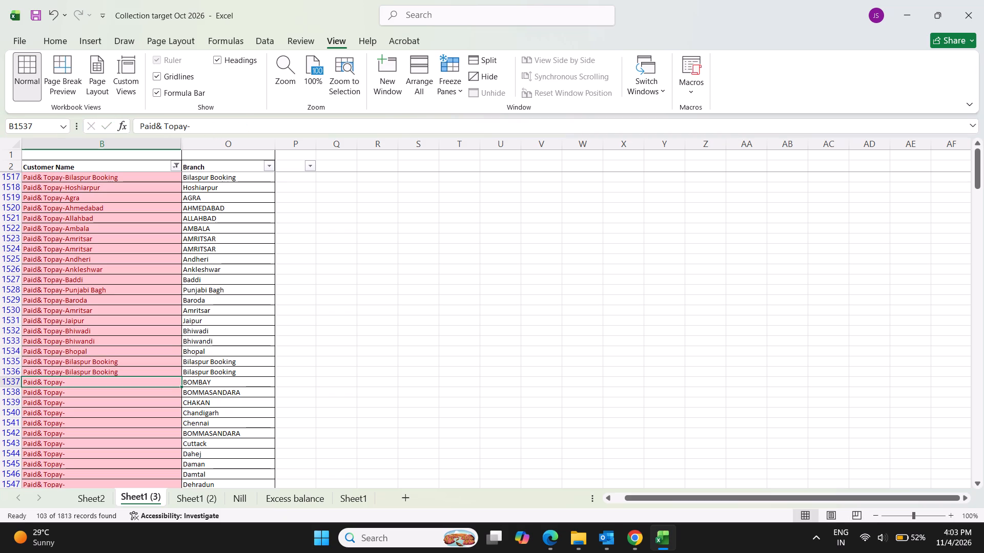
{"action": "left_click", "coordinate": [211, 132]}
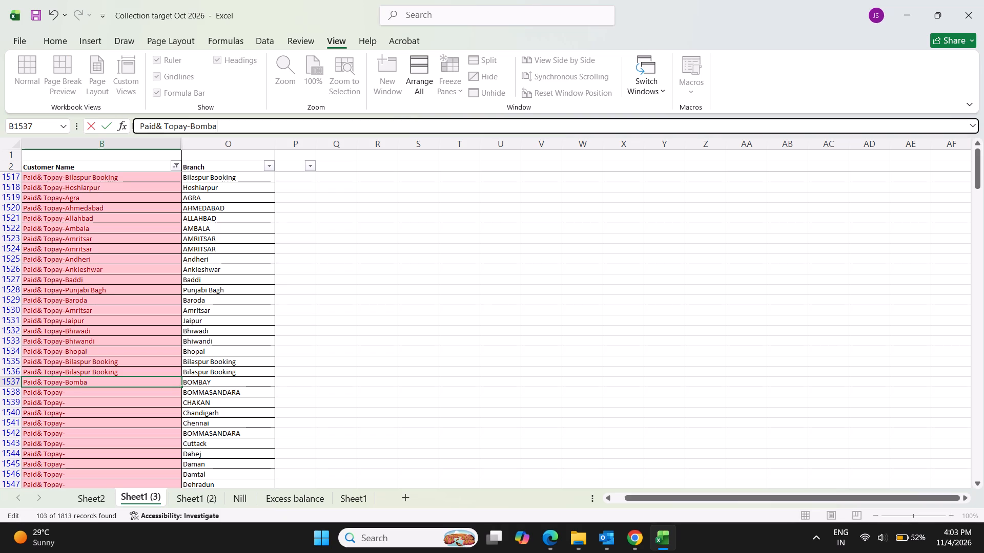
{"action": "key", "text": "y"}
{"action": "key", "text": "Return"}
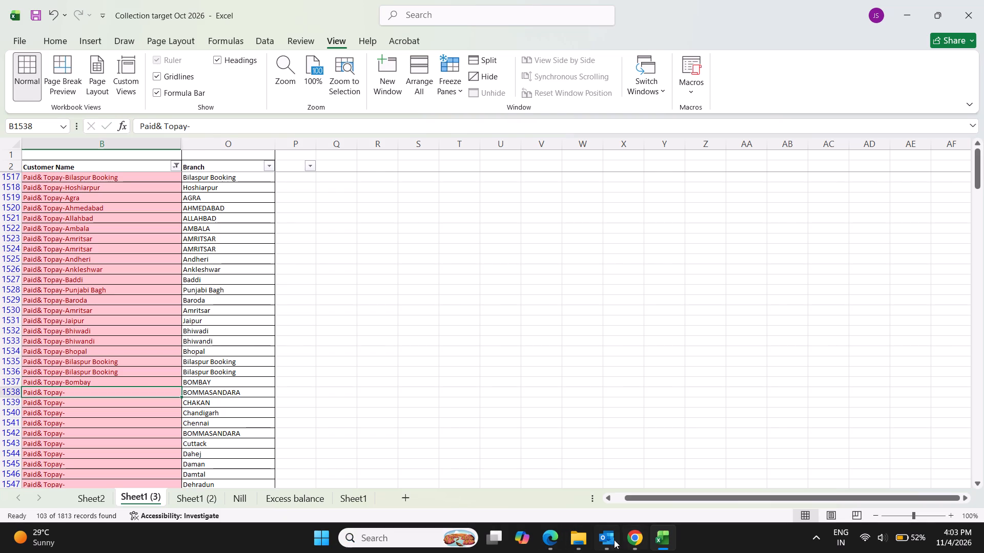
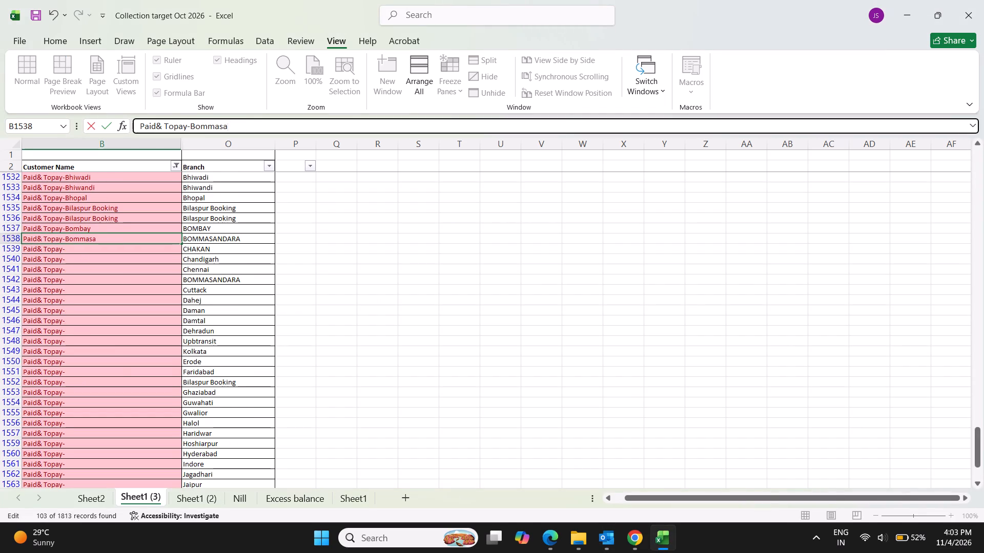
Complete the customer name in B1538 as Paid& Topay-Bommasandra.
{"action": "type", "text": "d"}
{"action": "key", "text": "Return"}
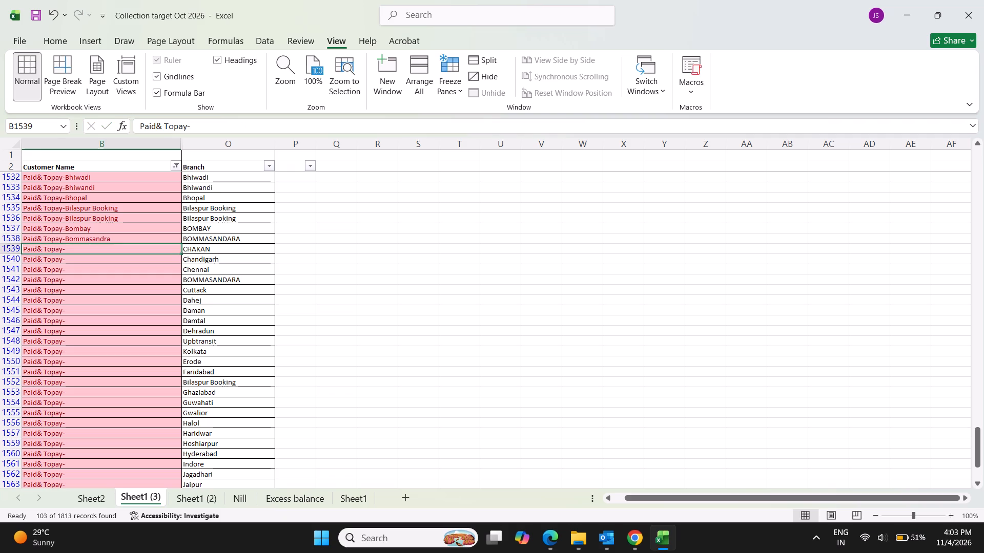
Complete the customer names in B1539 to B1543 by adding Chakan, Chandigarh, Chennai, Bommasandra and Cuttack after the Paid& Topay- prefix.
{"action": "left_click", "coordinate": [208, 126]}
{"action": "type", "text": "hakan"}
{"action": "key", "text": "Return"}
{"action": "left_click", "coordinate": [208, 126]}
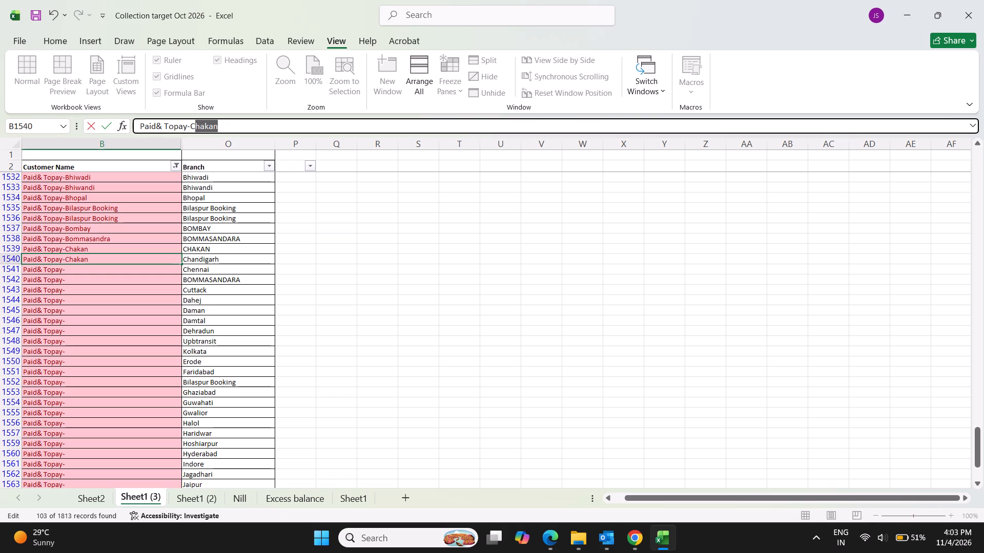
{"action": "type", "text": "garh"}
{"action": "key", "text": "Return"}
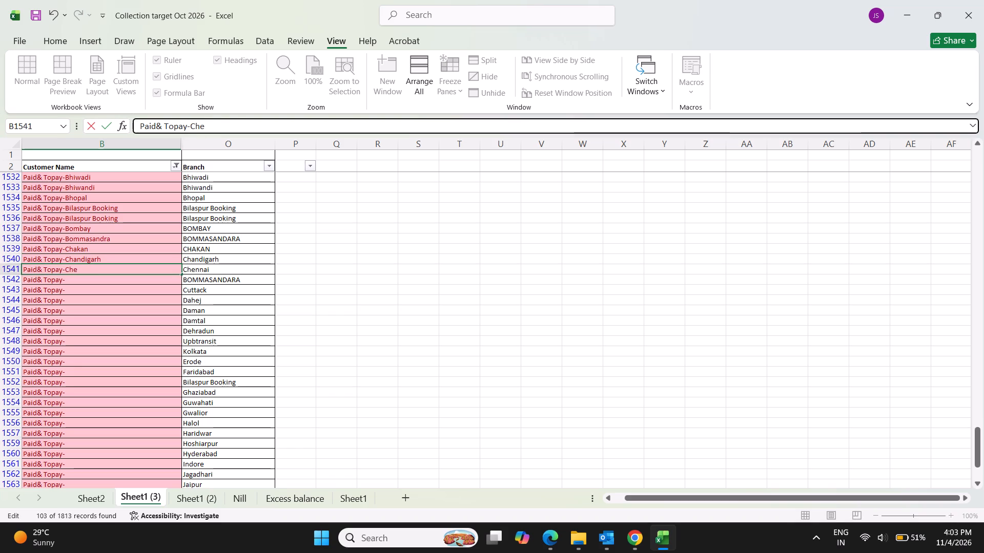
{"action": "key", "text": "Return"}
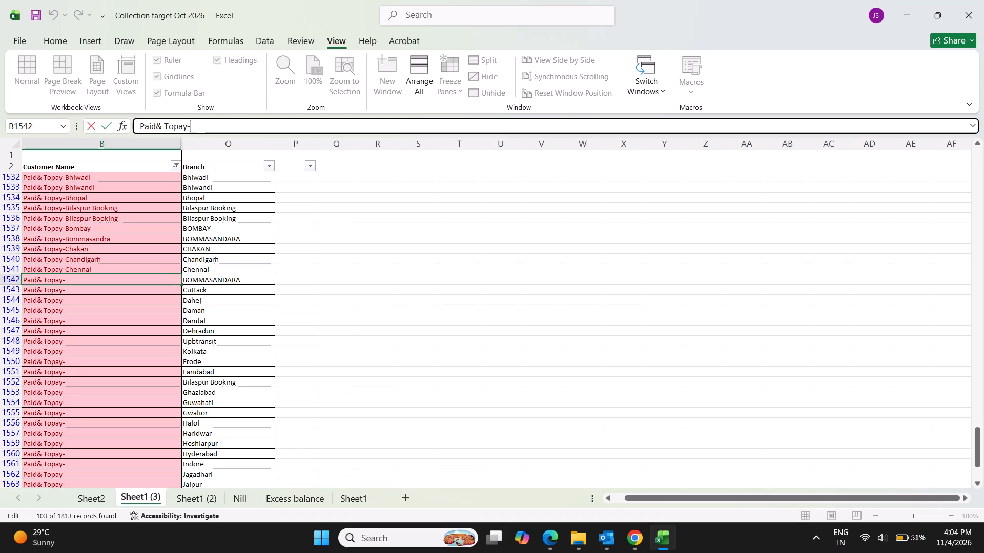
{"action": "key", "text": "Return"}
{"action": "left_click", "coordinate": [208, 126]}
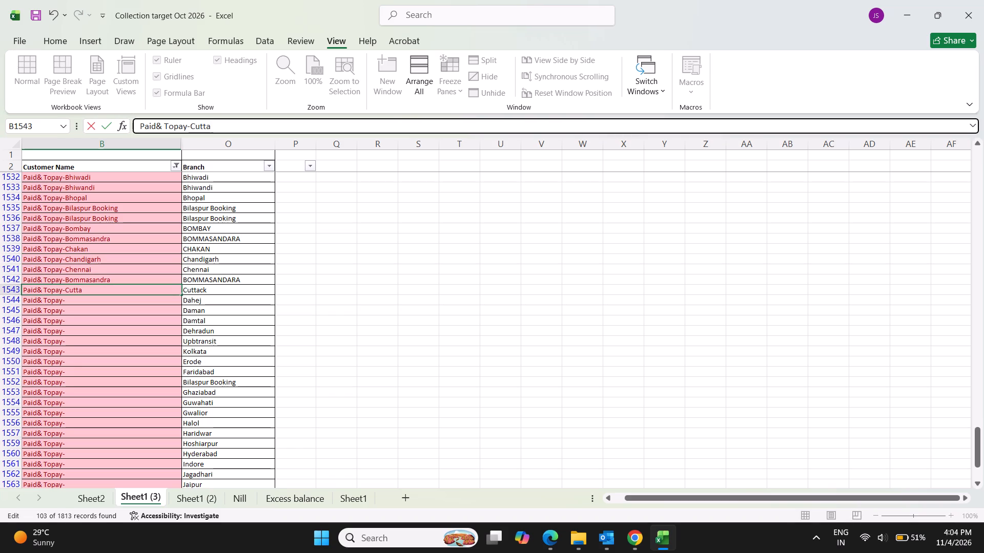
{"action": "type", "text": "ck"}
{"action": "key", "text": "Return"}
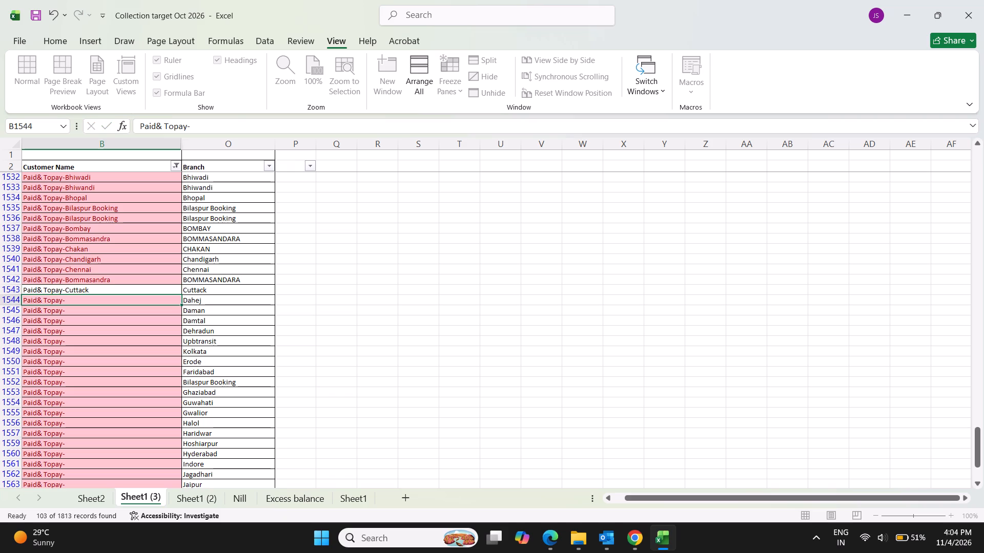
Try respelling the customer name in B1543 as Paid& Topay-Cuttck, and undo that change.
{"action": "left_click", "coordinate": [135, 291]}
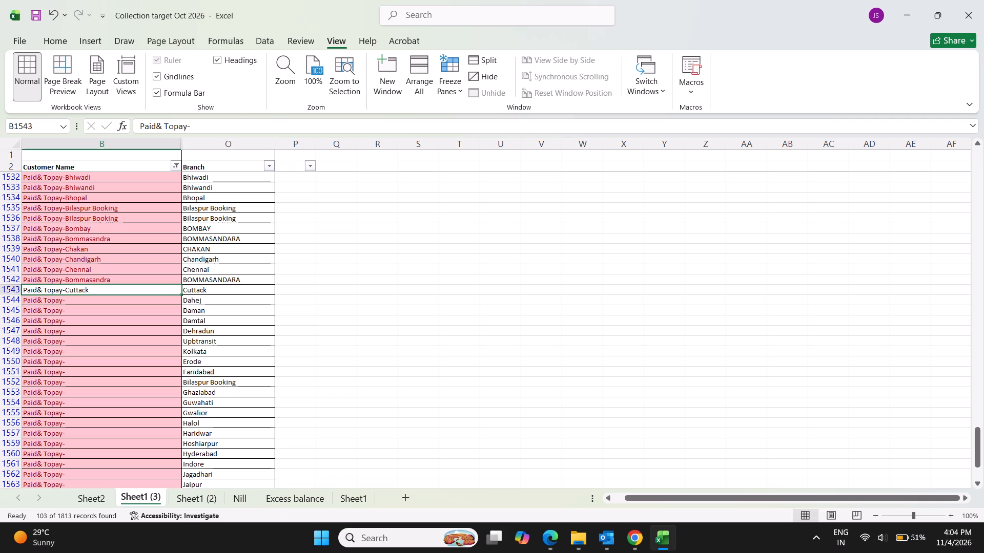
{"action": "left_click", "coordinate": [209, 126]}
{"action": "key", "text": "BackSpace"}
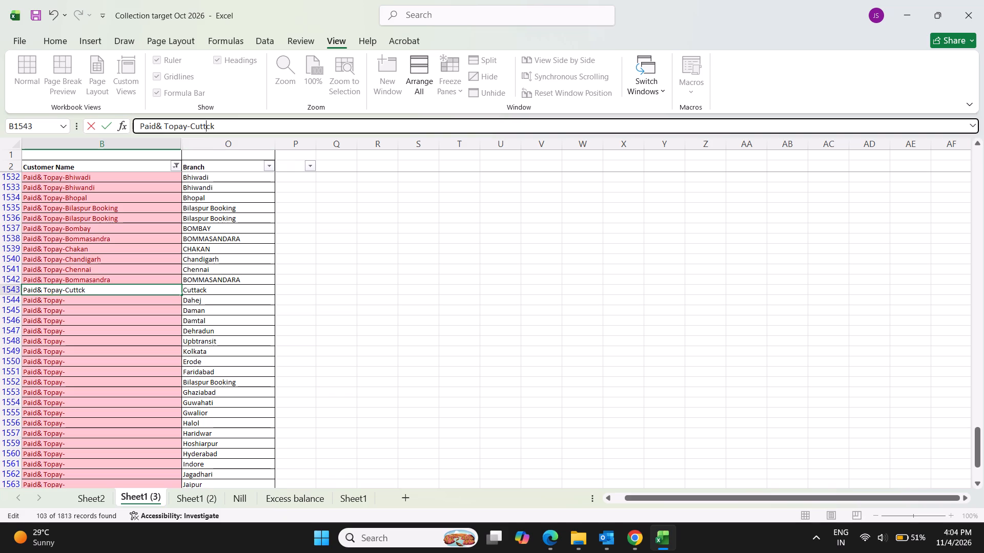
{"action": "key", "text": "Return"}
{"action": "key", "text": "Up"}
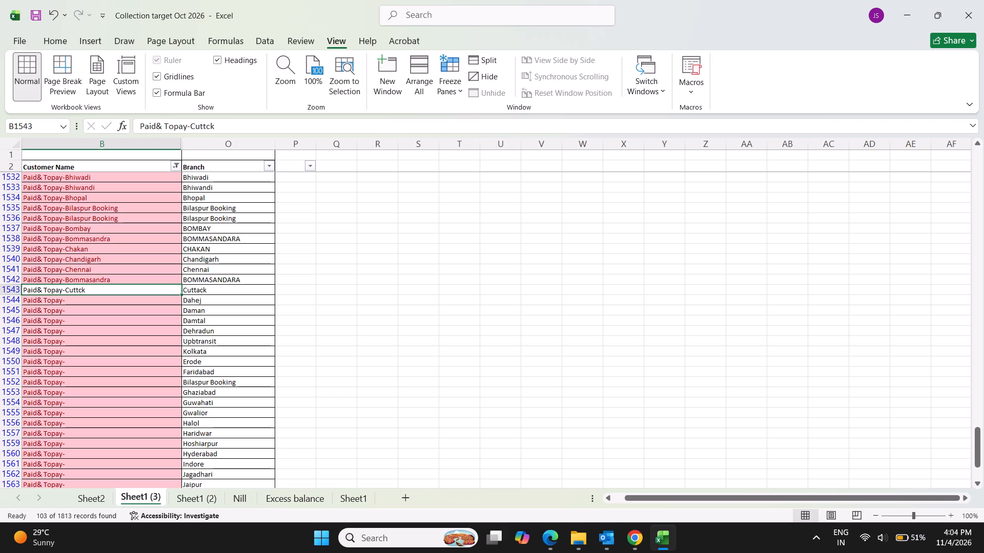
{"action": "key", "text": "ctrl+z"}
Complete the customer names in B1544 to B1546 as Paid& Topay-Dahej, Paid& Topay-Daman and Paid& Topay-Damtal.
{"action": "key", "text": "Down"}
{"action": "left_click", "coordinate": [209, 125]}
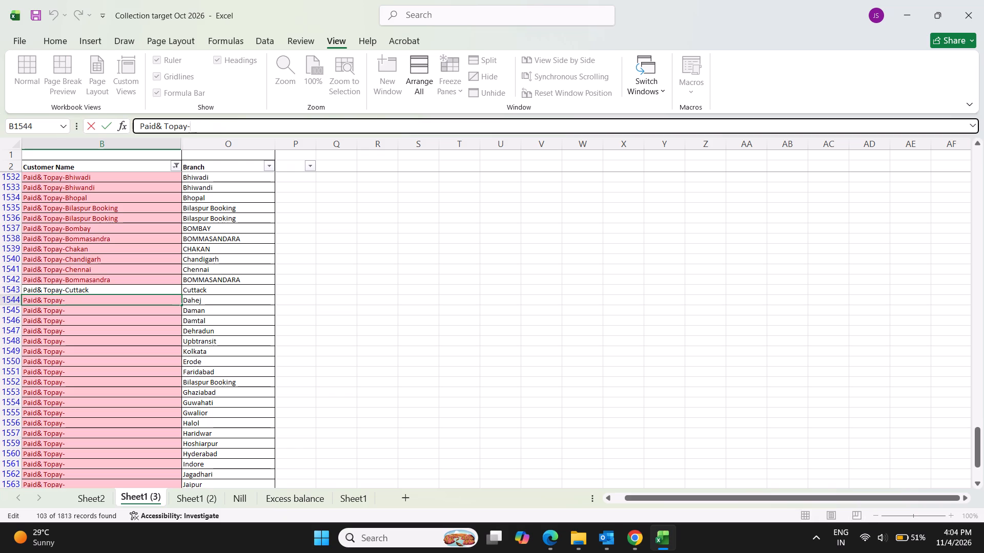
{"action": "key", "text": "Return"}
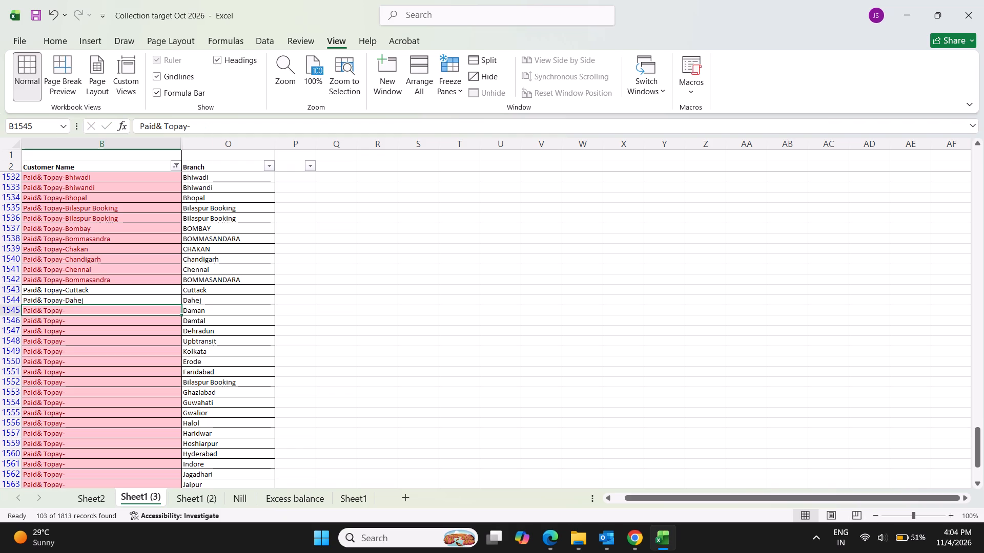
{"action": "left_click", "coordinate": [209, 125]}
{"action": "key", "text": "Return"}
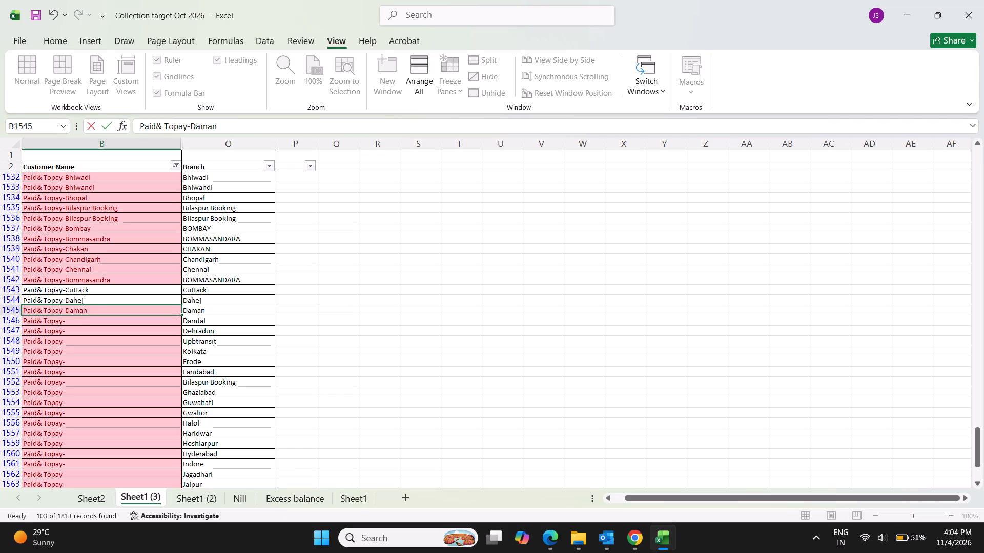
{"action": "left_click", "coordinate": [209, 125]}
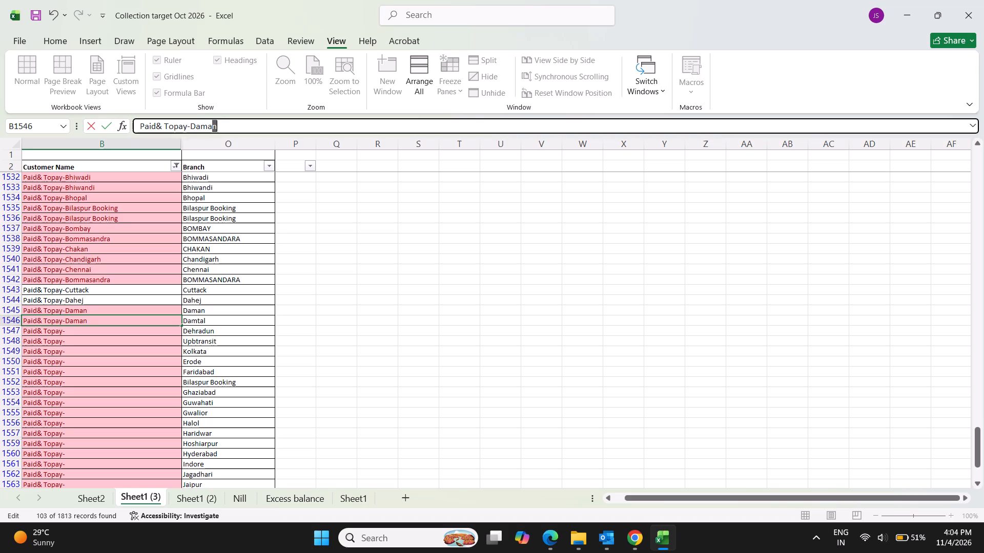
{"action": "key", "text": "BackSpace"}
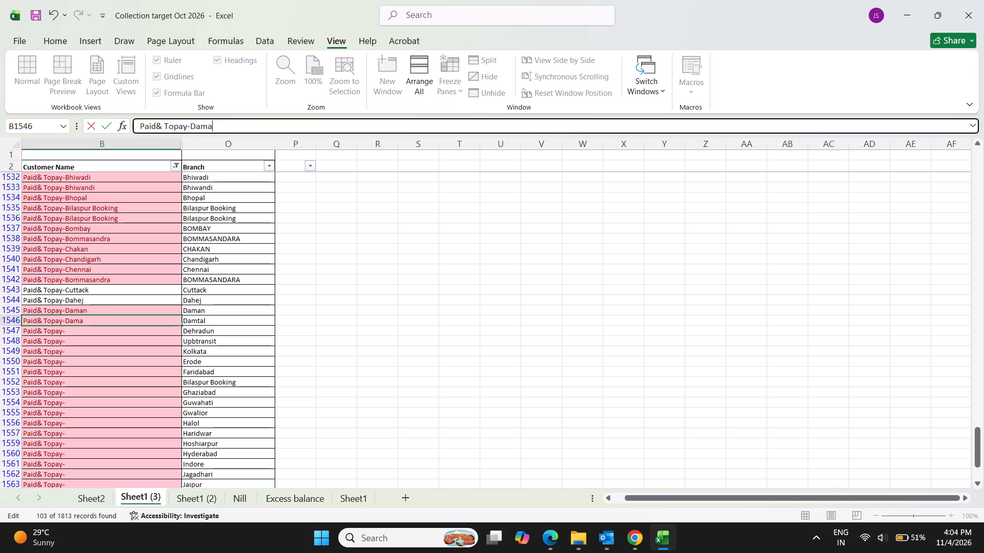
{"action": "key", "text": "BackSpace"}
{"action": "type", "text": "tal"}
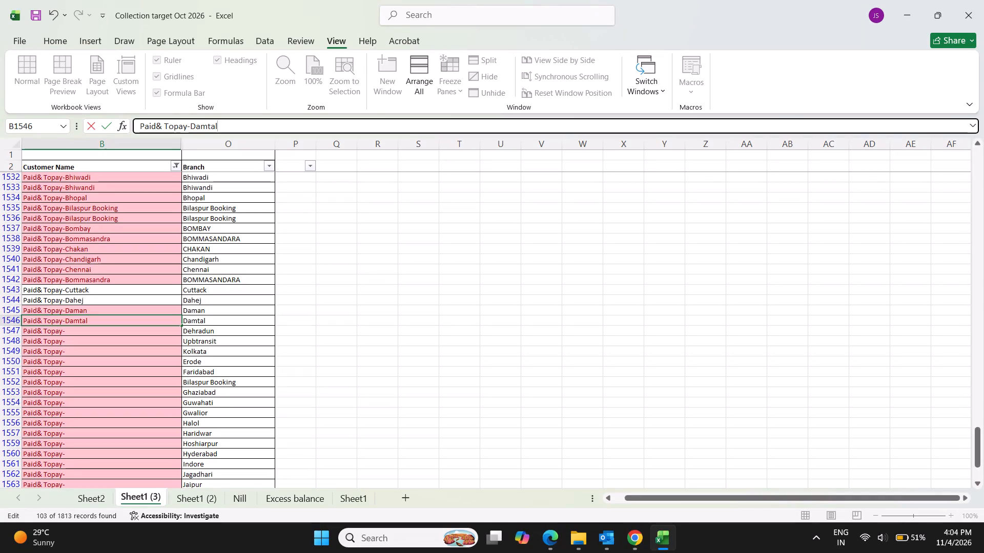
{"action": "key", "text": "Return"}
Complete the customer names in B1547 to B1550 by adding Dehradun, Upbtransit, Kolkata and Erode after the Paid& Topay- prefix.
{"action": "scroll", "coordinate": [290, 257], "scroll_direction": "down", "scroll_amount": 4}
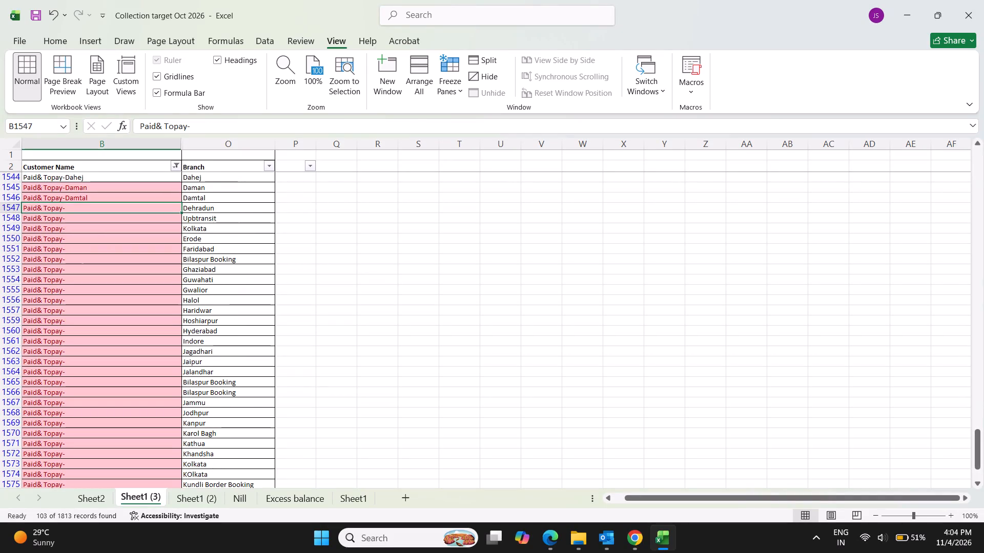
{"action": "left_click", "coordinate": [218, 129]}
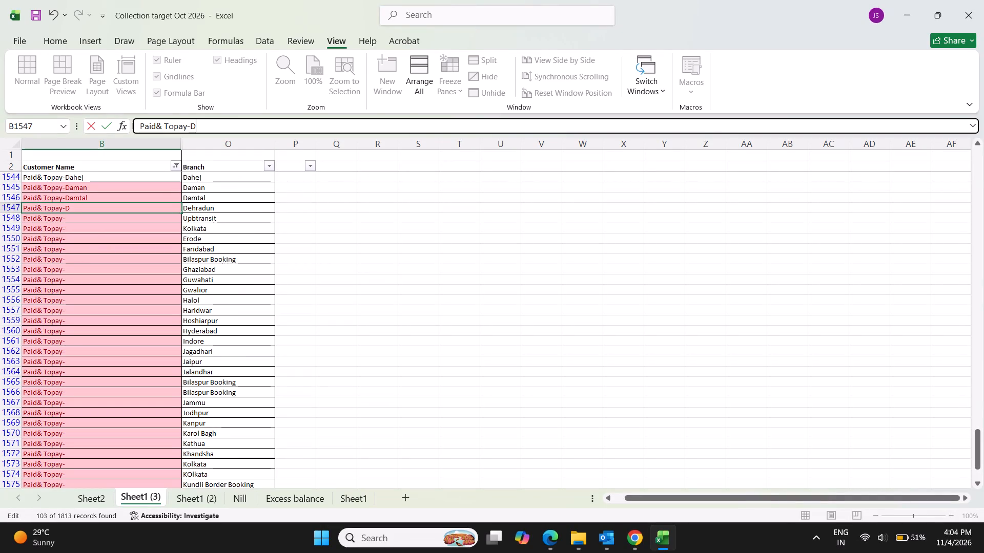
{"action": "type", "text": "ehradun"}
{"action": "key", "text": "Return"}
{"action": "left_click", "coordinate": [218, 129]}
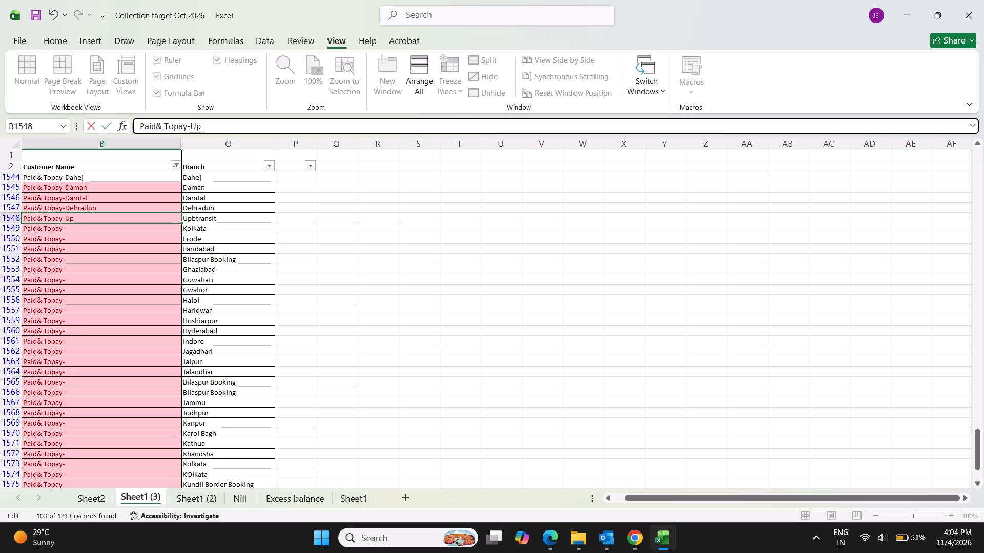
{"action": "type", "text": "btransit"}
{"action": "key", "text": "Return"}
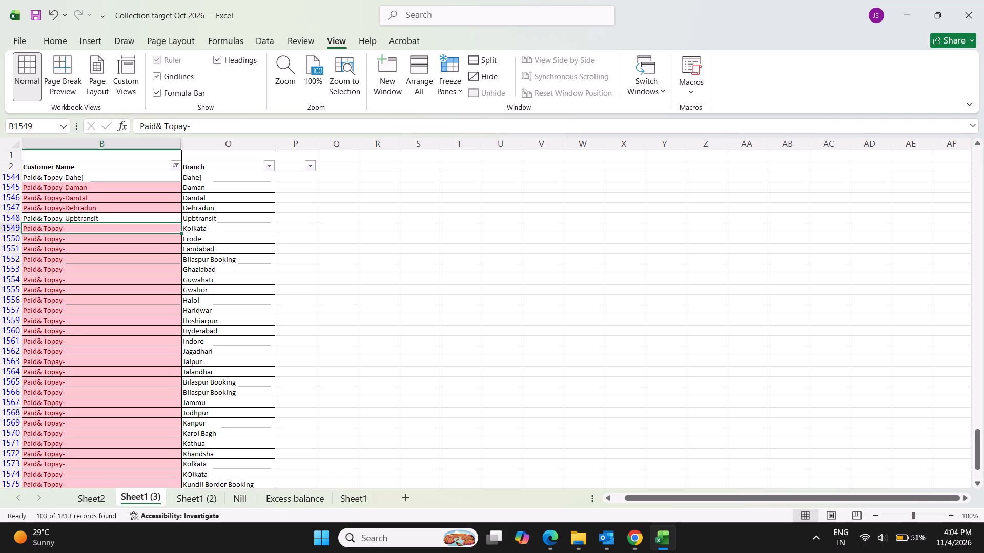
{"action": "left_click", "coordinate": [218, 129]}
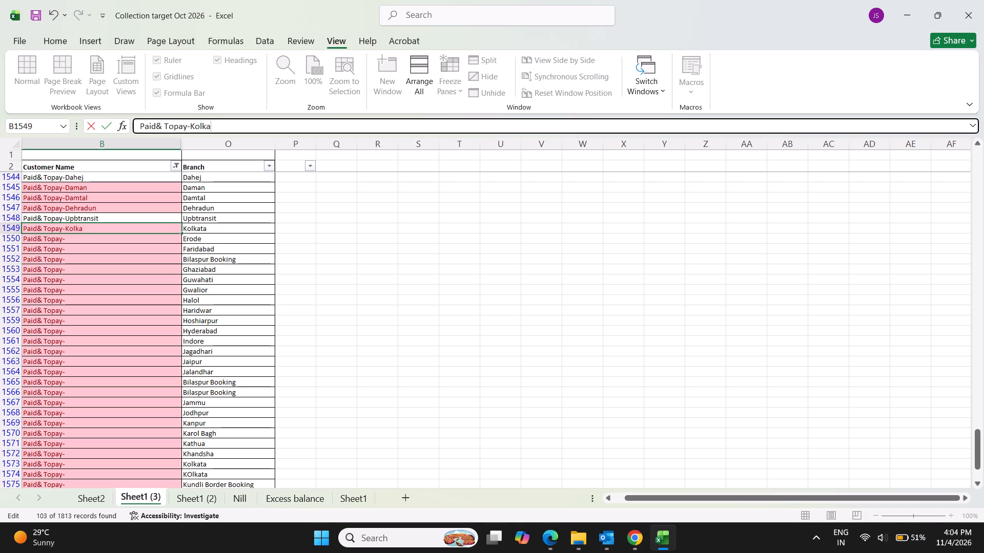
{"action": "type", "text": "ta"}
{"action": "key", "text": "Return"}
{"action": "left_click", "coordinate": [218, 129]}
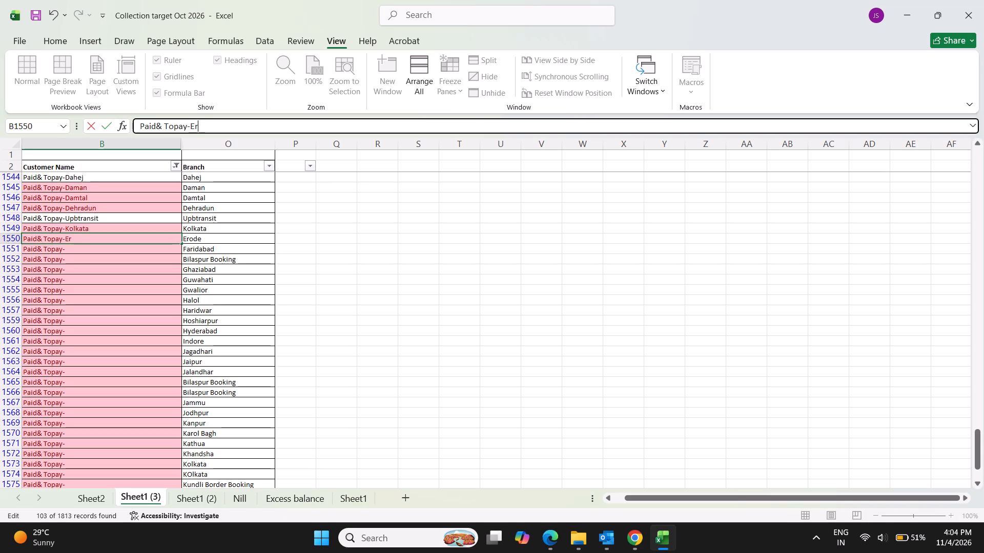
{"action": "key", "text": "Return"}
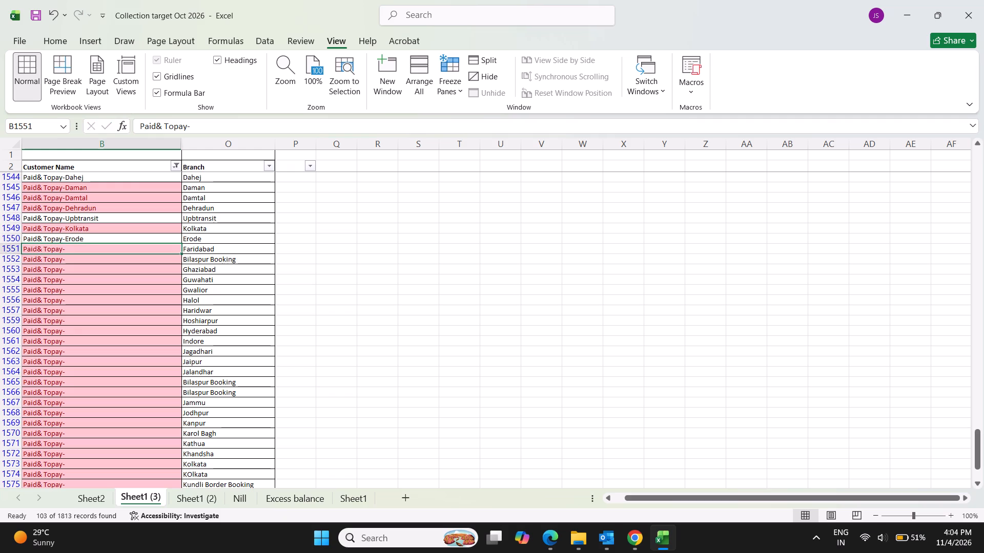
Complete the customer names in B1551 to B1554 by adding Faridabad, Bilaspur Booking, Ghaziabad and Guwahati after the Paid& Topay- prefix.
{"action": "left_click", "coordinate": [218, 129]}
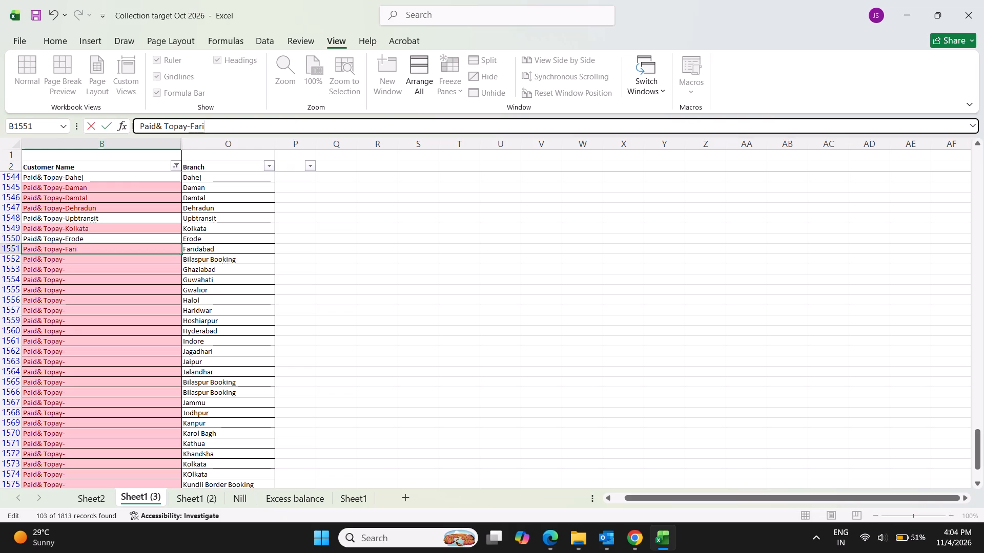
{"action": "key", "text": "Return"}
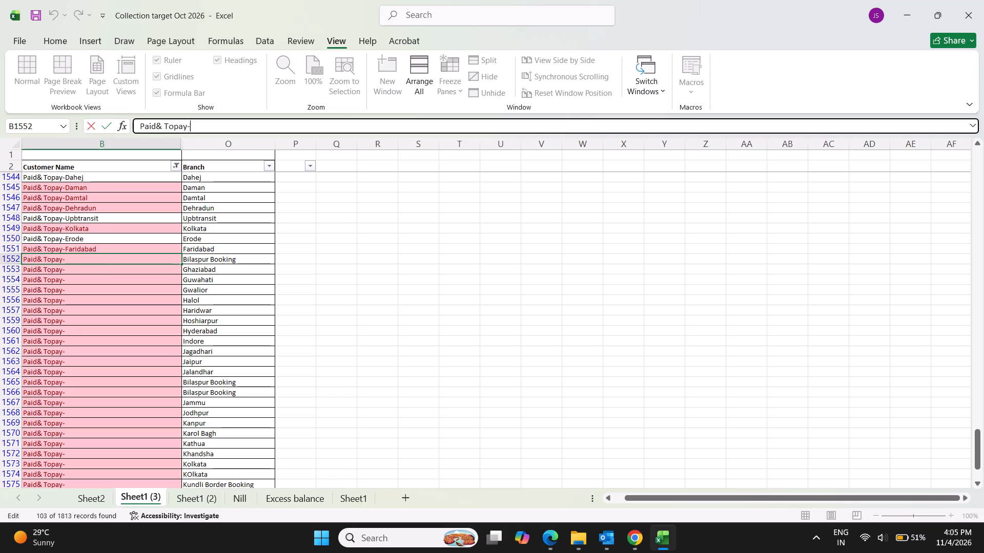
{"action": "key", "text": "Return"}
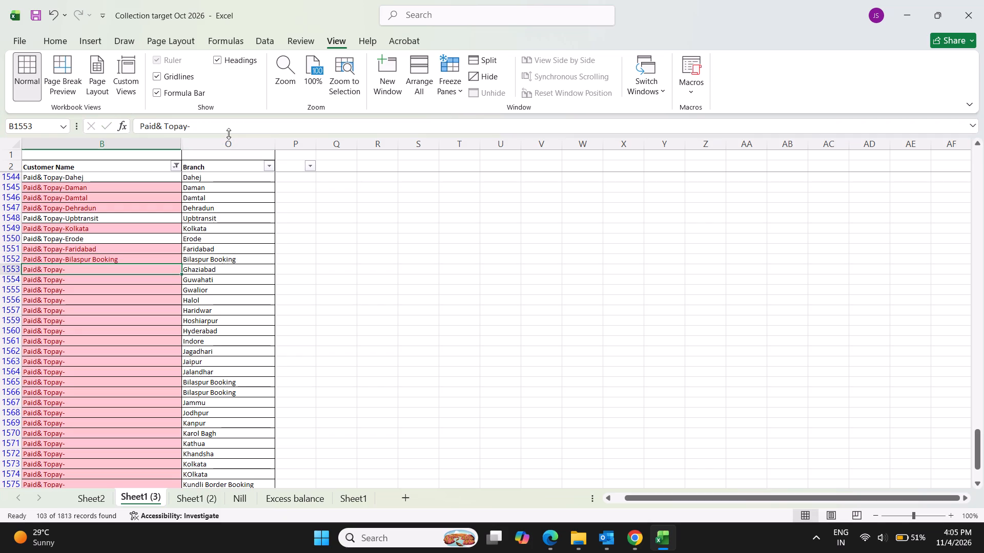
{"action": "left_click", "coordinate": [223, 129]}
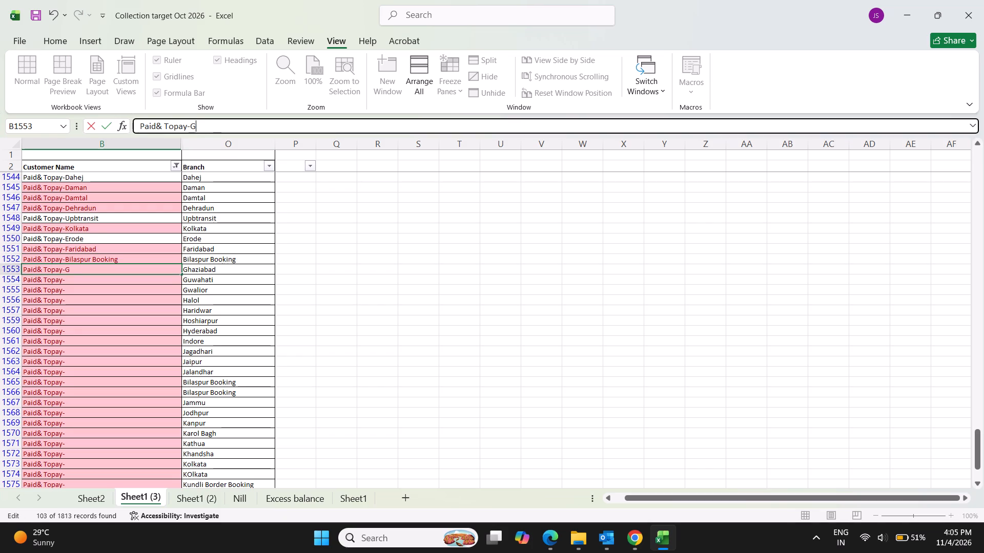
{"action": "type", "text": "zia"}
{"action": "type", "text": "bad"}
{"action": "key", "text": "Return"}
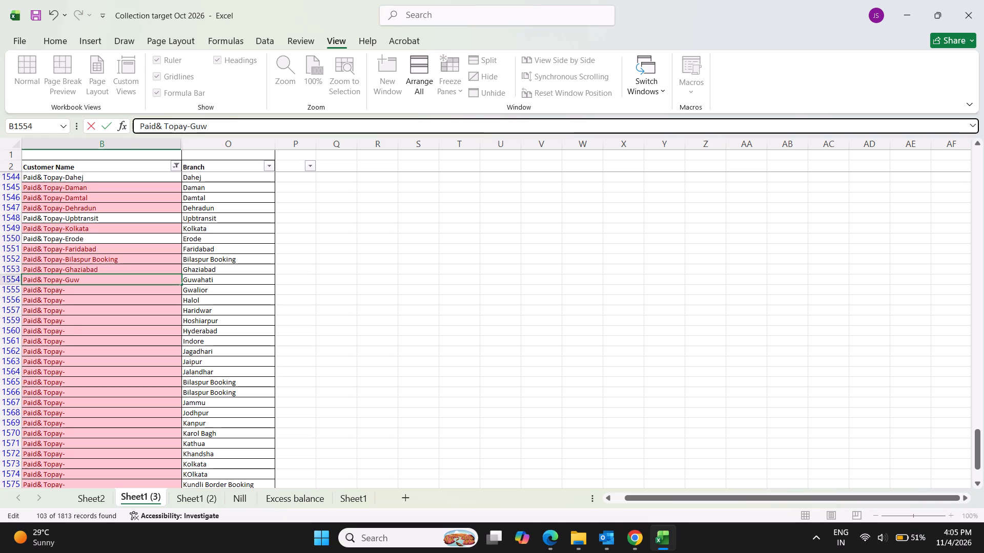
{"action": "key", "text": "Return"}
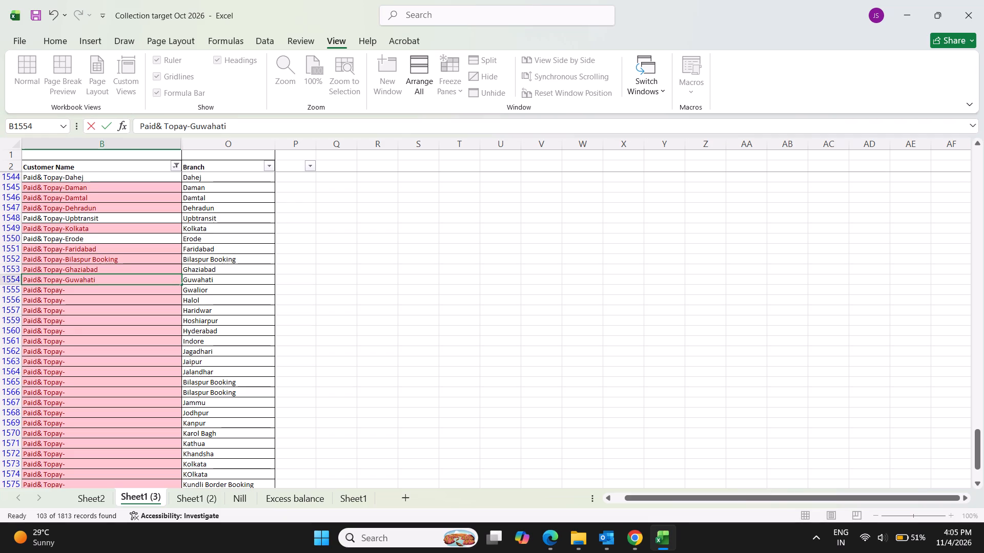
Complete the customer names in B1555 to B1557 and B1559 by adding Gwalior, Halol, Haridwar and Hoshiarpur after the Paid& Topay- prefix.
{"action": "left_click", "coordinate": [223, 129]}
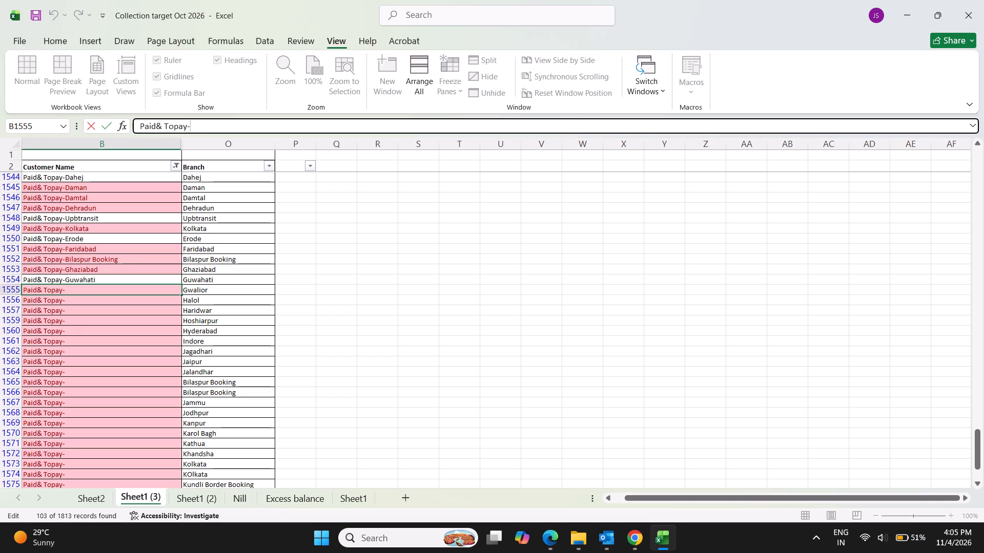
{"action": "type", "text": "walior"}
{"action": "key", "text": "Return"}
{"action": "left_click", "coordinate": [223, 129]}
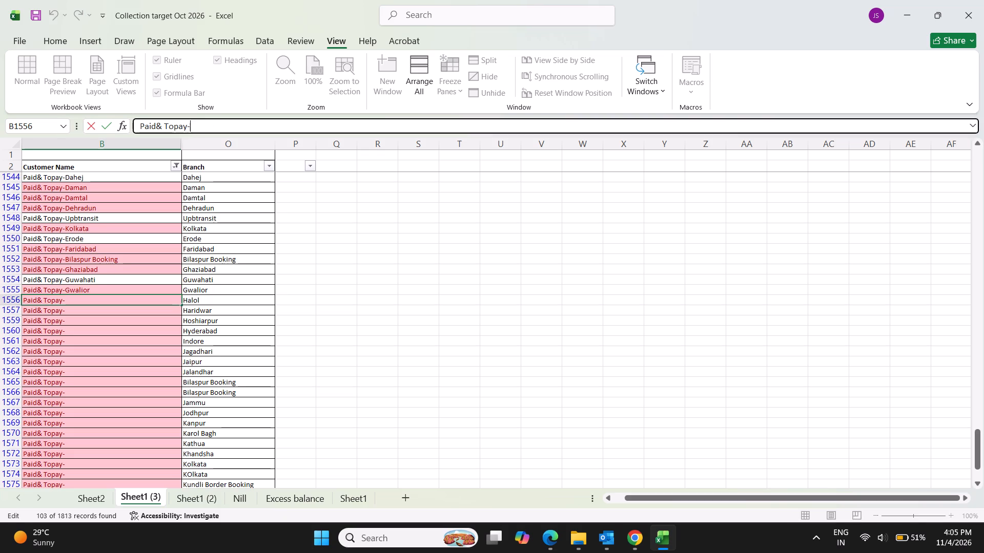
{"action": "key", "text": "Return"}
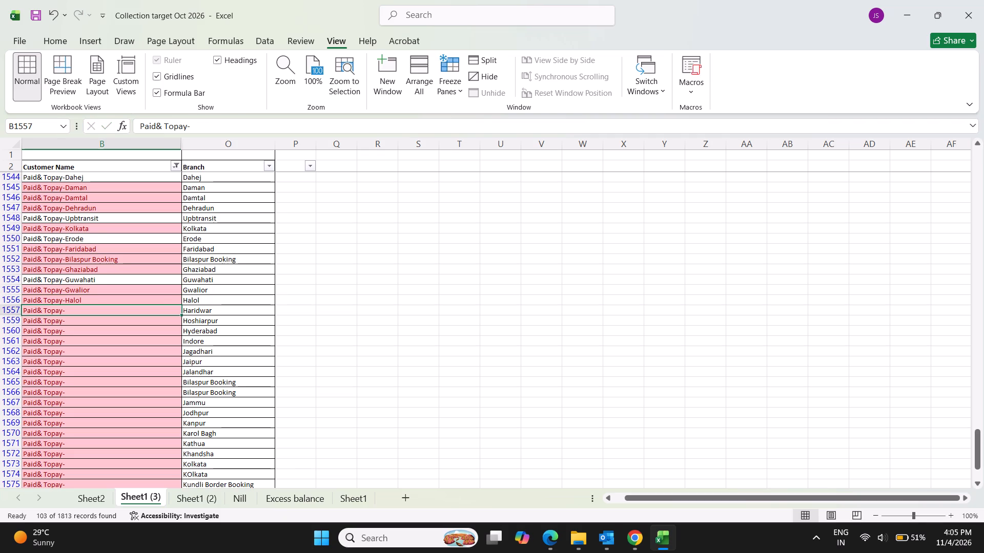
{"action": "left_click", "coordinate": [223, 129]}
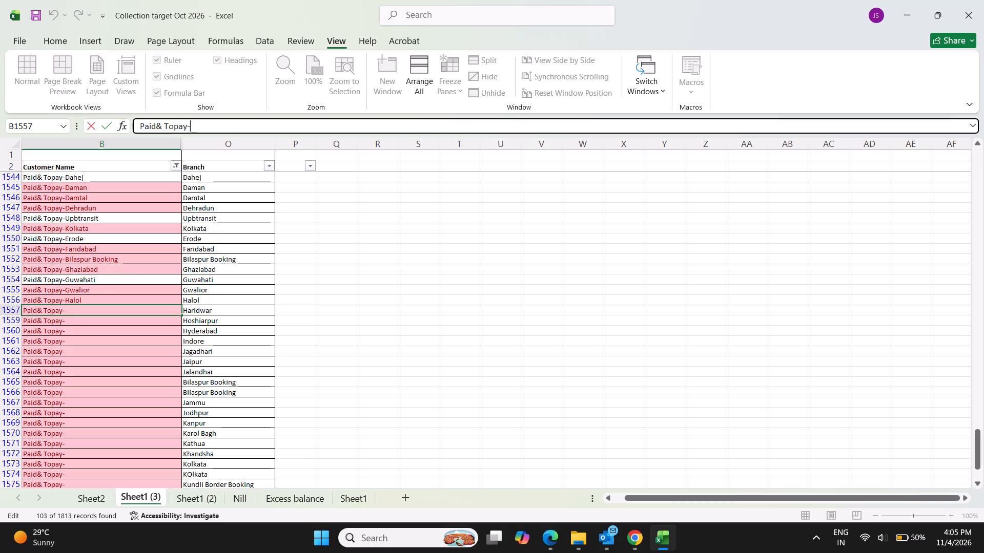
{"action": "left_click", "coordinate": [223, 129]}
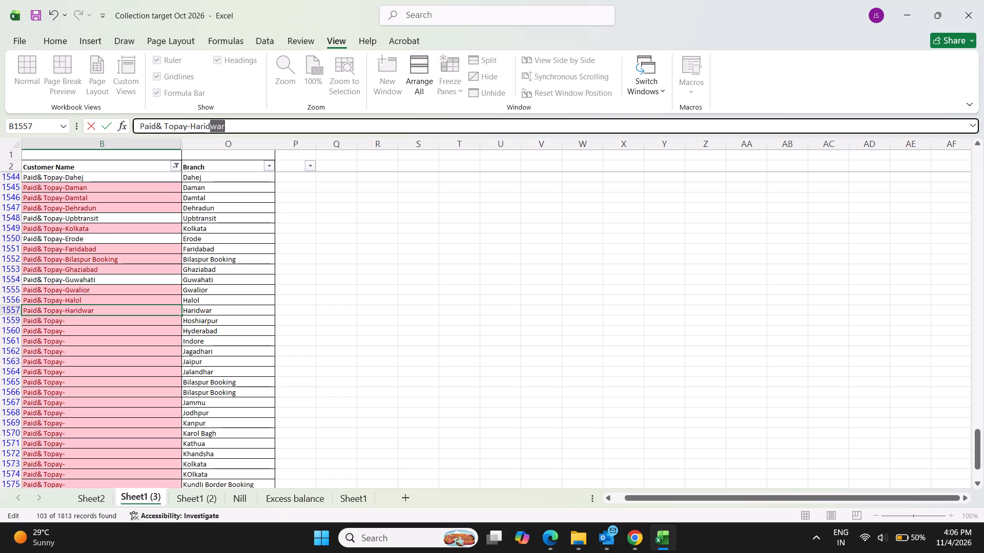
{"action": "key", "text": "Return"}
{"action": "left_click", "coordinate": [223, 129]}
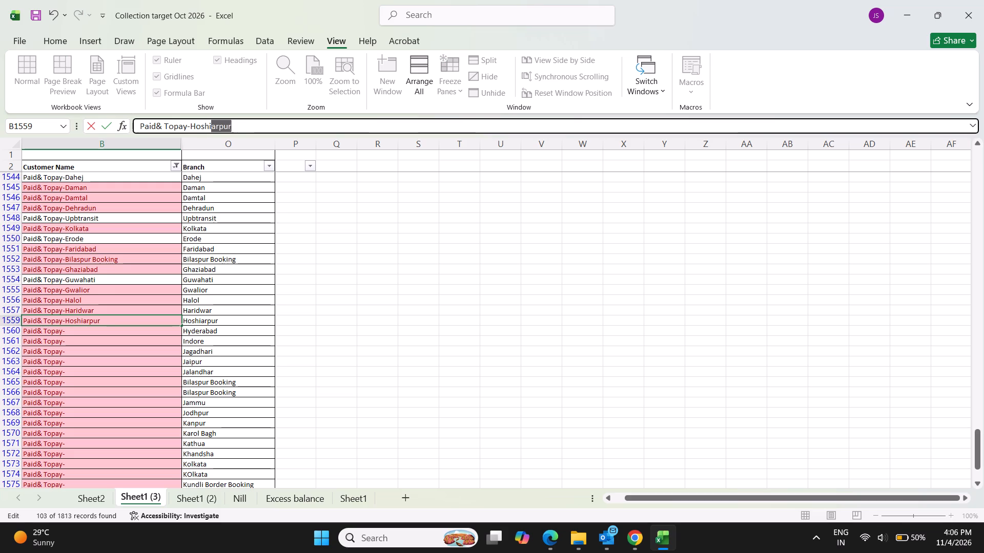
{"action": "key", "text": "Return"}
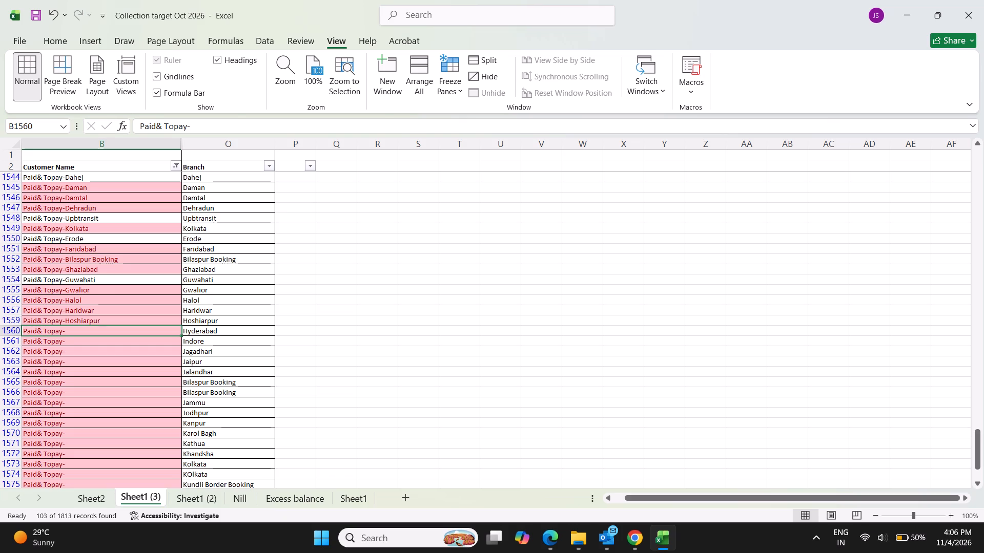
Complete the customer names in B1560 to B1564 by adding Hyderabad, Indore, Jagadhari, Jaipur and Jalandhar after the Paid& Topay- prefix.
{"action": "scroll", "coordinate": [170, 219], "scroll_direction": "down", "scroll_amount": 3}
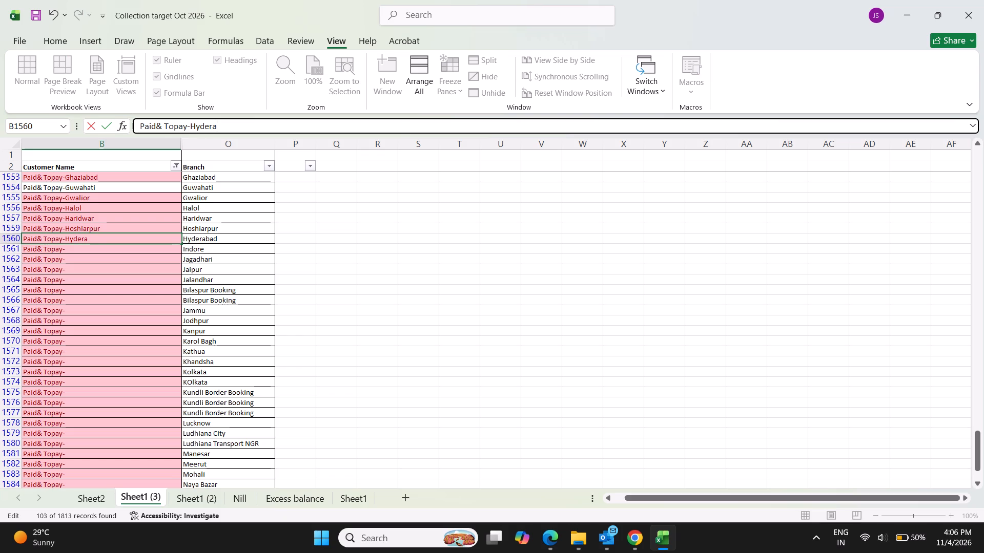
{"action": "key", "text": "Return"}
{"action": "left_click", "coordinate": [213, 126]}
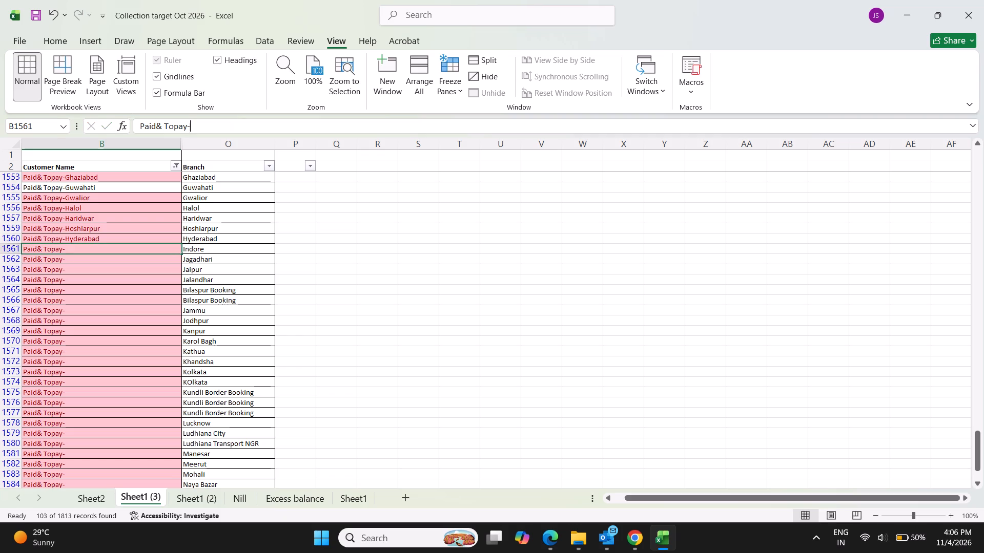
{"action": "key", "text": "Return"}
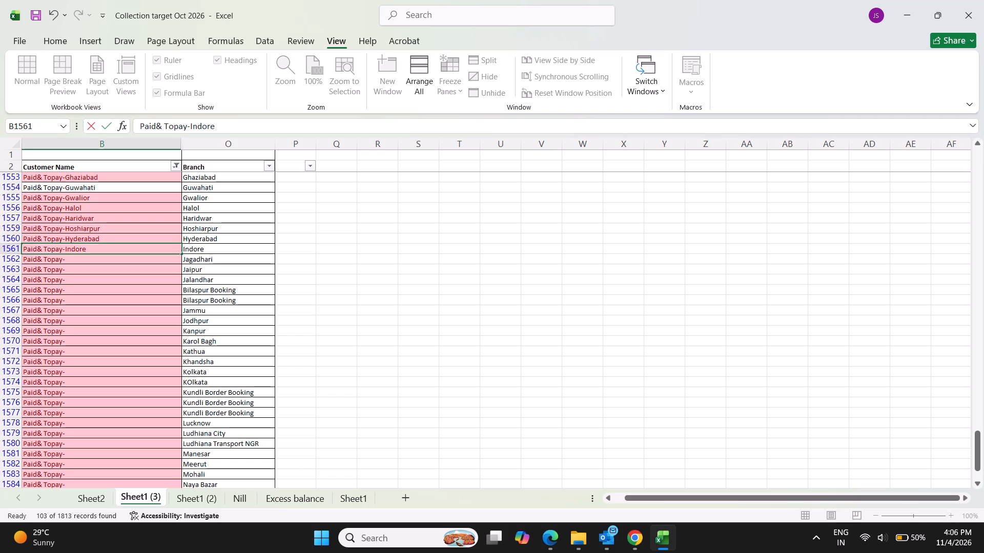
{"action": "left_click", "coordinate": [213, 126]}
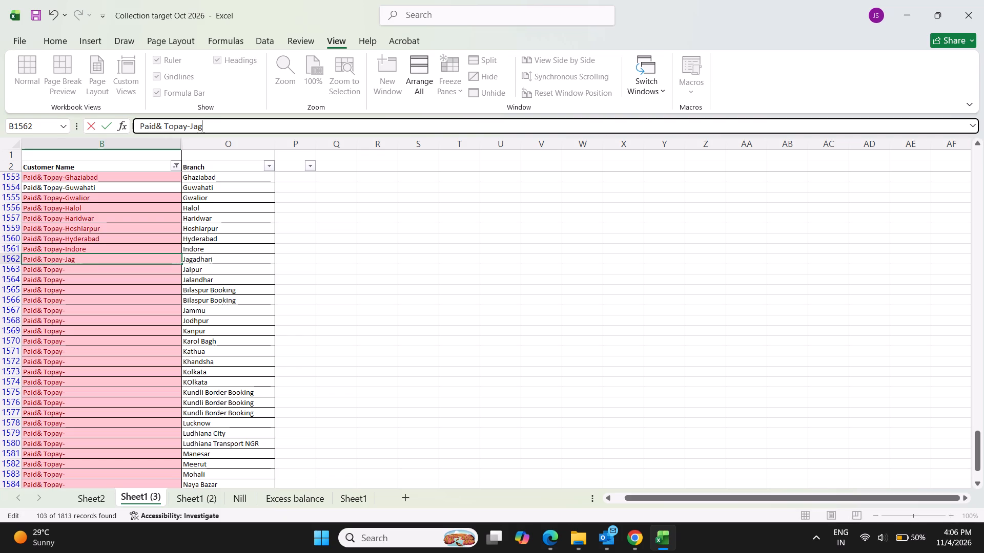
{"action": "type", "text": "dhari"}
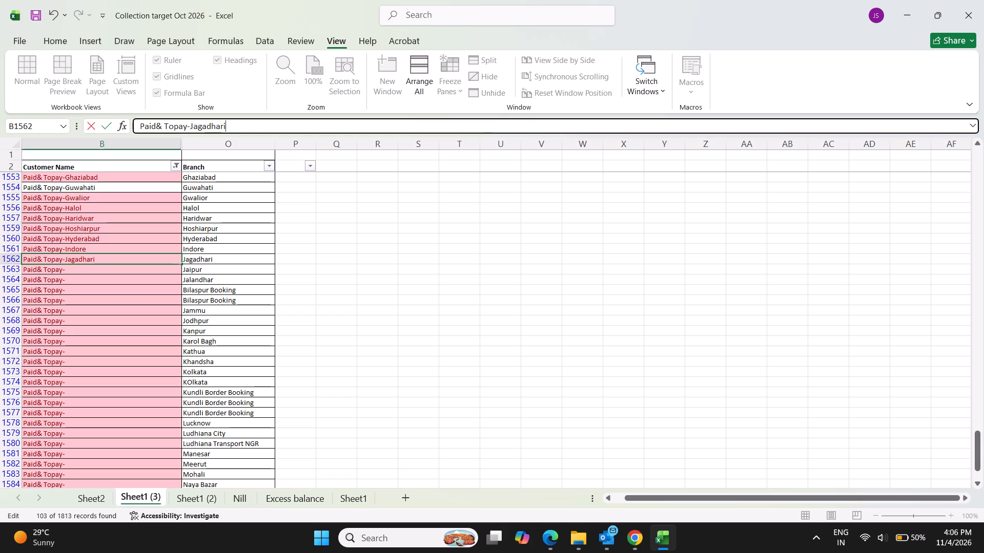
{"action": "key", "text": "Return"}
{"action": "left_click", "coordinate": [213, 126]}
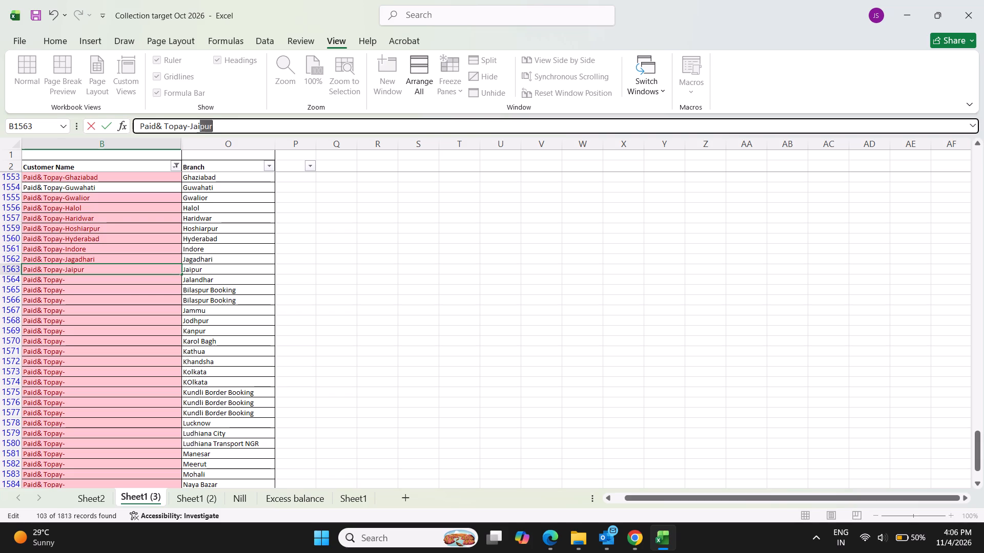
{"action": "key", "text": "Return"}
{"action": "left_click", "coordinate": [213, 126]}
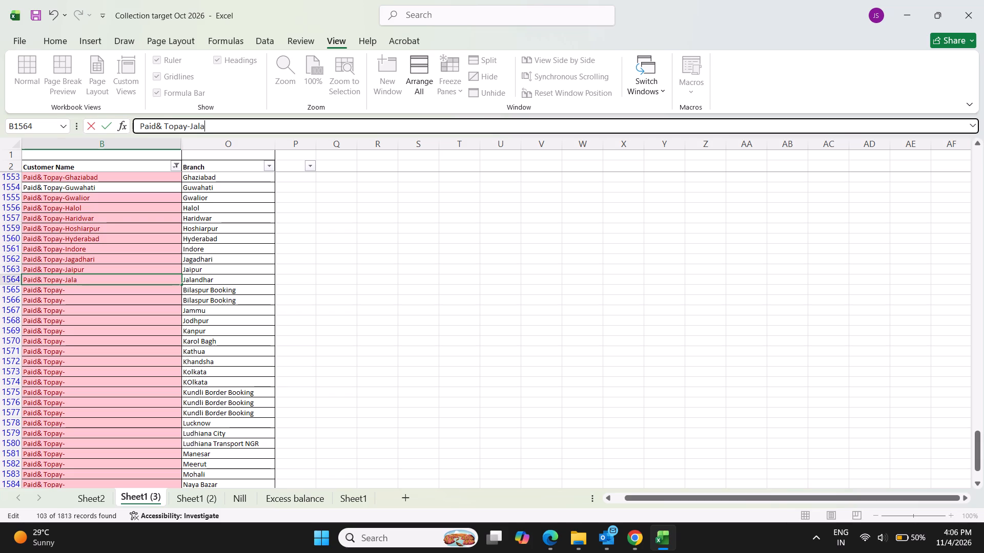
{"action": "key", "text": "Return"}
Complete the customer name in B1565 as Paid& Topay-Bilaspur Booking and fill it down into B1566.
{"action": "left_click", "coordinate": [213, 126]}
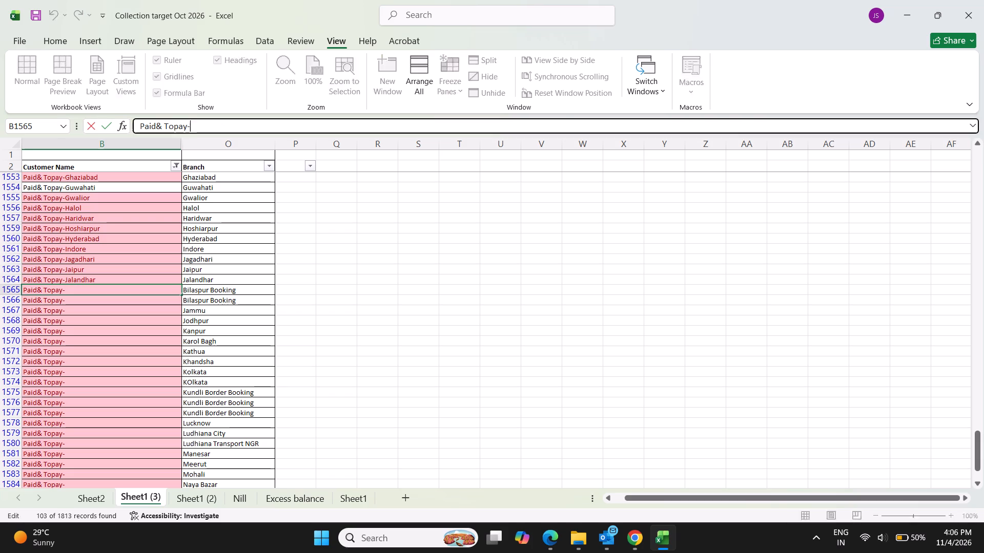
{"action": "key", "text": "Return"}
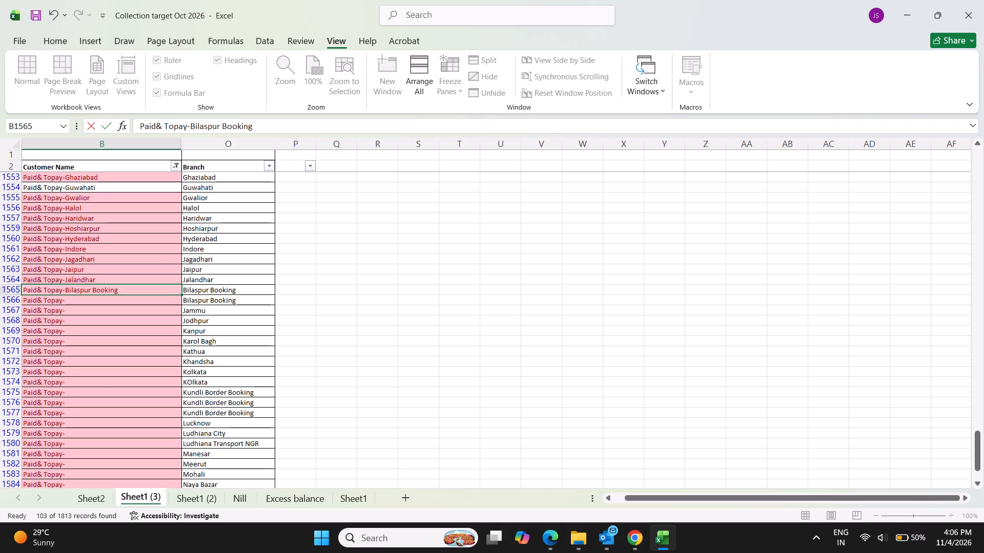
{"action": "key", "text": "ctrl+d"}
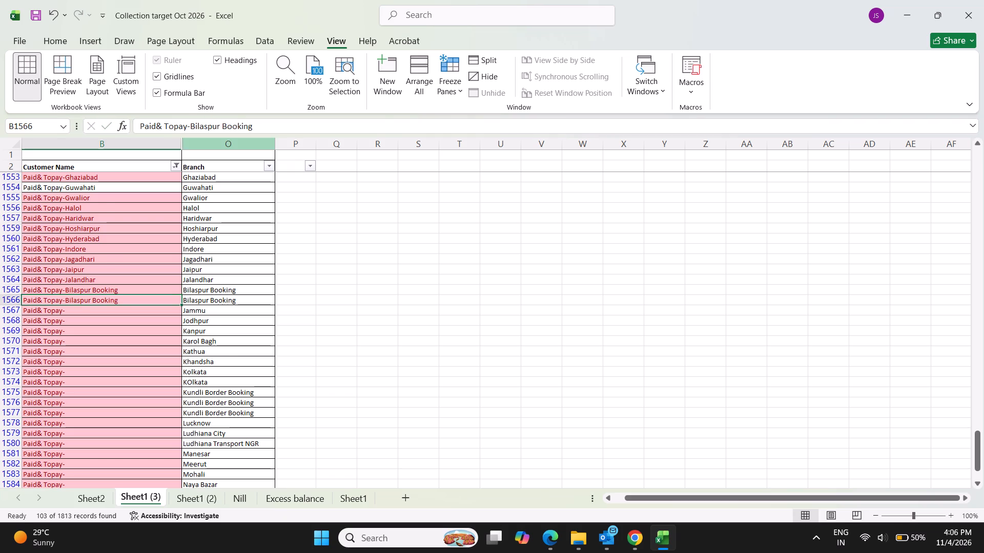
Complete the customer names in B1567 to B1570 by adding Jammu, Jodhpur, Kanpur and Karol Bagh after the Paid& Topay- prefix.
{"action": "scroll", "coordinate": [149, 303], "scroll_direction": "down", "scroll_amount": 2}
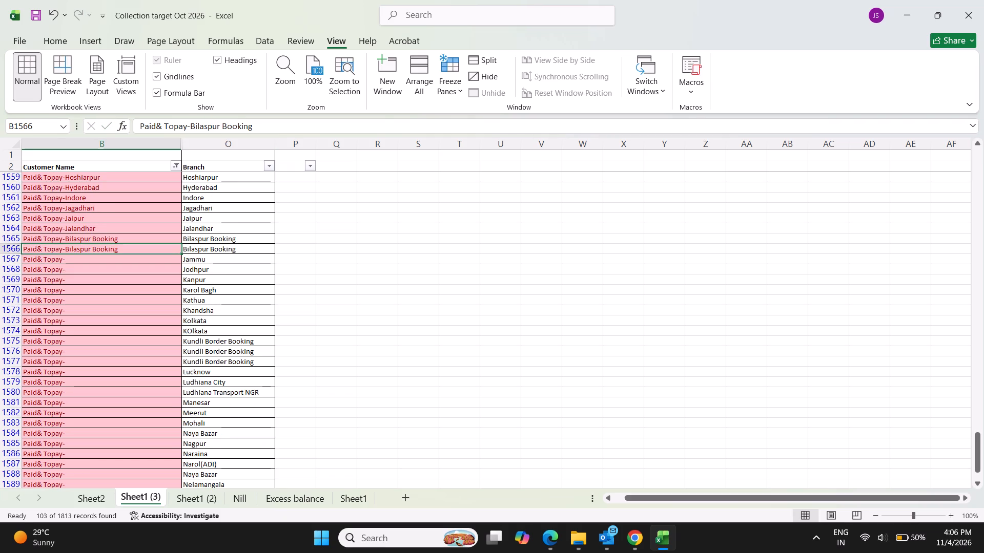
{"action": "left_click", "coordinate": [128, 260]}
{"action": "left_click", "coordinate": [208, 117]}
{"action": "left_click", "coordinate": [209, 125]}
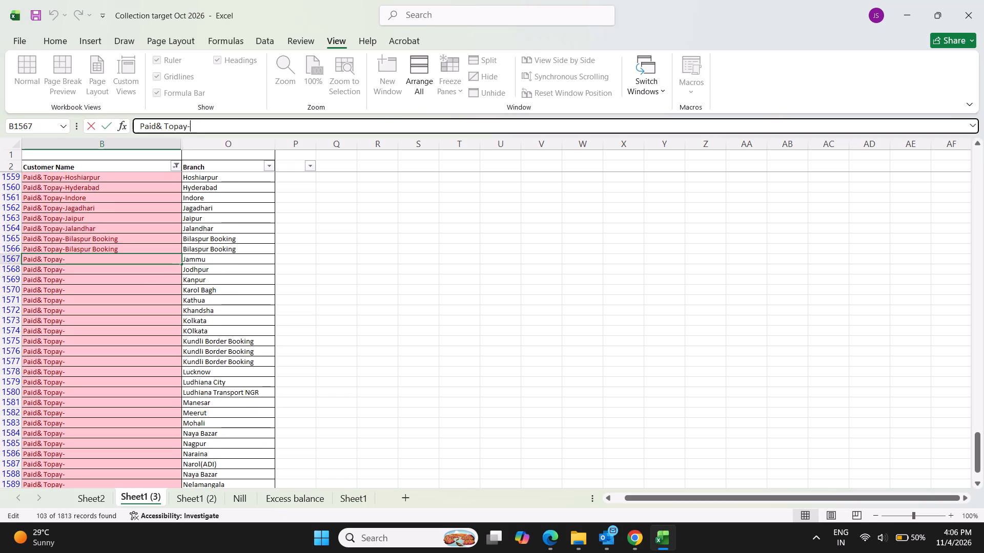
{"action": "key", "text": "Return"}
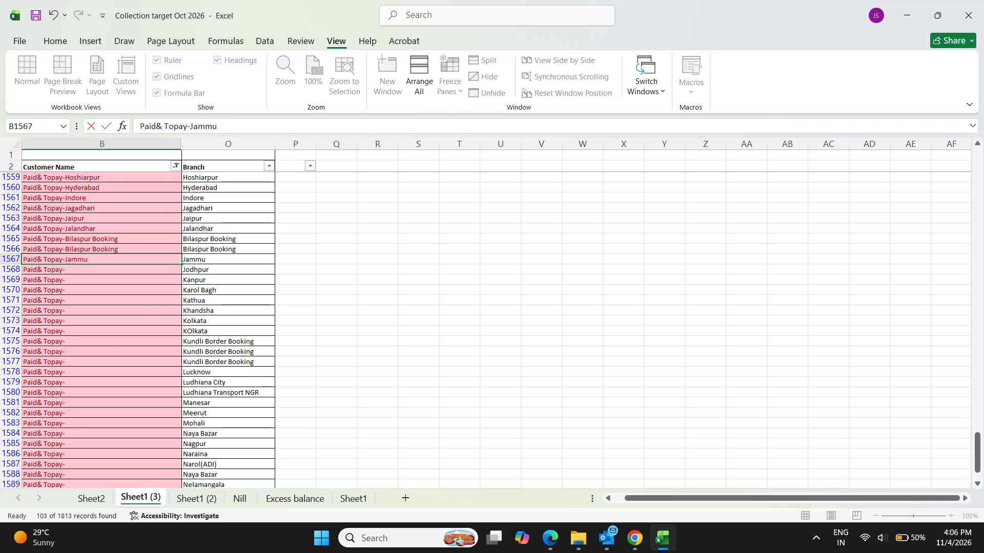
{"action": "left_click", "coordinate": [209, 125]}
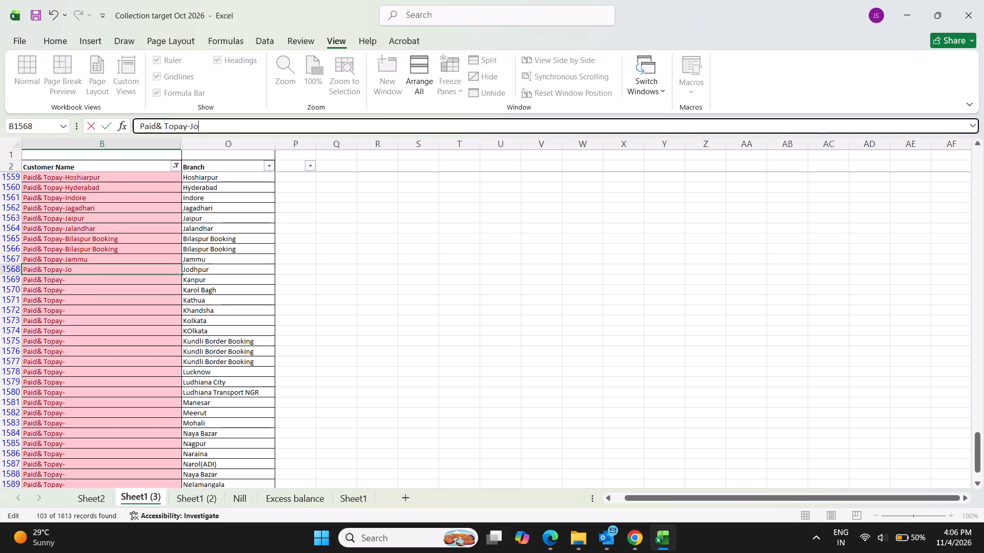
{"action": "key", "text": "Return"}
{"action": "left_click", "coordinate": [209, 125]}
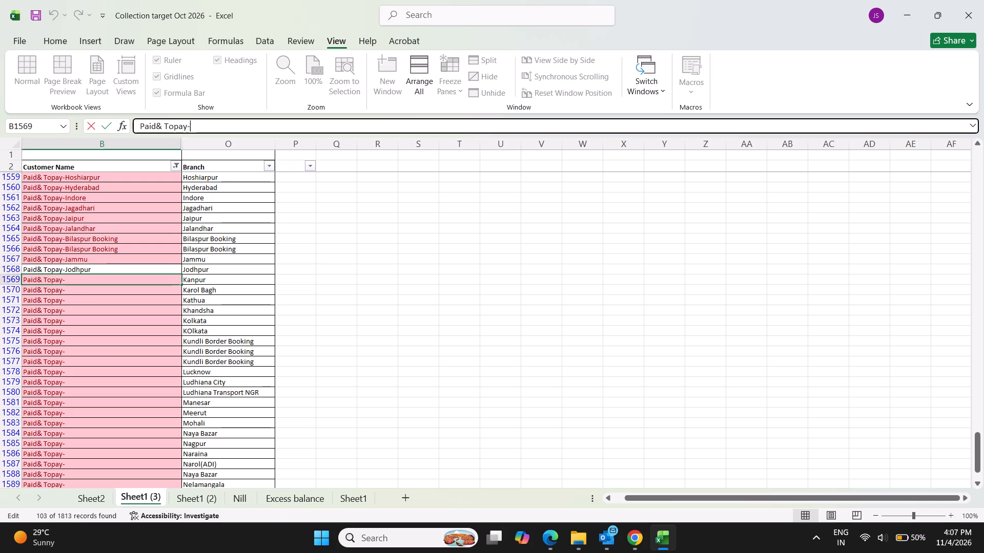
{"action": "key", "text": "Return"}
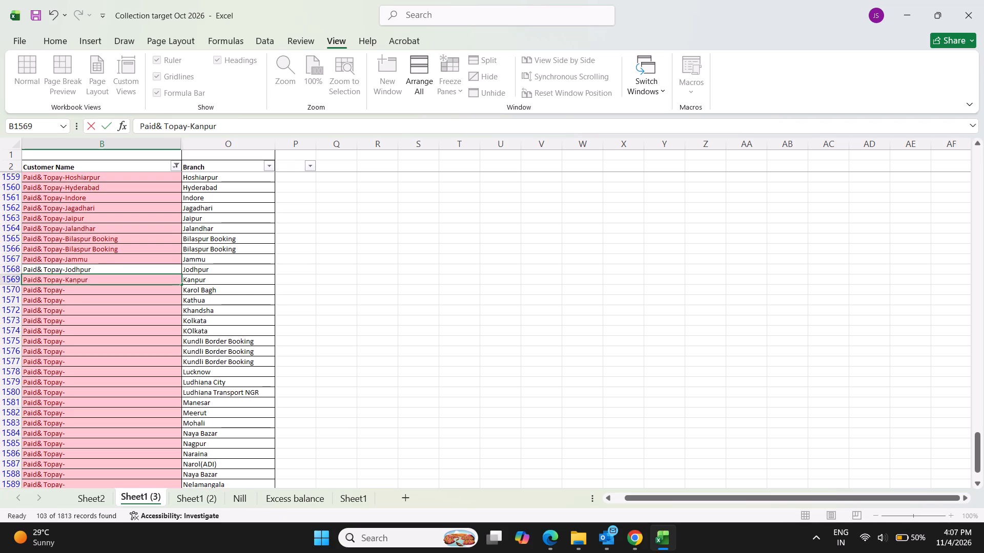
{"action": "left_click", "coordinate": [209, 125]}
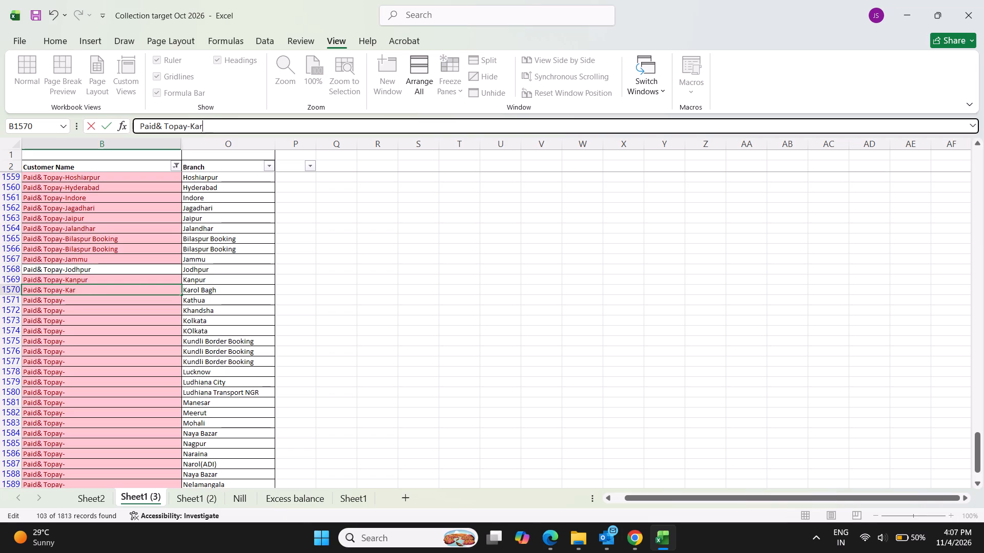
{"action": "key", "text": "Return"}
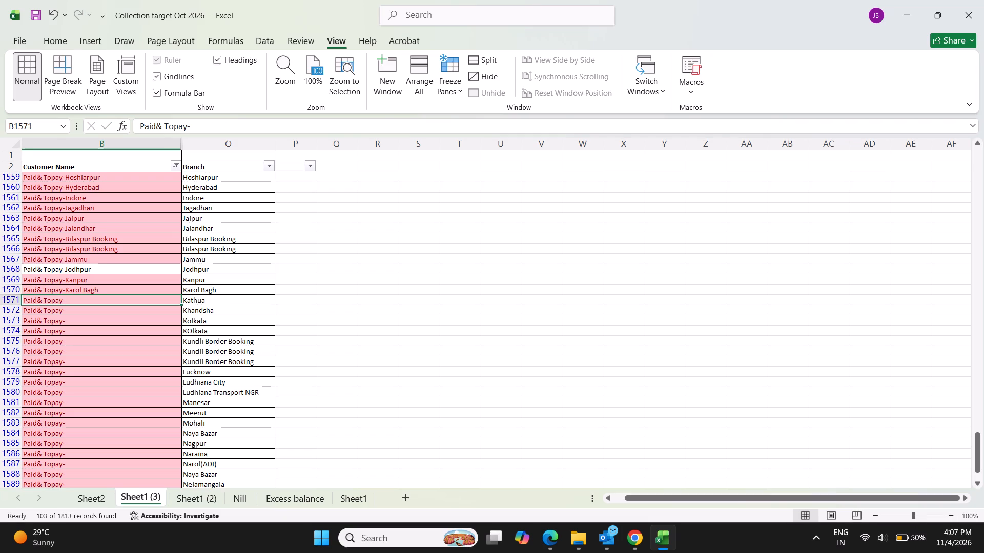
Complete the customer names in B1571 and B1572 as Paid& Topay-Kathua and Paid& Topay-Khandsha.
{"action": "scroll", "coordinate": [210, 136], "scroll_direction": "down", "scroll_amount": 5}
{"action": "scroll", "coordinate": [162, 307], "scroll_direction": "down", "scroll_amount": 3}
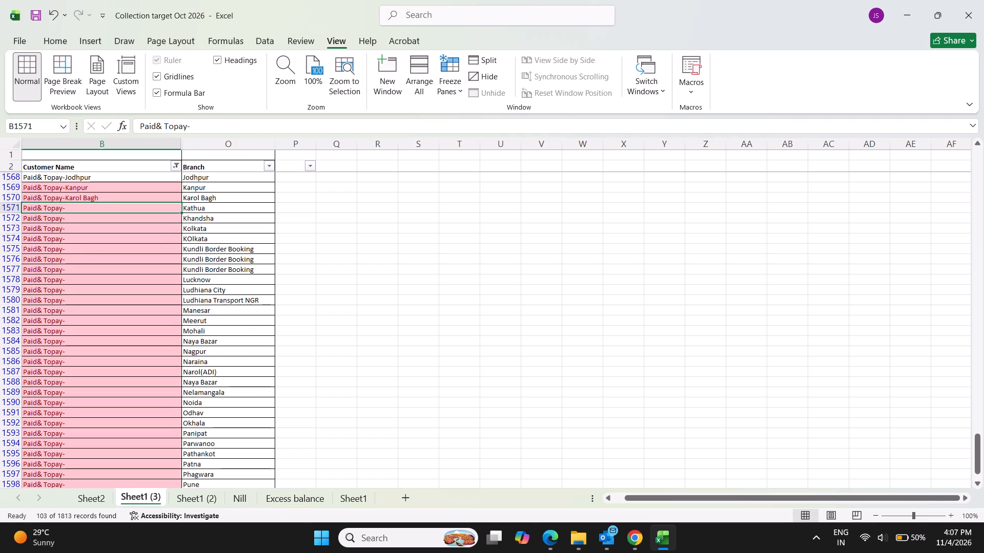
{"action": "left_click", "coordinate": [252, 128]}
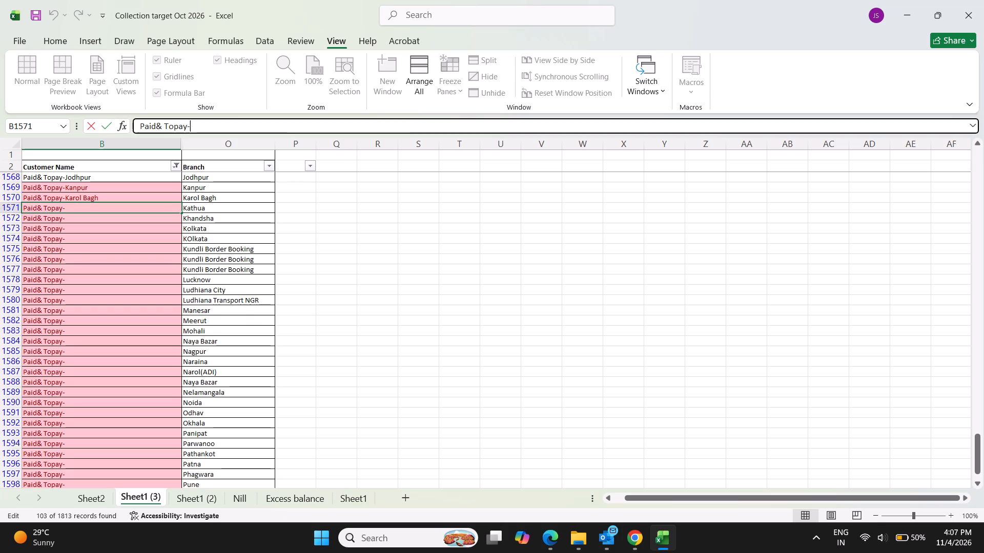
{"action": "key", "text": "Return"}
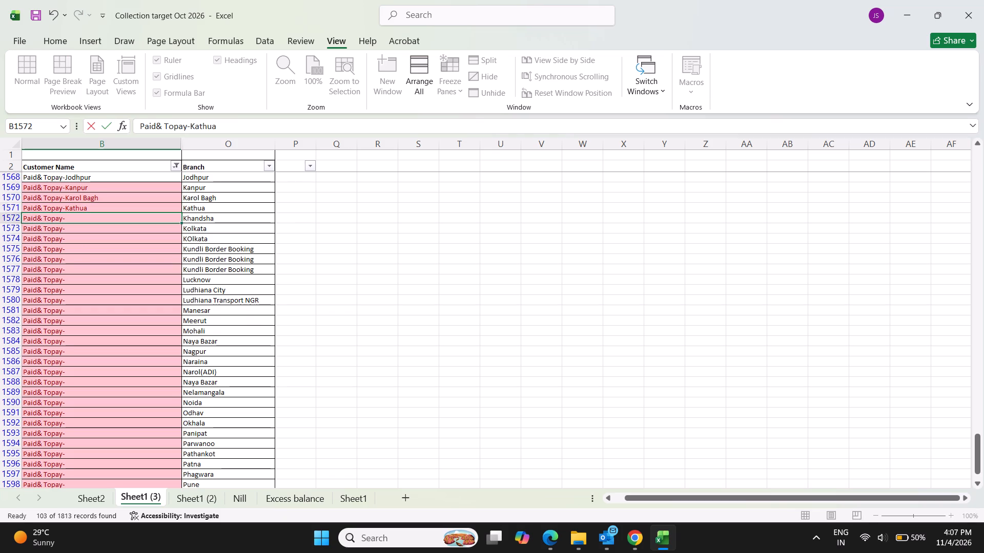
{"action": "left_click", "coordinate": [252, 128]}
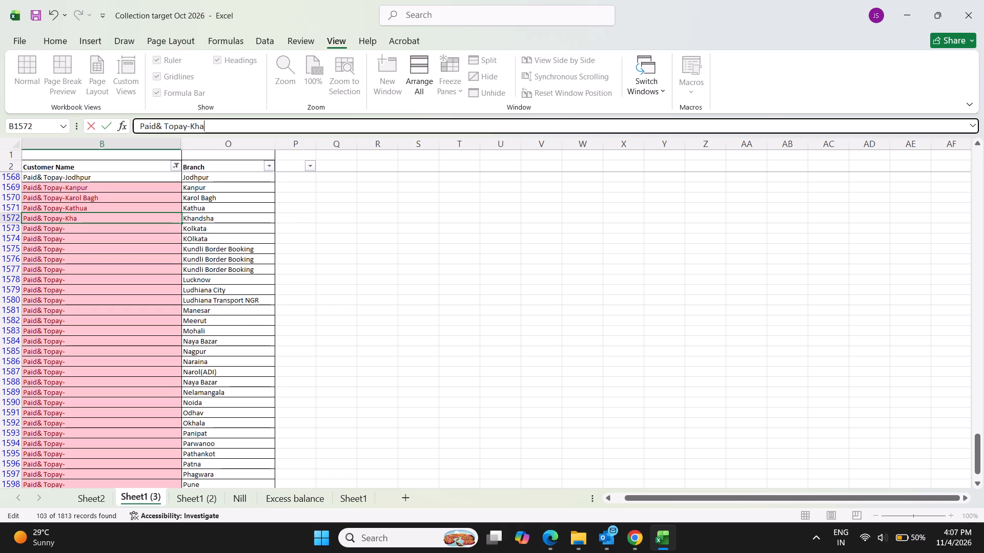
{"action": "key", "text": "n"}
{"action": "type", "text": "dsha"}
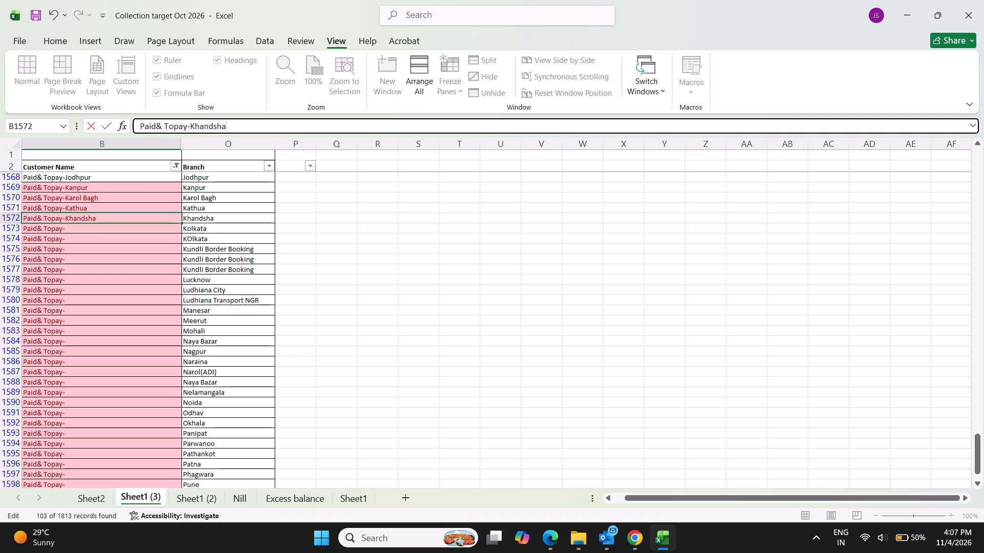
{"action": "key", "text": "Return"}
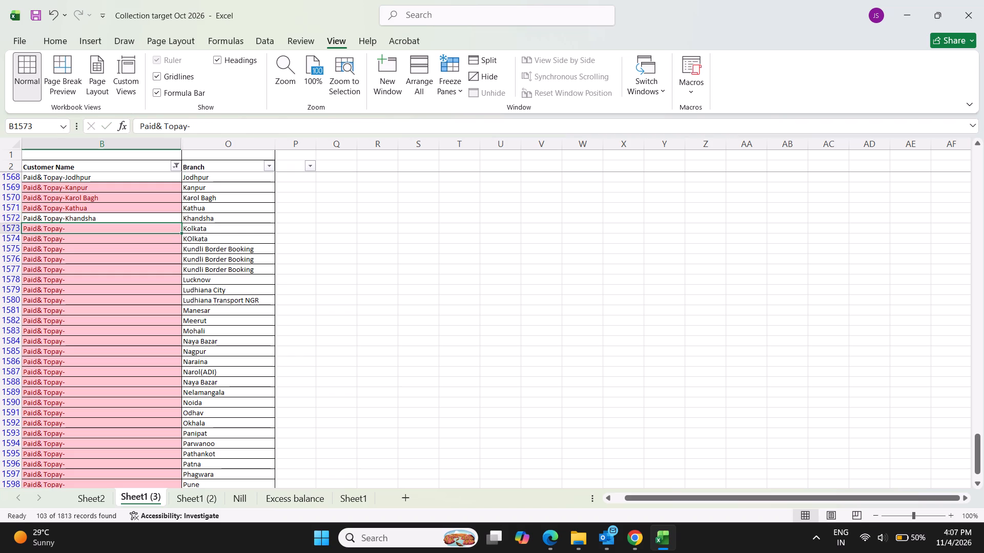
Complete the customer name in B1573 as Paid& Topay-Kolkata and fill it down into B1574.
{"action": "left_click", "coordinate": [112, 214]}
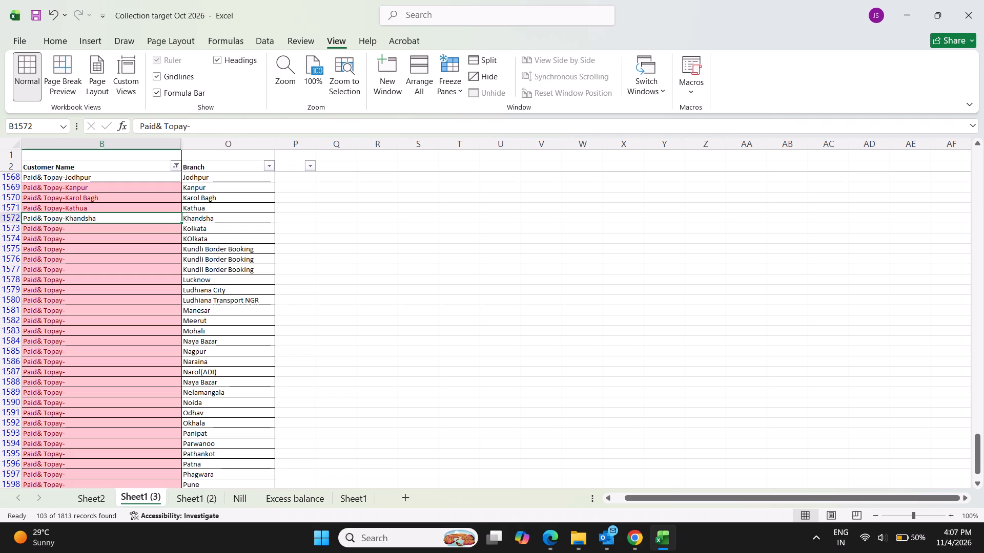
{"action": "left_click", "coordinate": [97, 229]}
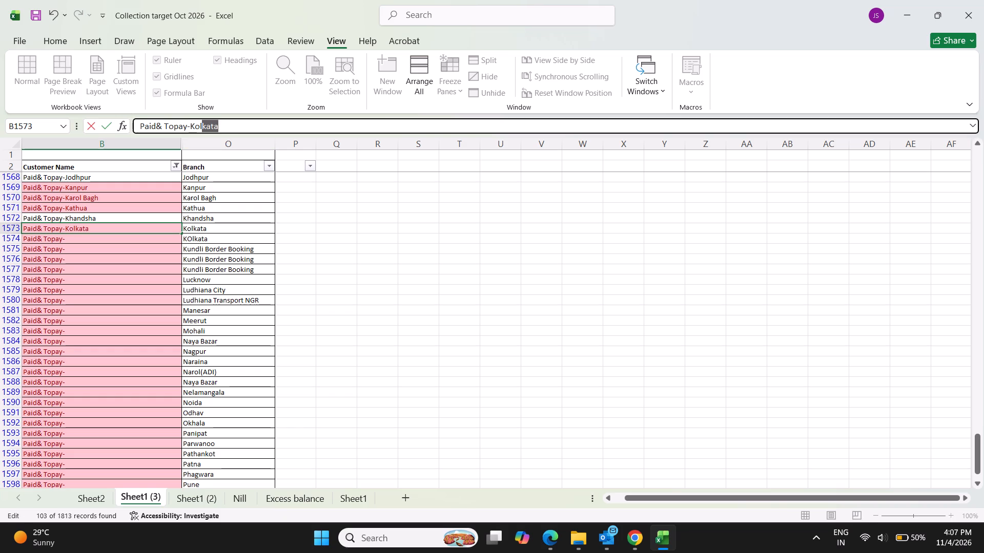
{"action": "key", "text": "Return"}
{"action": "key", "text": "ctrl+d"}
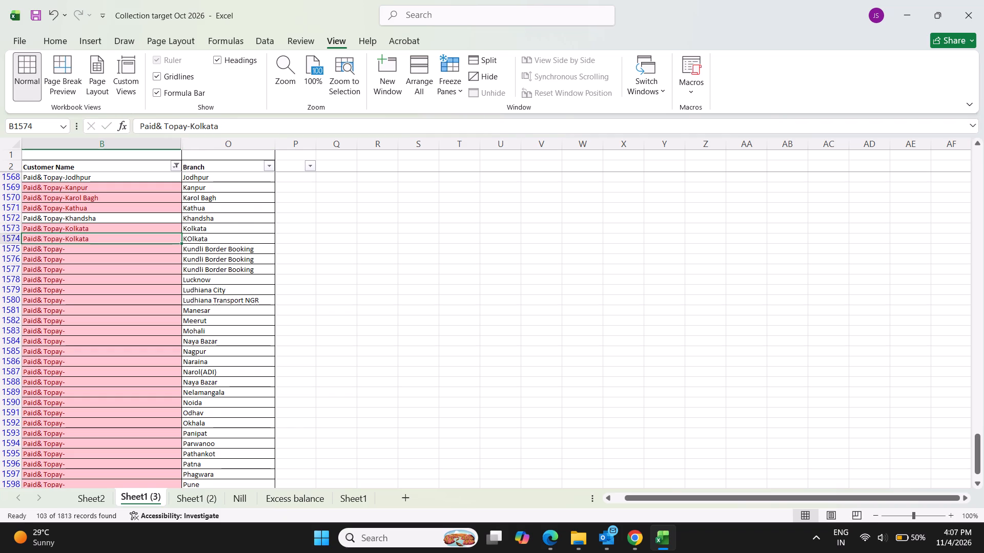
Complete the customer name in B1575 as Paid& Topay-Kundli Boarder Booking and copy it into B1576 and B1577.
{"action": "scroll", "coordinate": [218, 214], "scroll_direction": "down", "scroll_amount": 1}
{"action": "left_click", "coordinate": [132, 217]}
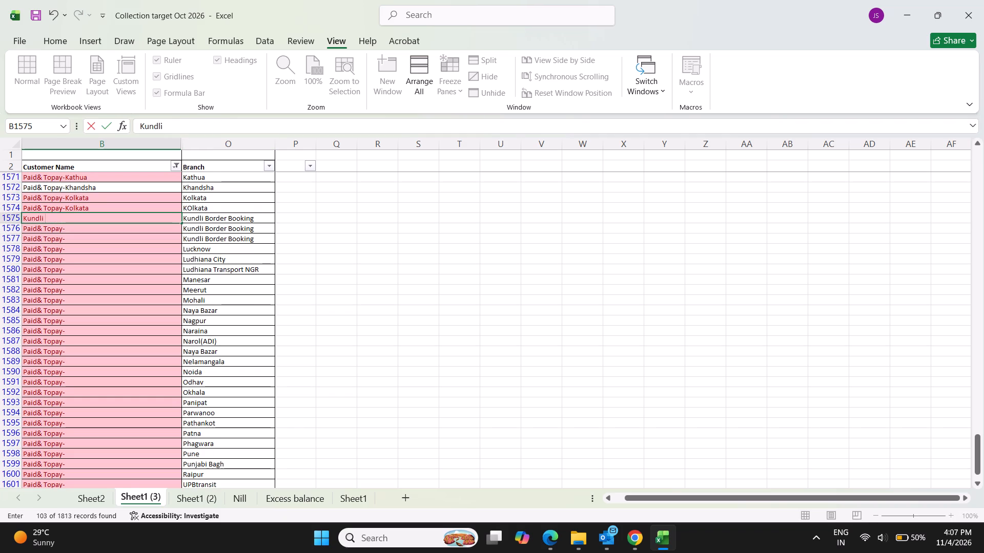
{"action": "key", "text": "Escape"}
{"action": "left_click", "coordinate": [204, 122]}
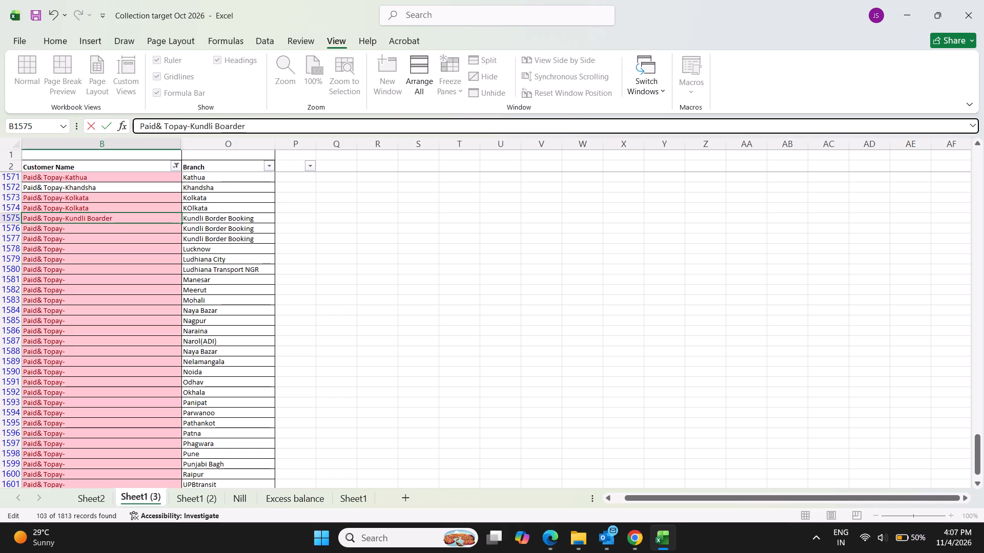
{"action": "key", "text": "Return"}
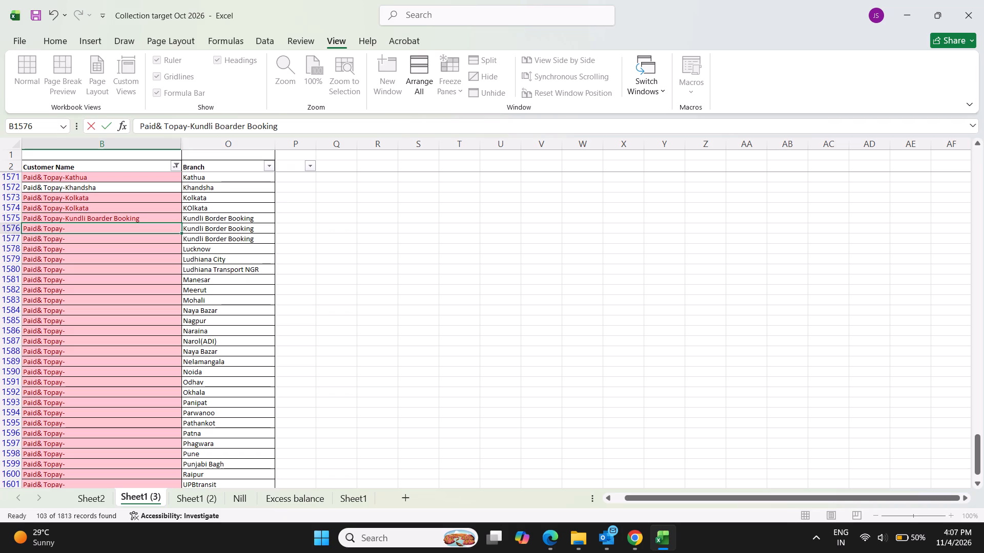
{"action": "key", "text": "Up"}
{"action": "key", "text": "ctrl+c"}
{"action": "key", "text": "Down"}
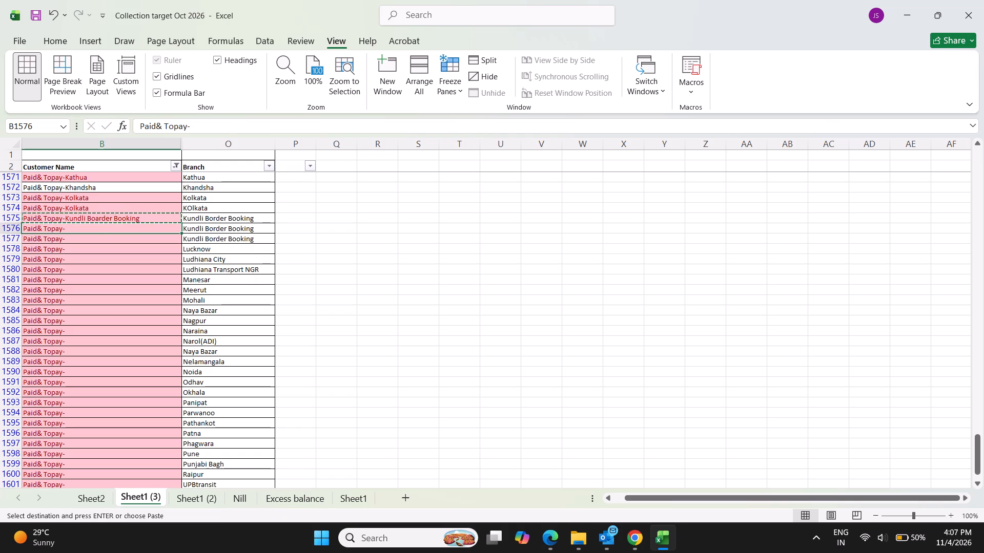
{"action": "key", "text": "ctrl+v"}
{"action": "key", "text": "Down"}
{"action": "key", "text": "ctrl+v"}
{"action": "key", "text": "Down"}
{"action": "key", "text": "Escape"}
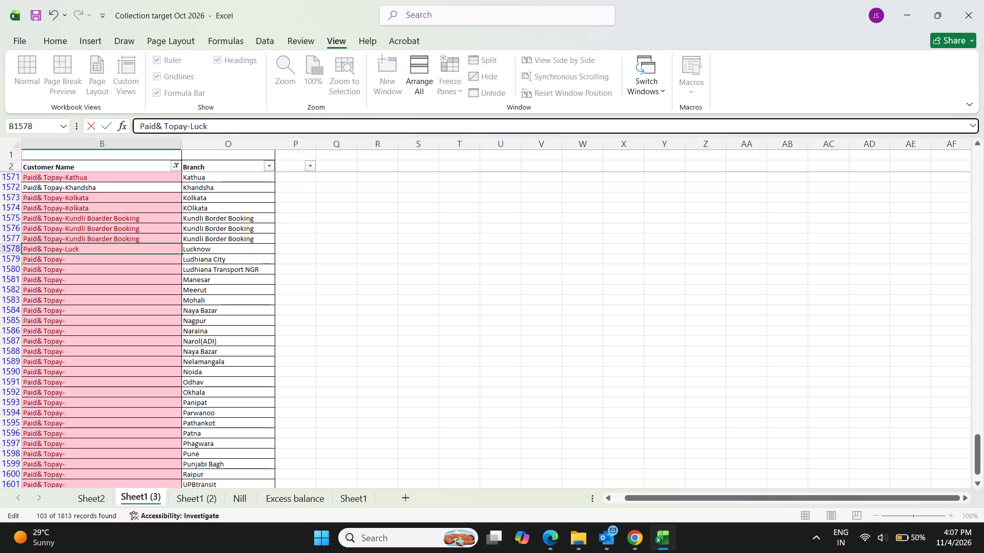
Complete the customer names in B1578 to B1580 by adding Lucknow, Ludhiana City and Ludhiana Transport NGR after the Paid& Topay- prefix.
{"action": "key", "text": "Return"}
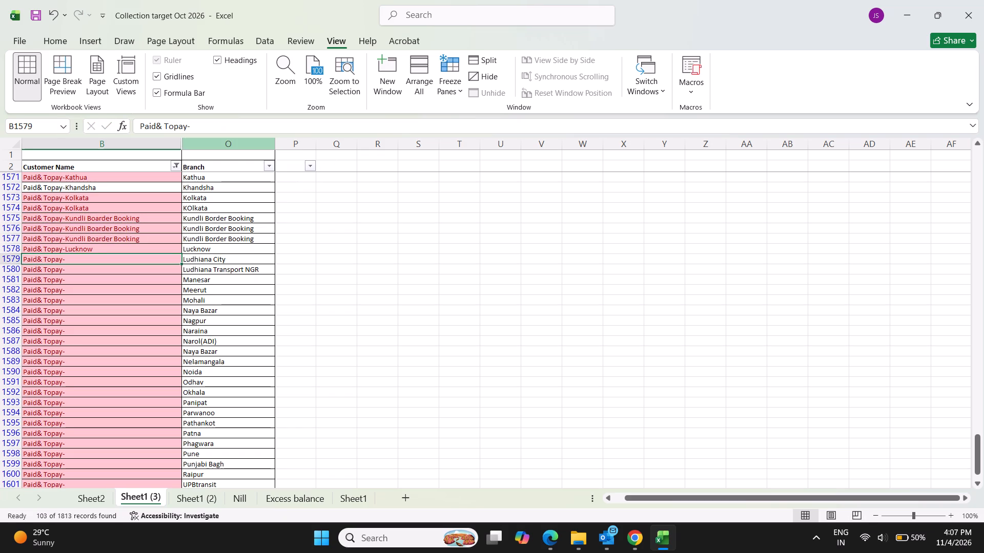
{"action": "left_click", "coordinate": [207, 121]}
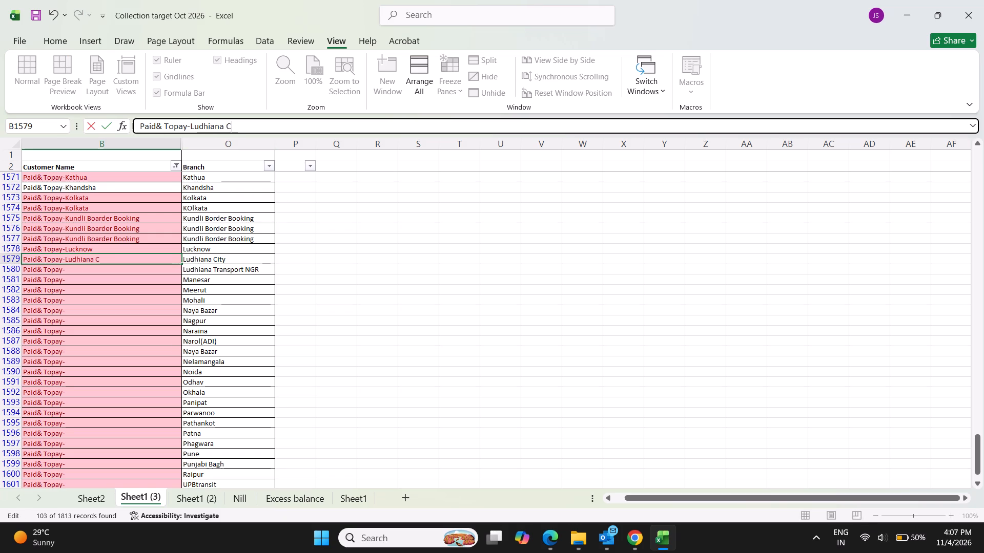
{"action": "type", "text": "ity"}
{"action": "key", "text": "Return"}
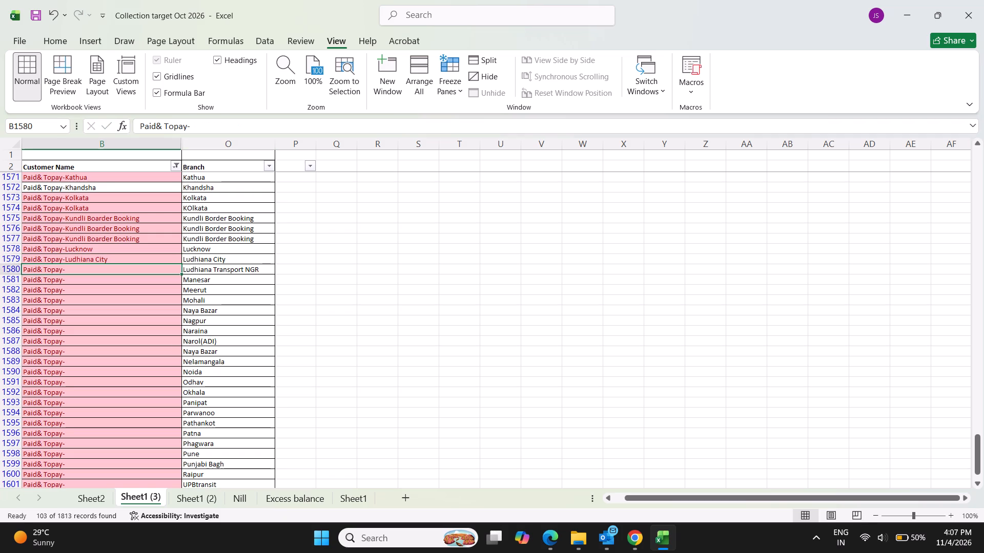
{"action": "left_click", "coordinate": [207, 121]}
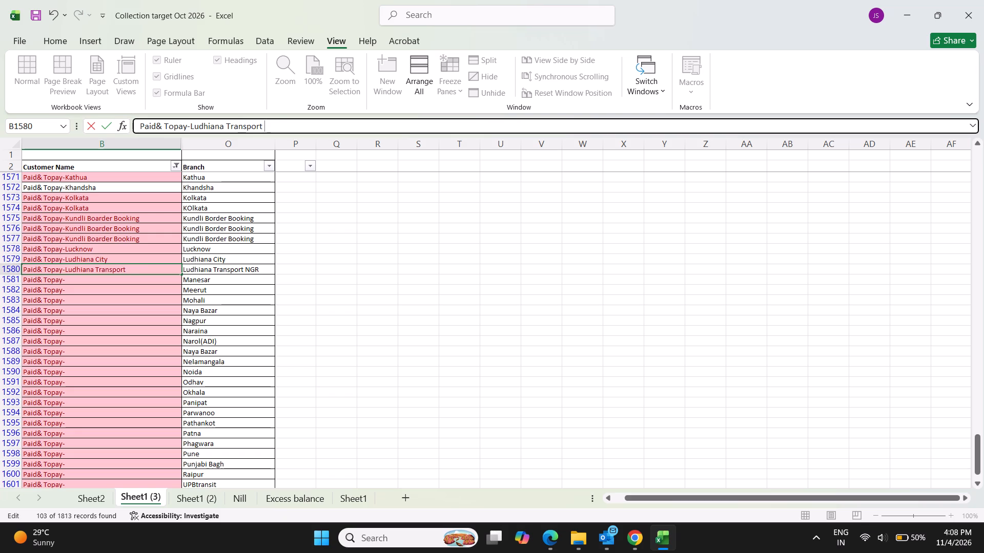
{"action": "key", "text": "Return"}
Complete the customer names in B1581 to B1583 by adding Manesar, Meerut and Mohali after the Paid& Topay- prefix.
{"action": "scroll", "coordinate": [210, 209], "scroll_direction": "down", "scroll_amount": 1}
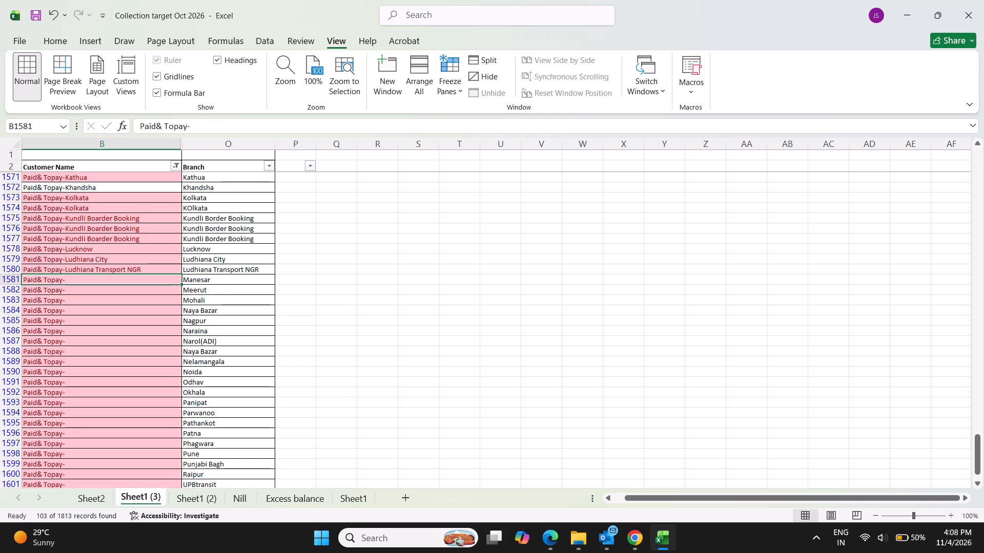
{"action": "scroll", "coordinate": [224, 213], "scroll_direction": "down", "scroll_amount": 2}
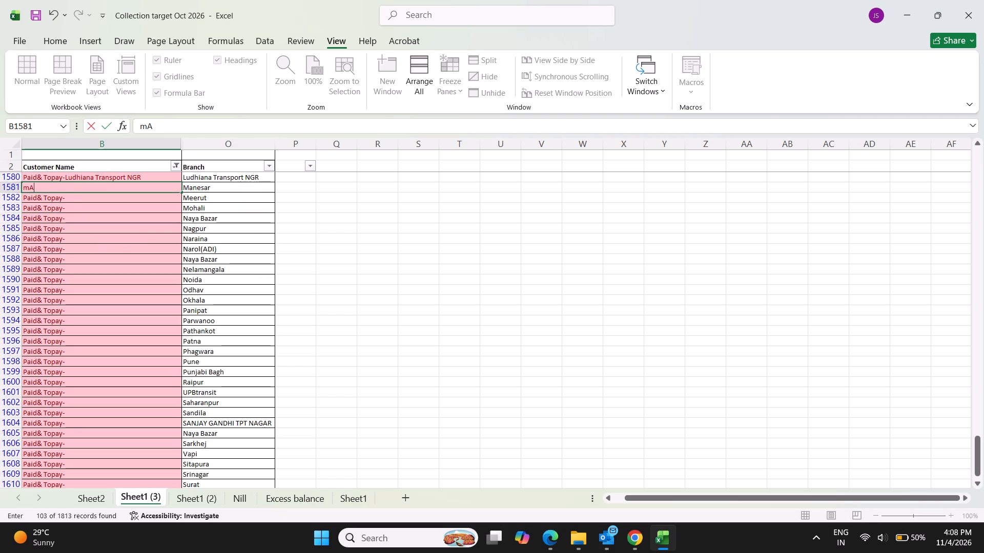
{"action": "key", "text": "Escape"}
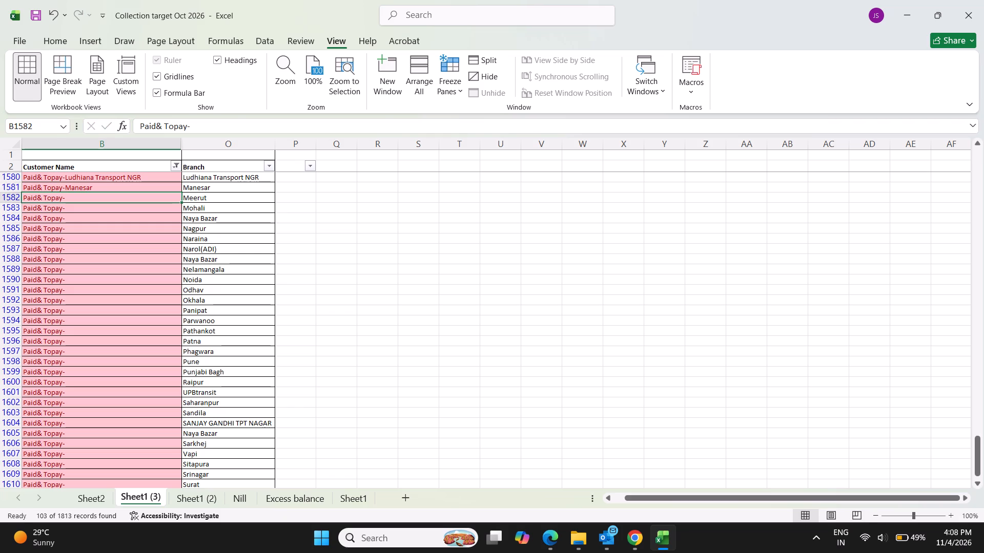
{"action": "left_click", "coordinate": [235, 129]}
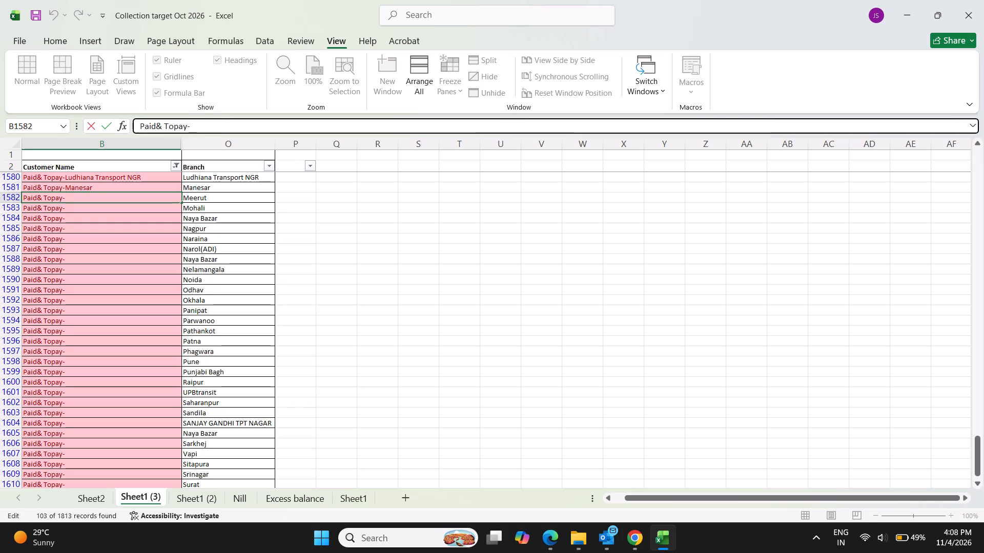
{"action": "key", "text": "Return"}
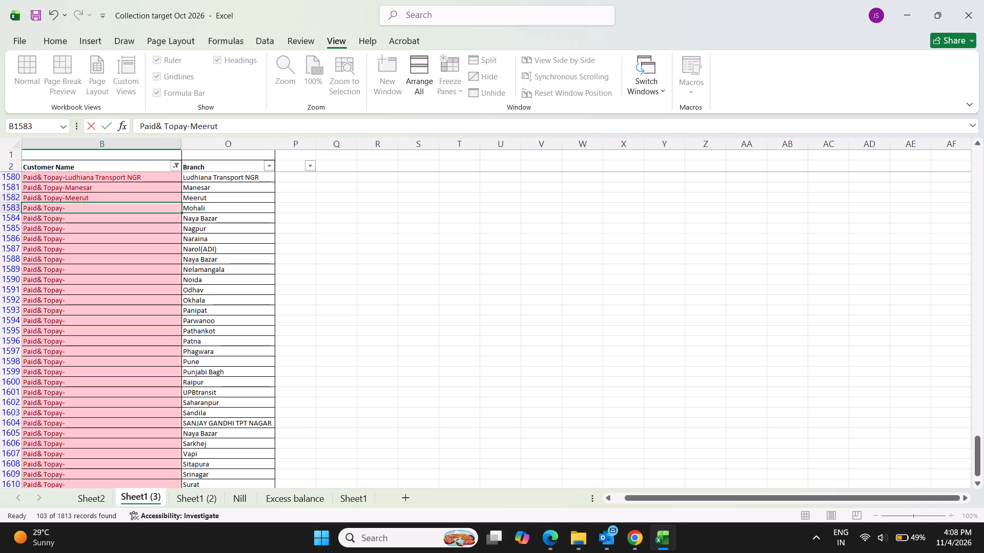
{"action": "left_click", "coordinate": [235, 129]}
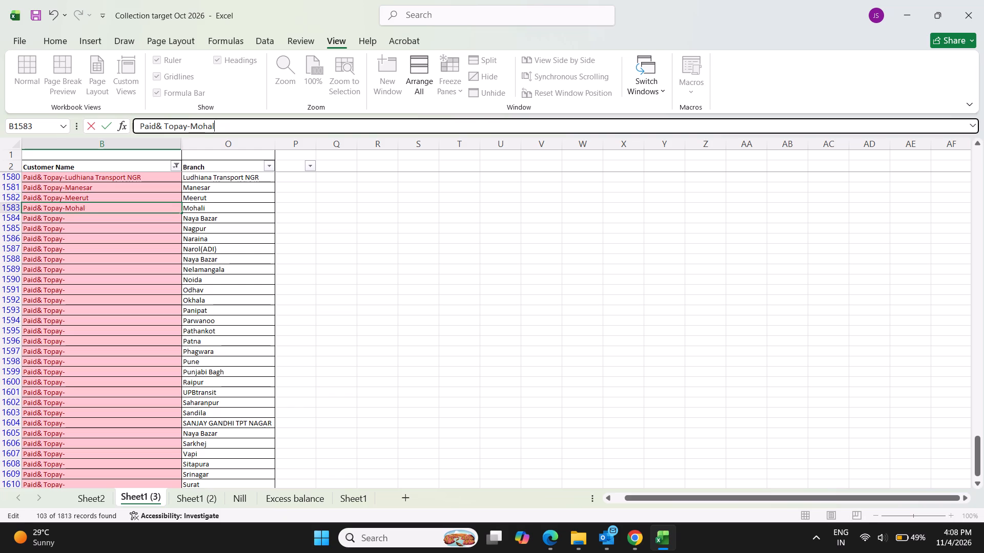
{"action": "key", "text": "Return"}
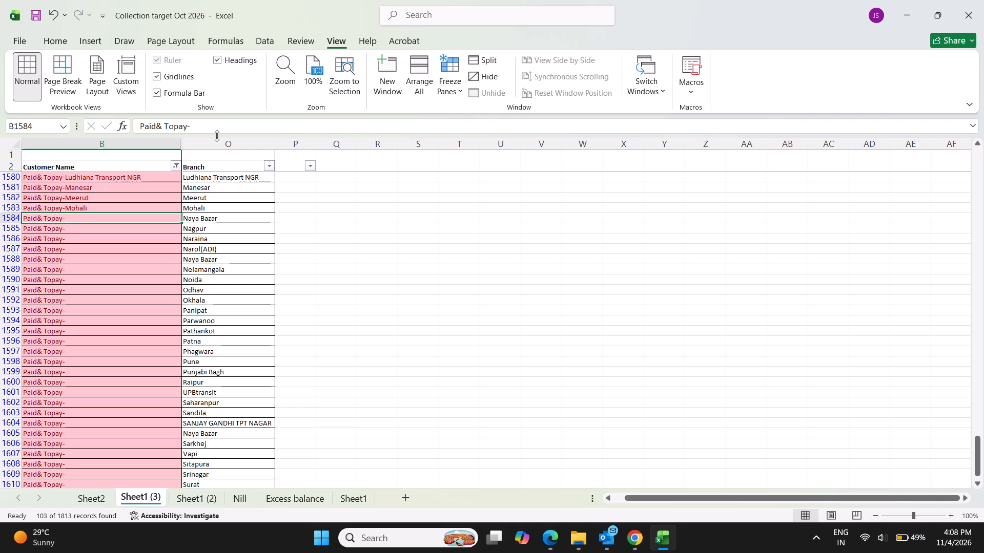
Complete the customer names in B1584 to B1587 by adding Naya Bazar, Nagpur, Naraina and Narol(ADI) after the Paid& Topay- prefix.
{"action": "left_click", "coordinate": [209, 132]}
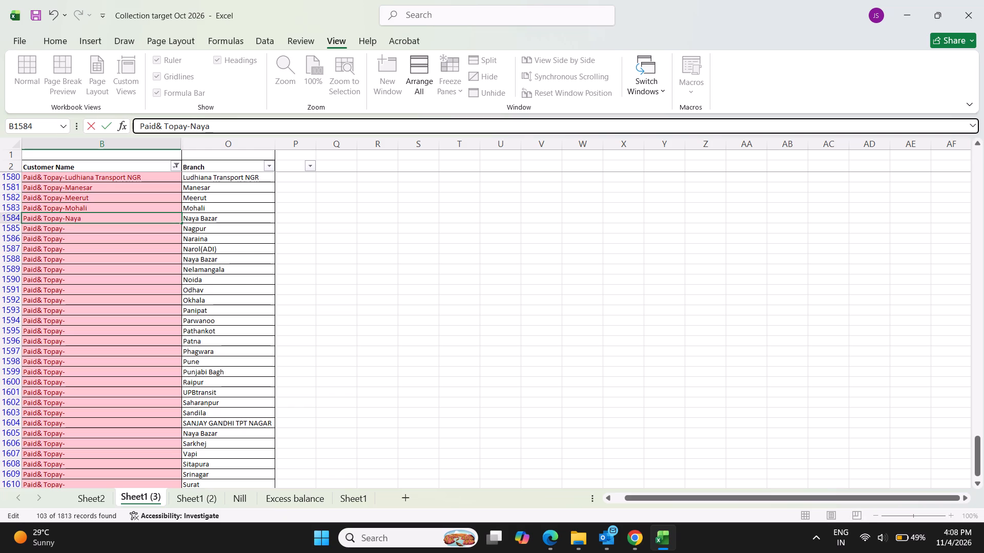
{"action": "key", "text": "Return"}
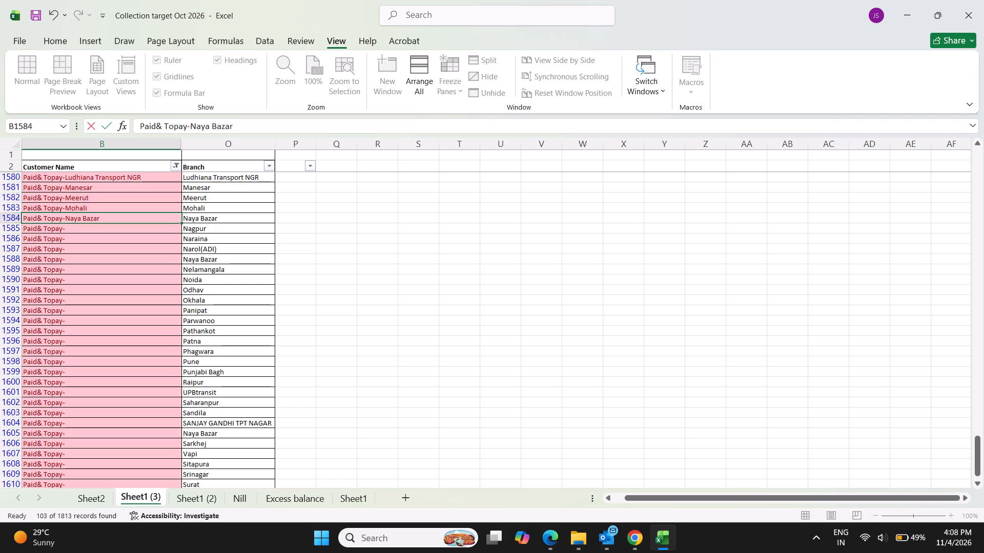
{"action": "left_click", "coordinate": [210, 132]}
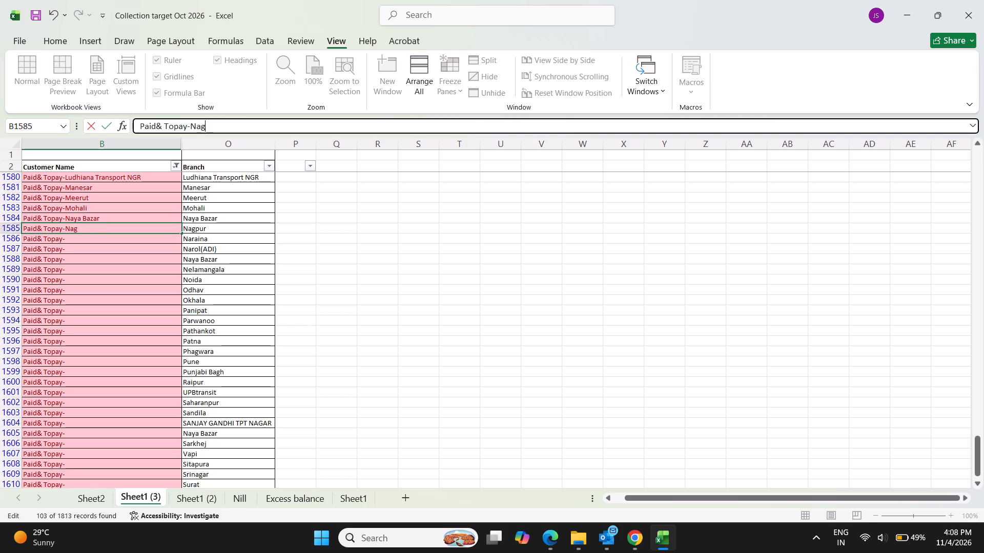
{"action": "key", "text": "Return"}
{"action": "left_click", "coordinate": [210, 132]}
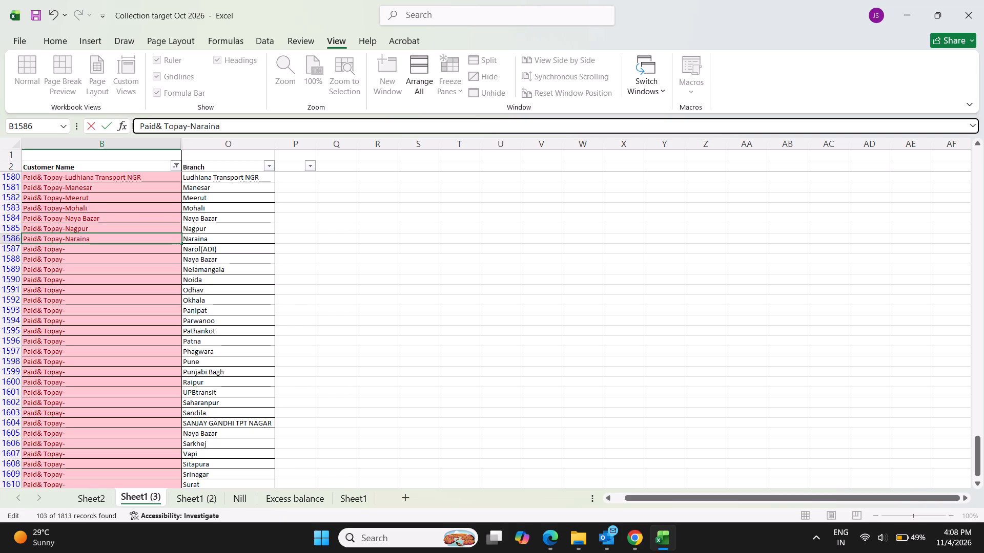
{"action": "key", "text": "Return"}
{"action": "left_click", "coordinate": [210, 132]}
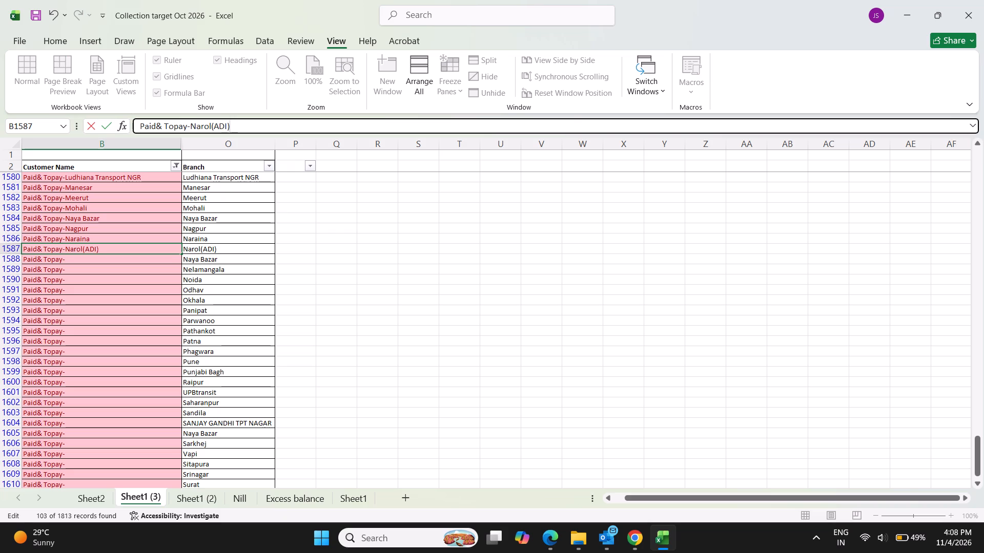
{"action": "key", "text": "Return"}
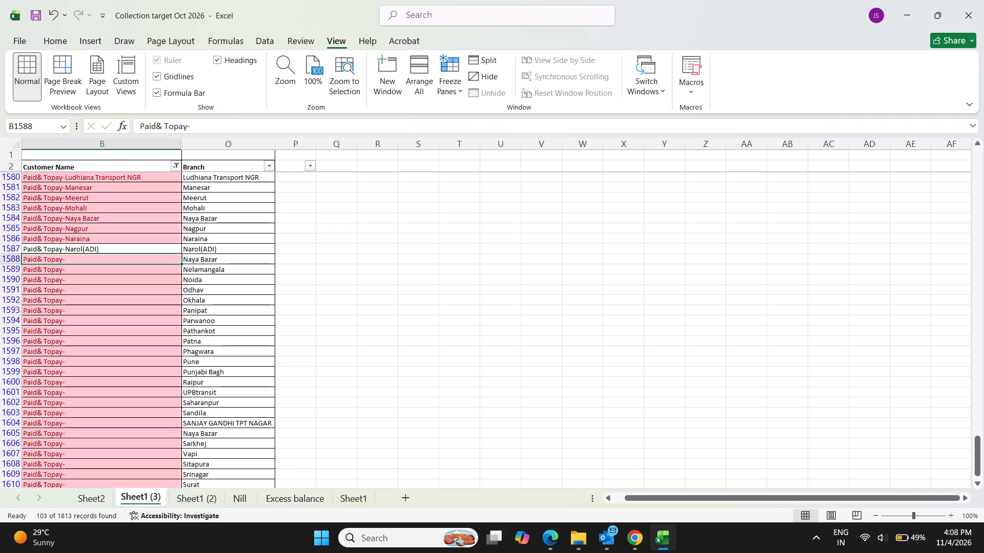
Complete the customer names in B1588 and B1589 as Paid& Topay-Naya Bazar and Paid& Topay-Nelamangala.
{"action": "left_click", "coordinate": [241, 131]}
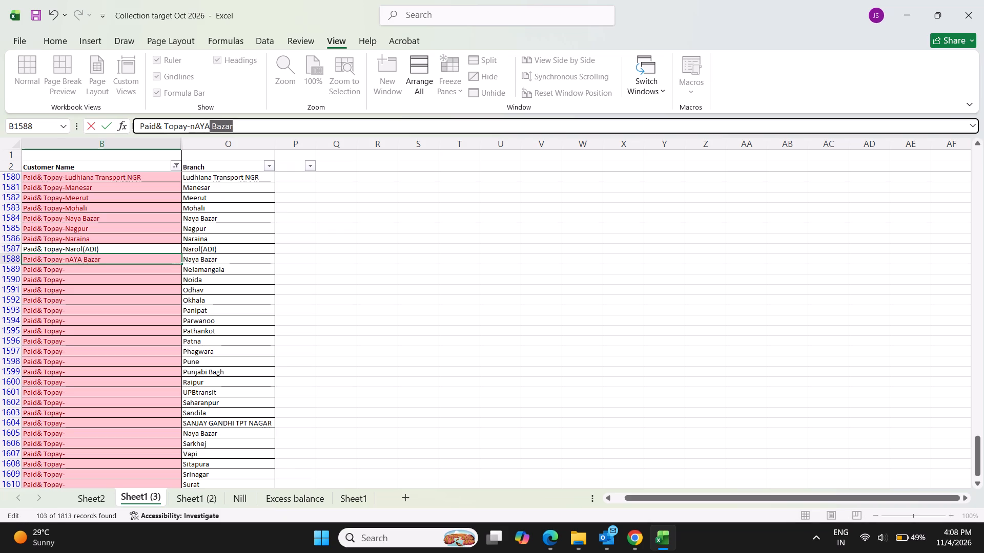
{"action": "key", "text": "Return"}
{"action": "left_click", "coordinate": [241, 131]}
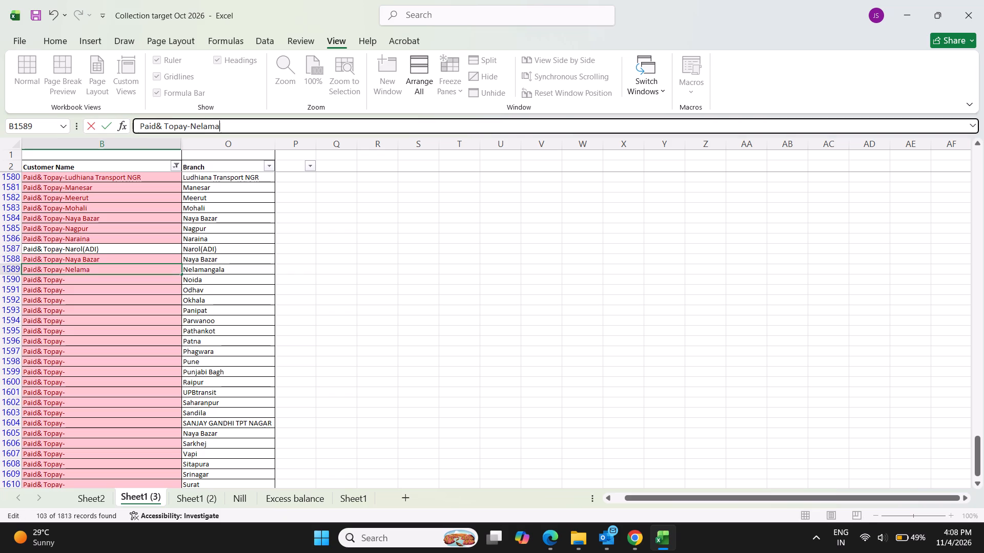
{"action": "type", "text": "ngala"}
{"action": "key", "text": "Return"}
Complete the customer names in B1590 to B1592 by adding Noida, Odhav and Okhala after the Paid& Topay- prefix.
{"action": "scroll", "coordinate": [245, 273], "scroll_direction": "down", "scroll_amount": 2}
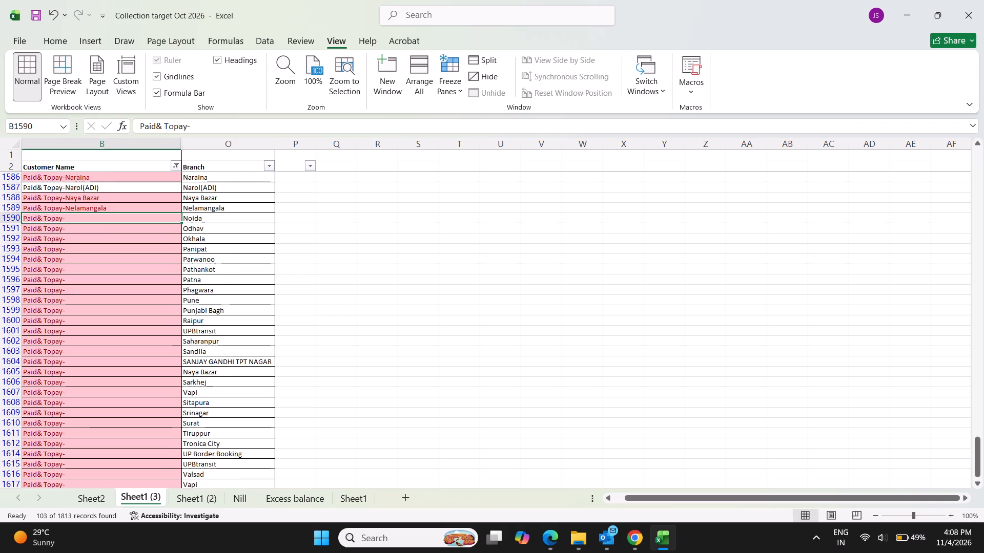
{"action": "scroll", "coordinate": [261, 274], "scroll_direction": "down", "scroll_amount": 1}
{"action": "left_click", "coordinate": [219, 125]}
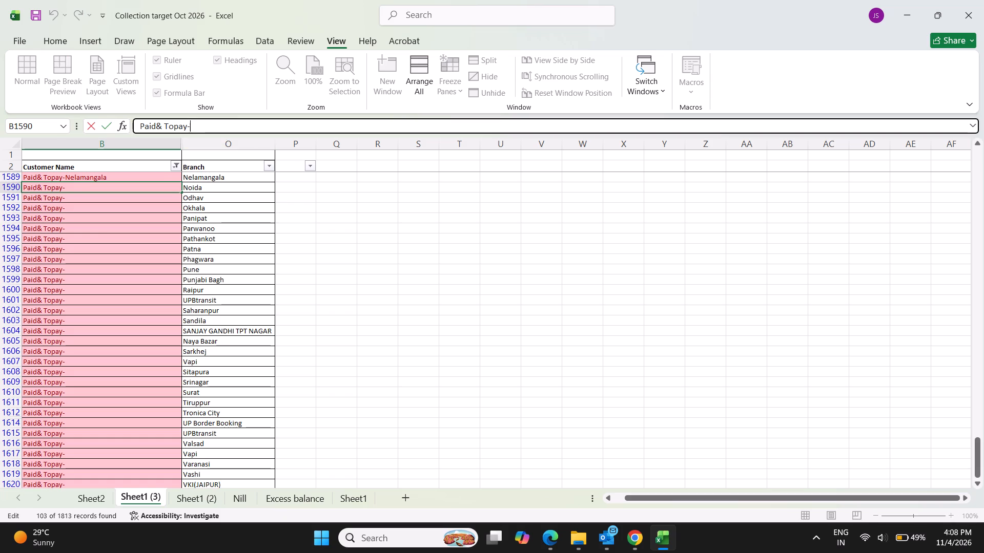
{"action": "key", "text": "Return"}
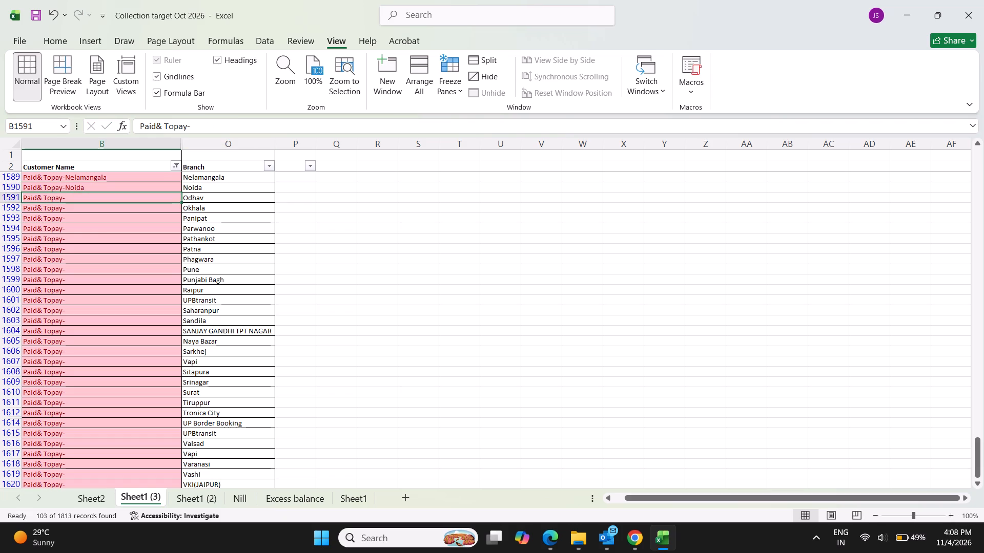
{"action": "left_click", "coordinate": [219, 125]}
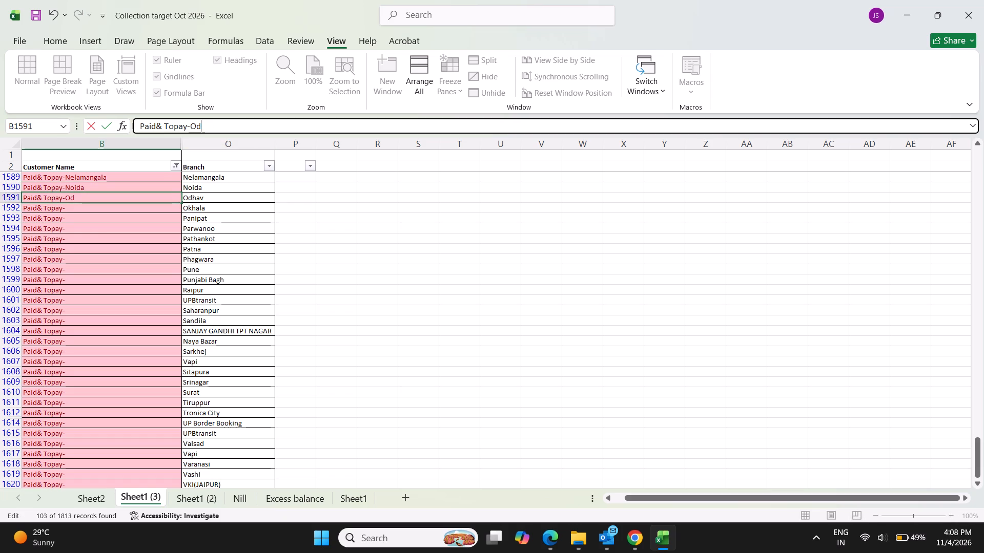
{"action": "key", "text": "Return"}
{"action": "left_click", "coordinate": [219, 125]}
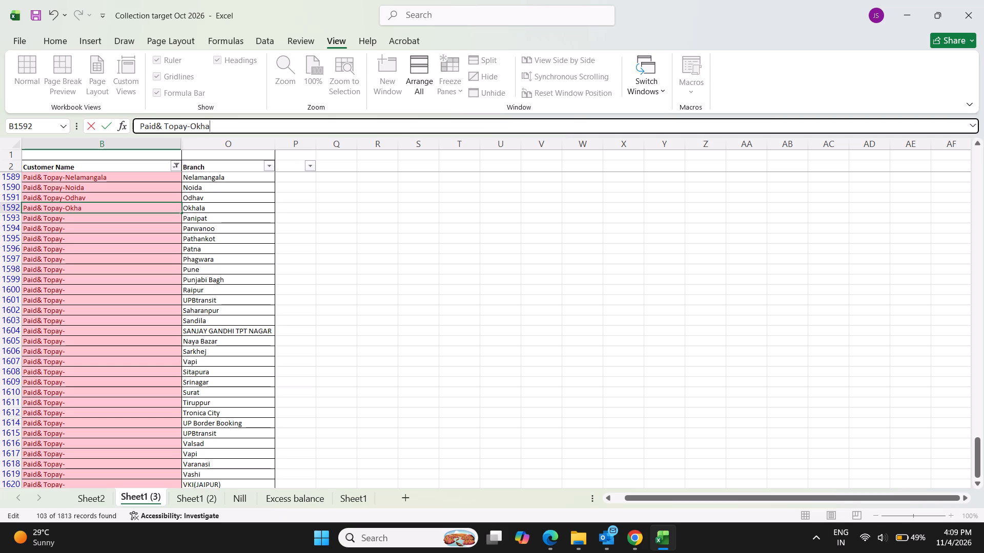
{"action": "key", "text": "Return"}
Complete the customer names in B1593 to B1597 by adding Panipat, Parwanoo, Pathankot, Patna and Phagwara after the Paid& Topay- prefix.
{"action": "left_click", "coordinate": [219, 125]}
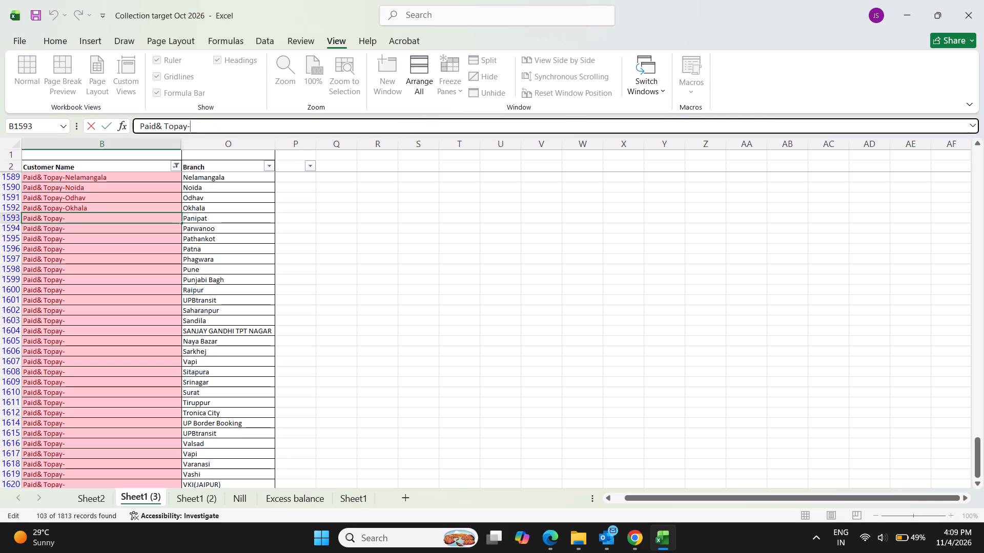
{"action": "key", "text": "Return"}
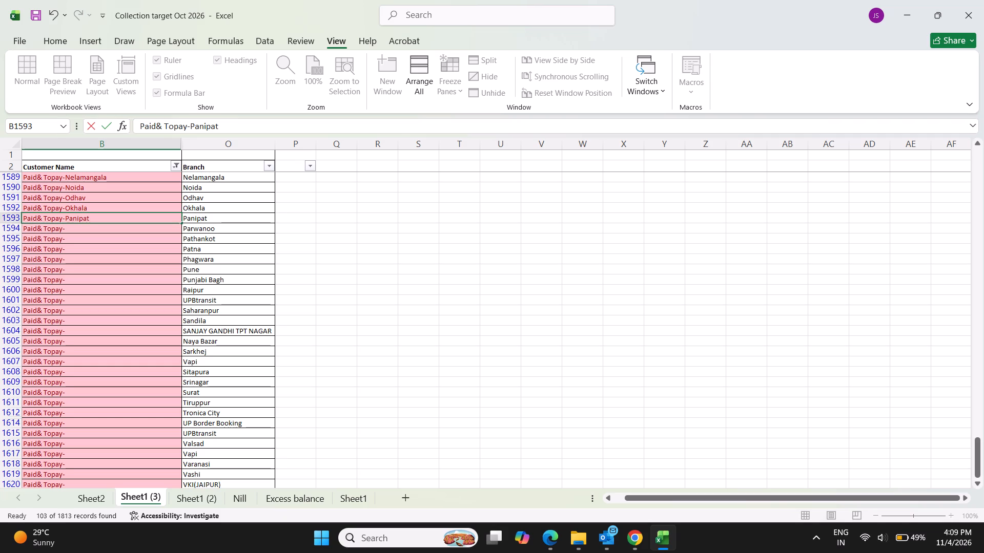
{"action": "left_click", "coordinate": [219, 125]}
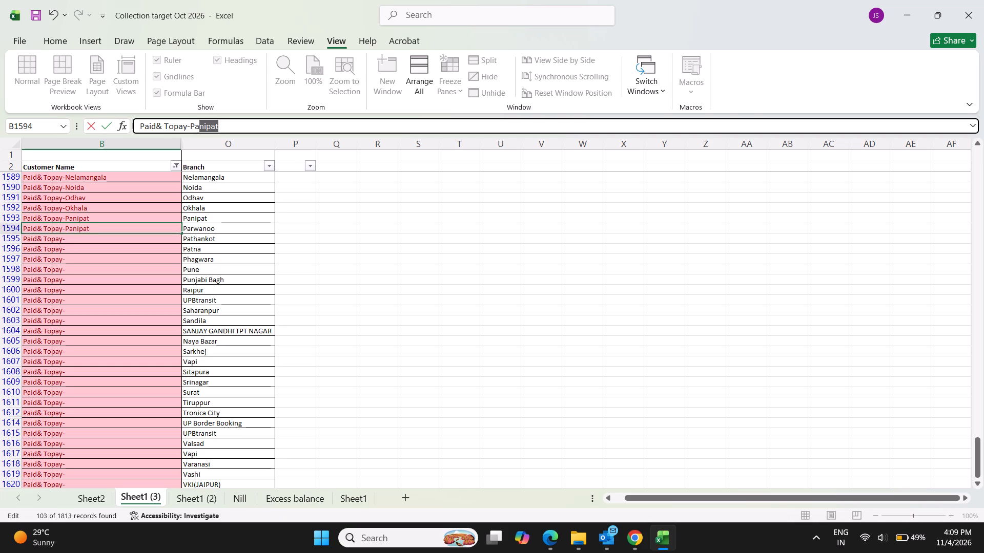
{"action": "type", "text": "noo"}
{"action": "key", "text": "Return"}
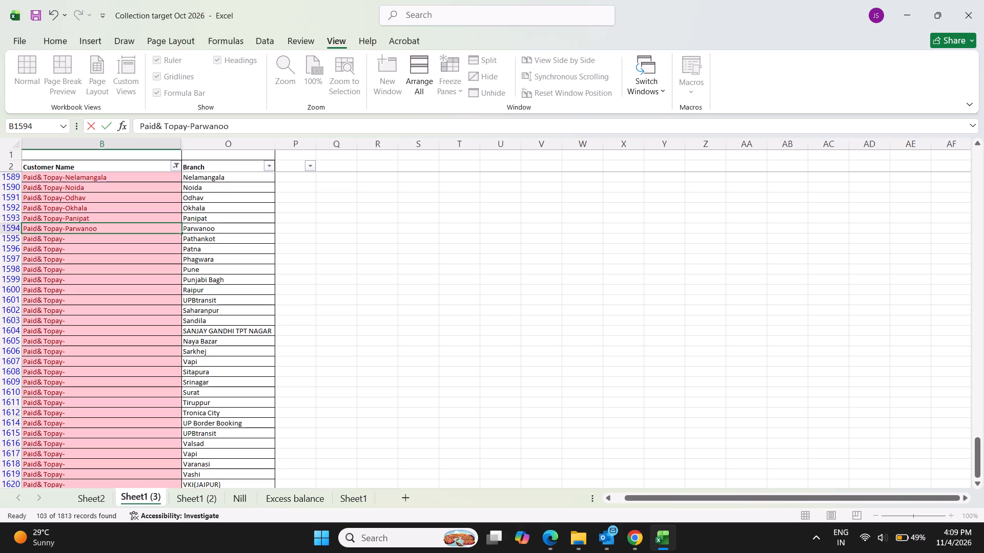
{"action": "left_click", "coordinate": [219, 125]}
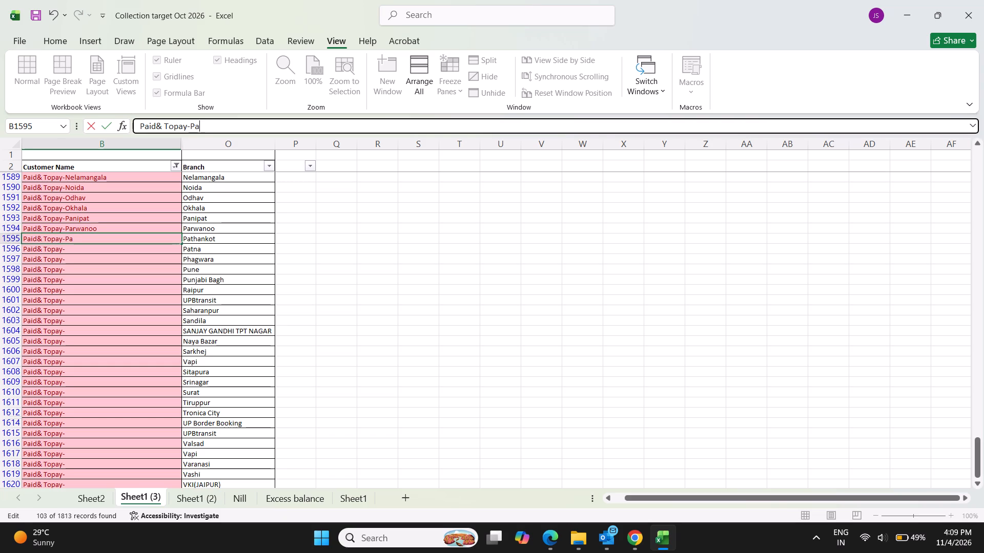
{"action": "key", "text": "Return"}
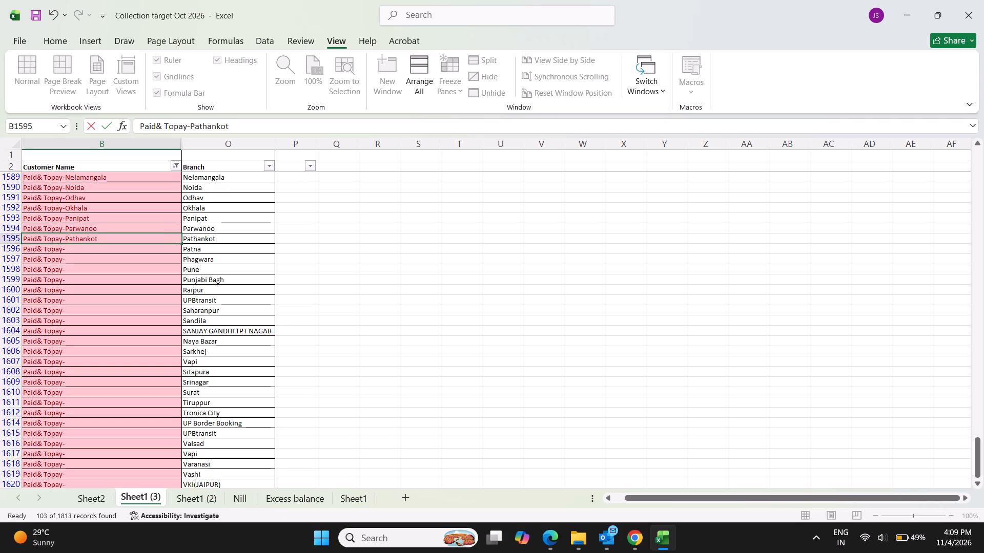
{"action": "left_click", "coordinate": [219, 125]}
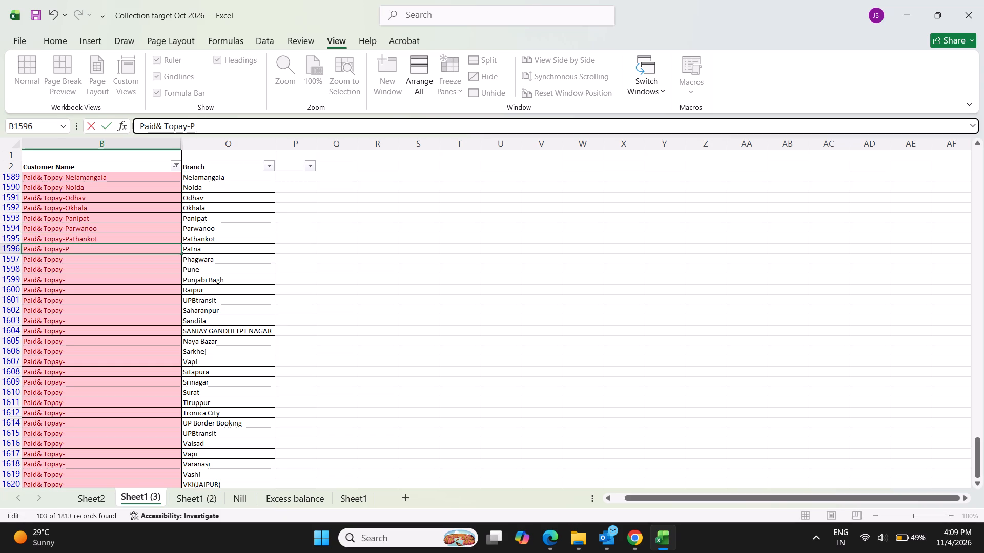
{"action": "key", "text": "Return"}
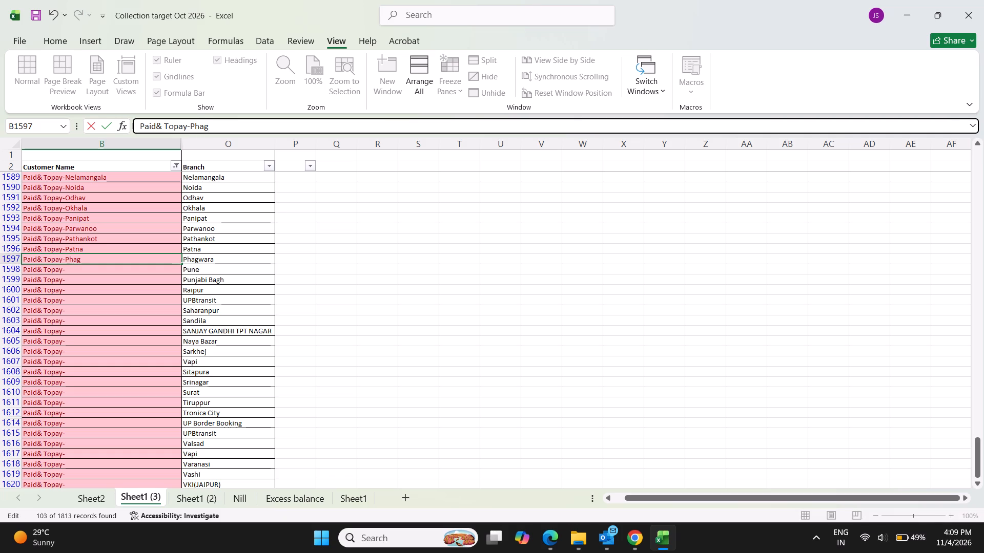
{"action": "key", "text": "Return"}
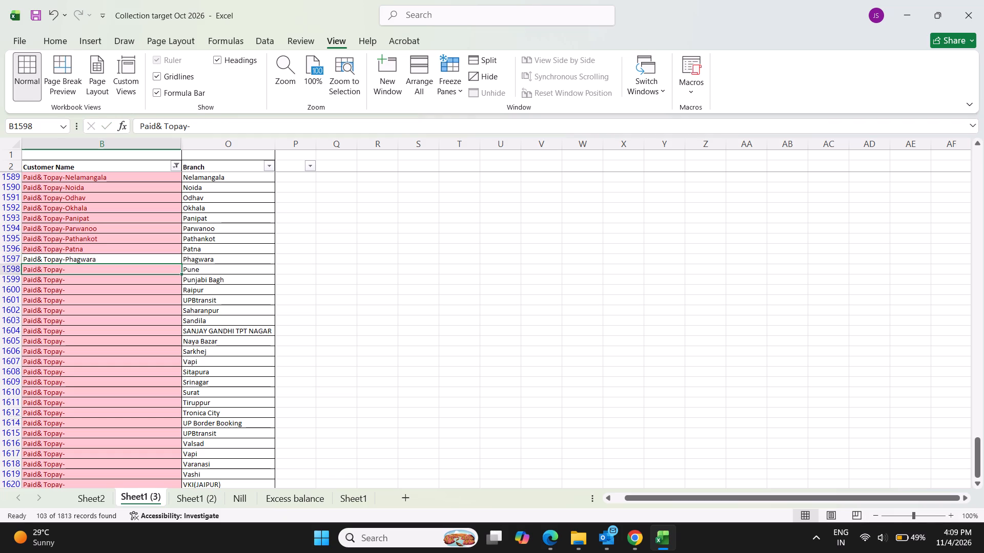
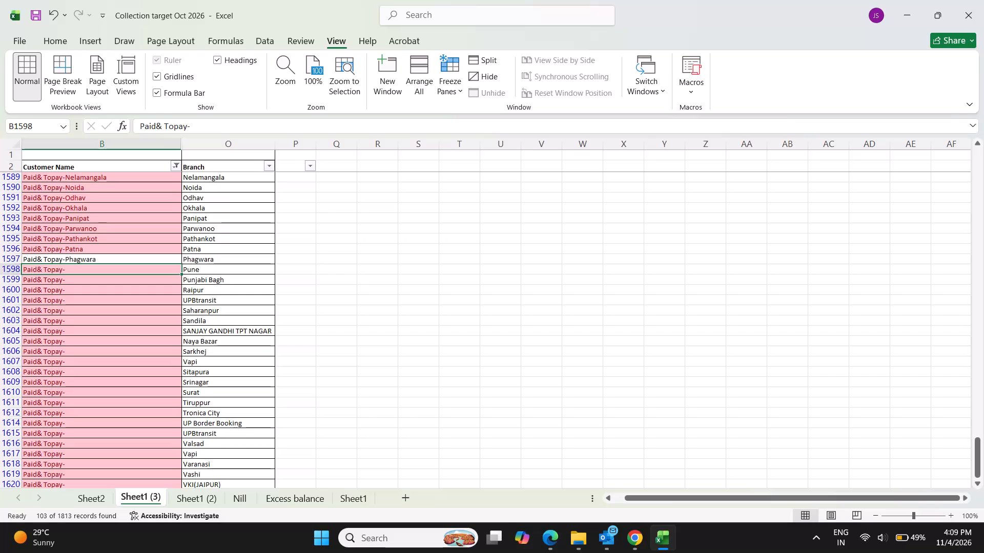
Complete the customer names in B1598 to B1601 by adding Pune, Punjabi Bagh, Raipur and Upbtransit after the Paid& Topay- prefix.
{"action": "left_click", "coordinate": [212, 125]}
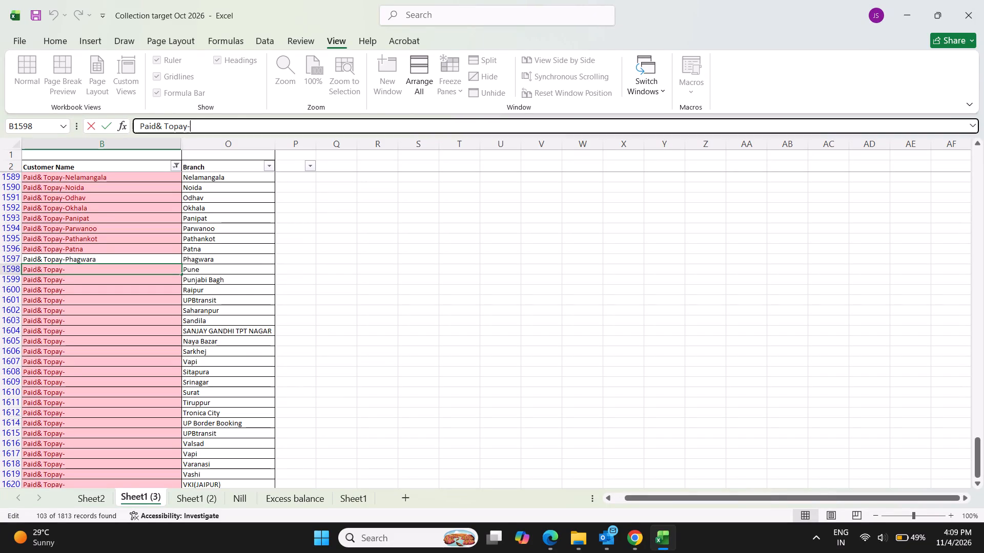
{"action": "key", "text": "Return"}
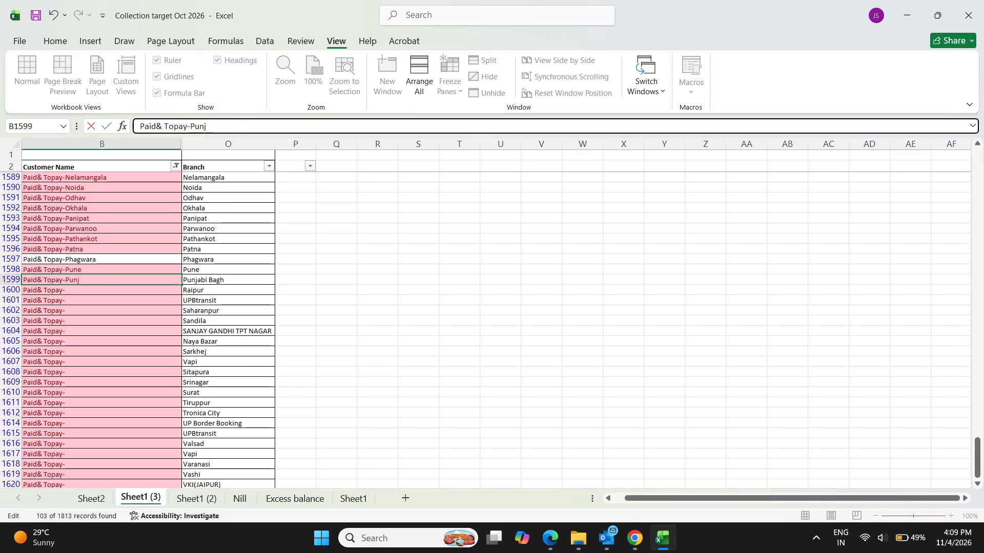
{"action": "key", "text": "Return"}
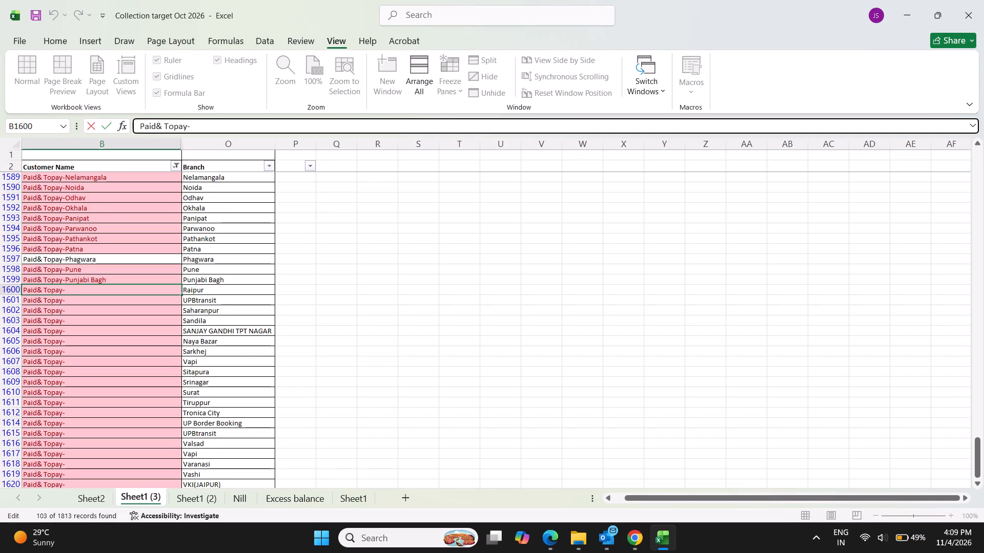
{"action": "key", "text": "Return"}
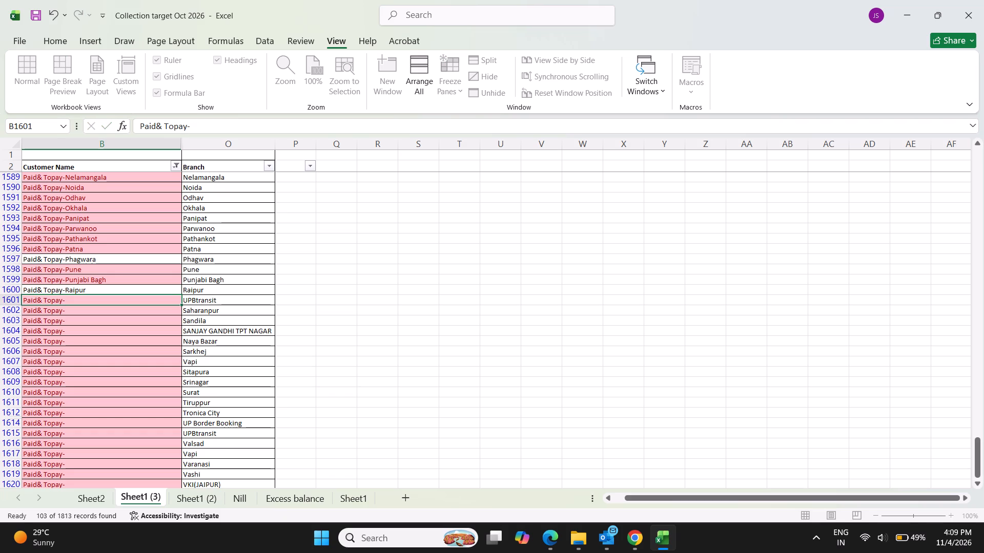
{"action": "key", "text": "Return"}
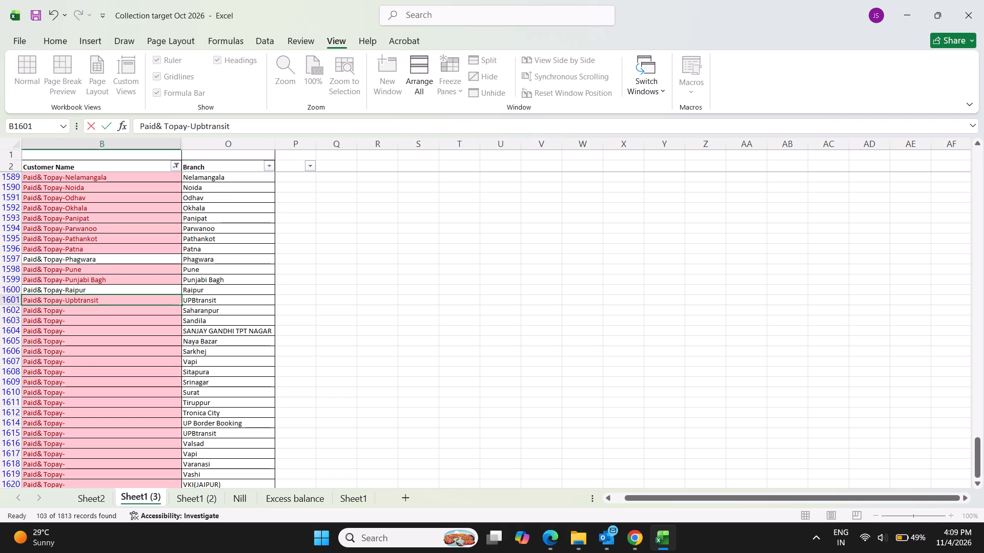
Complete the customer names in B1602 to B1604 by adding Saharanpur, Sandila and Sanjay Gandhi Tpt Nagar after the Paid& Topay- prefix.
{"action": "left_click", "coordinate": [212, 125]}
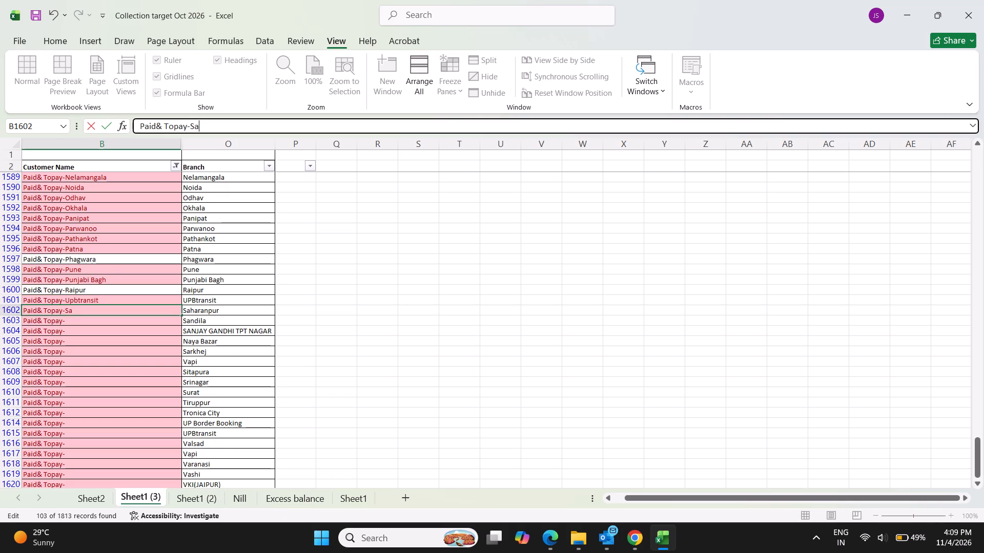
{"action": "type", "text": "hara"}
{"action": "type", "text": "npur"}
{"action": "key", "text": "Return"}
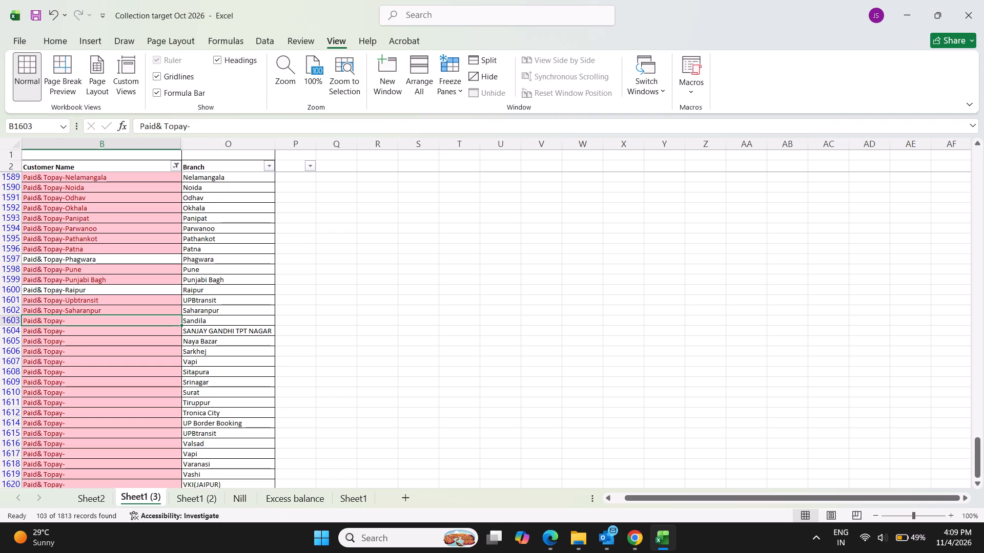
{"action": "left_click", "coordinate": [210, 131]}
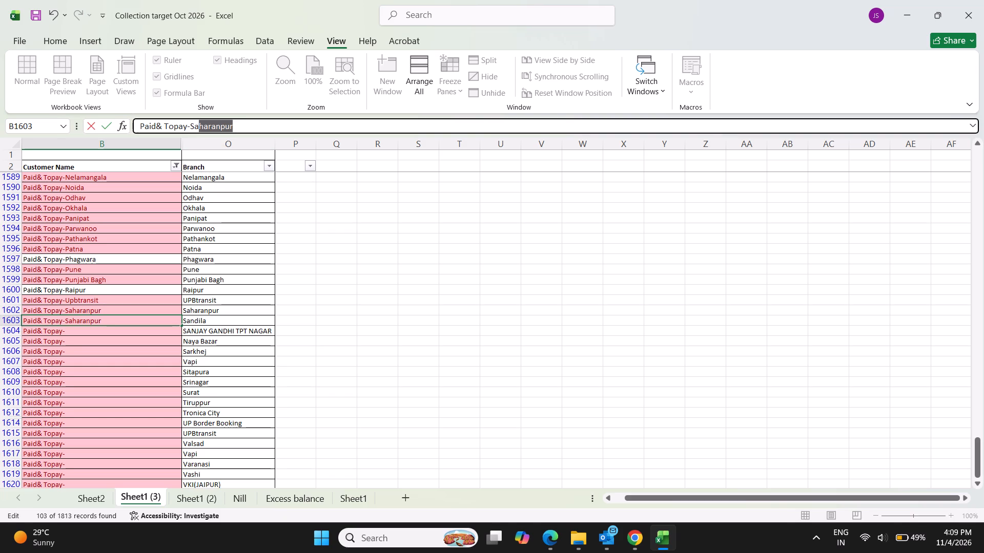
{"action": "type", "text": "ndila"}
{"action": "key", "text": "Return"}
{"action": "scroll", "coordinate": [244, 293], "scroll_direction": "down", "scroll_amount": 4}
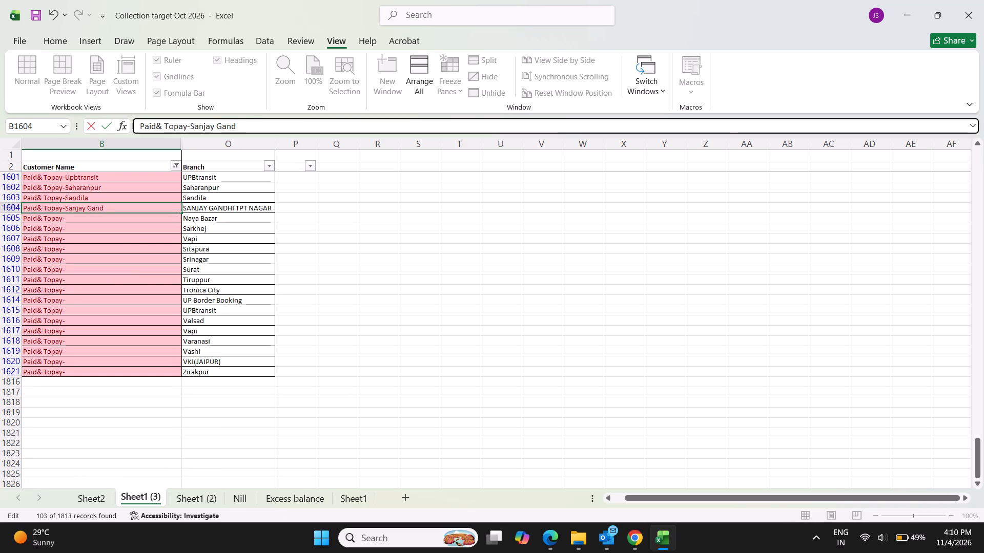
{"action": "key", "text": "BackSpace"}
{"action": "type", "text": "i tpt"}
{"action": "key", "text": "space"}
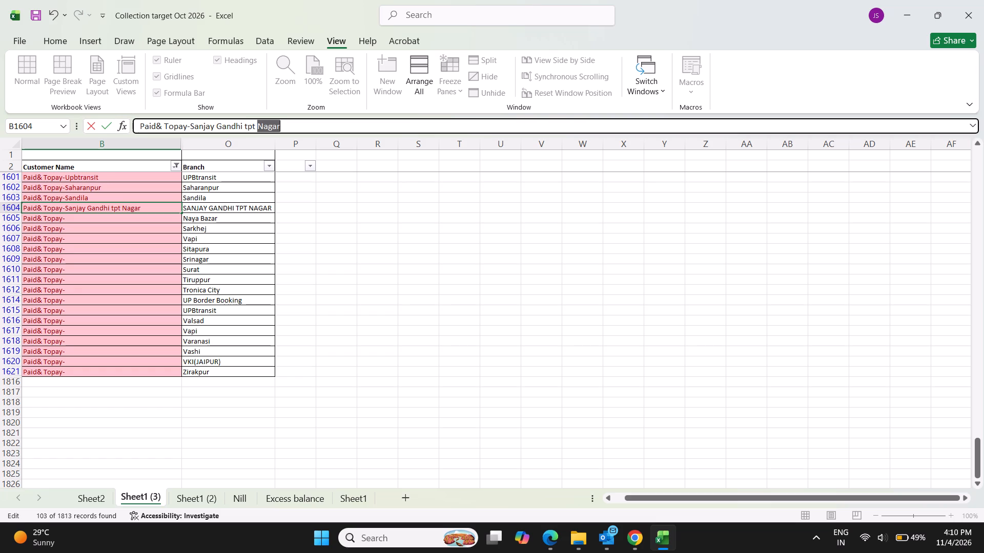
{"action": "key", "text": "Return"}
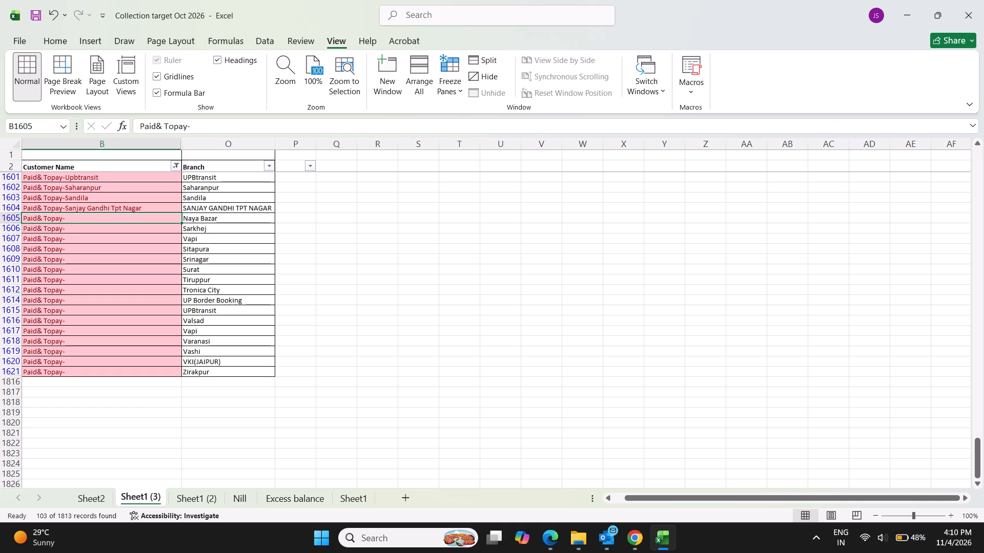
Complete the customer names in B1605 to B1608 by adding Naya Bazar, Sarkhej, Vapi and Sitapura after the Paid& Topay- prefix.
{"action": "left_click", "coordinate": [221, 122]}
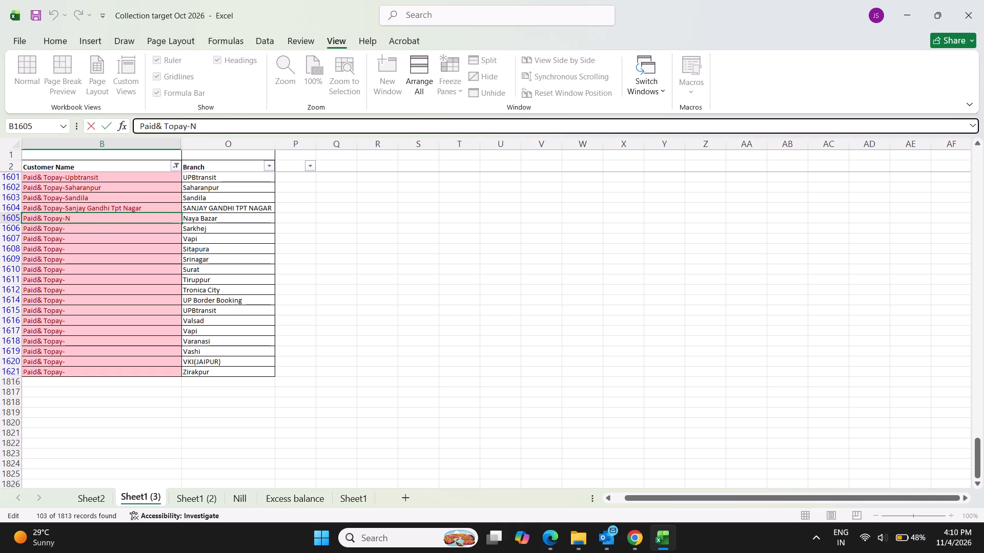
{"action": "key", "text": "Return"}
{"action": "left_click", "coordinate": [221, 122]}
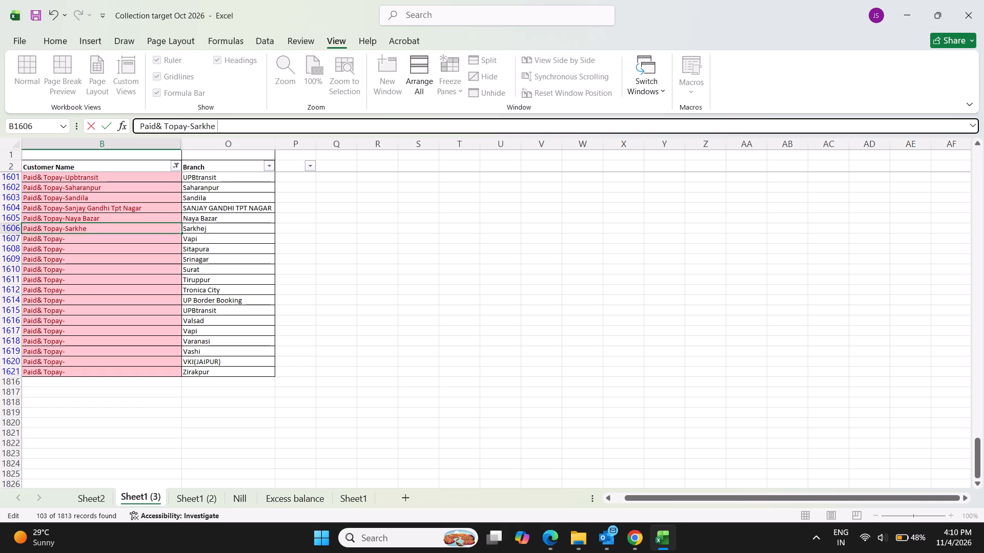
{"action": "key", "text": "Return"}
{"action": "left_click", "coordinate": [221, 122]}
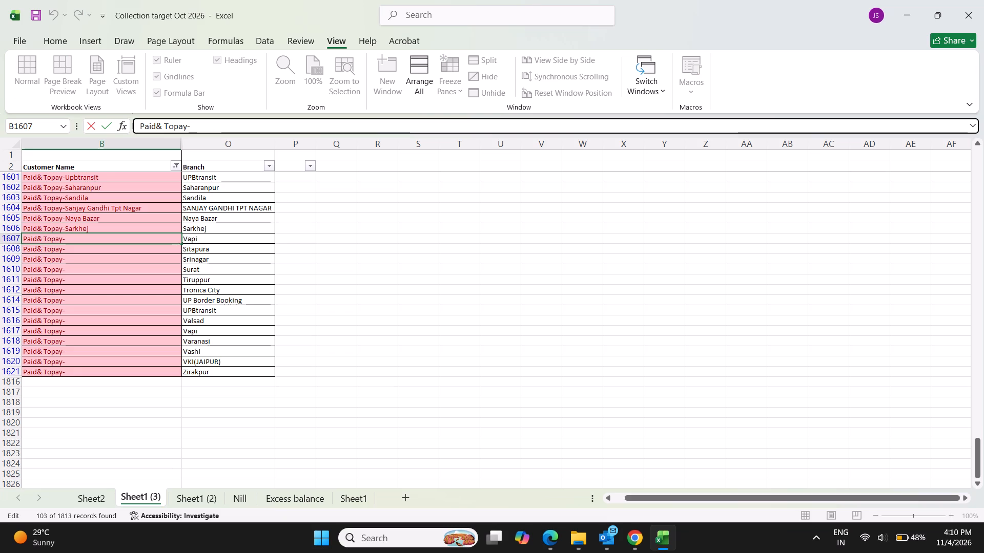
{"action": "key", "text": "Return"}
{"action": "left_click", "coordinate": [221, 122]}
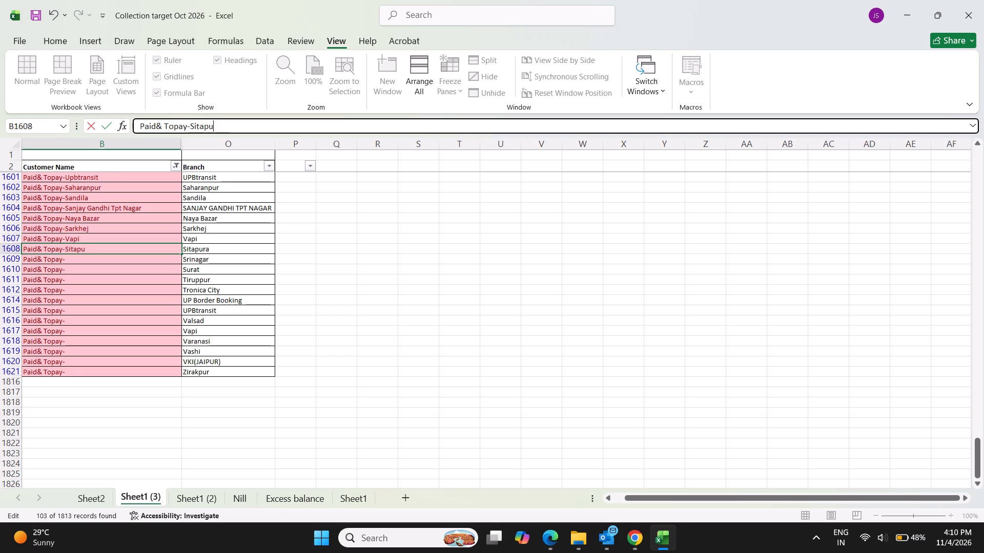
{"action": "key", "text": "Return"}
Complete the customer names in B1609 to B1612 by adding Srinagar, Surat, Tiruppur and Tronica City after the Paid& Topay- prefix.
{"action": "left_click", "coordinate": [221, 122]}
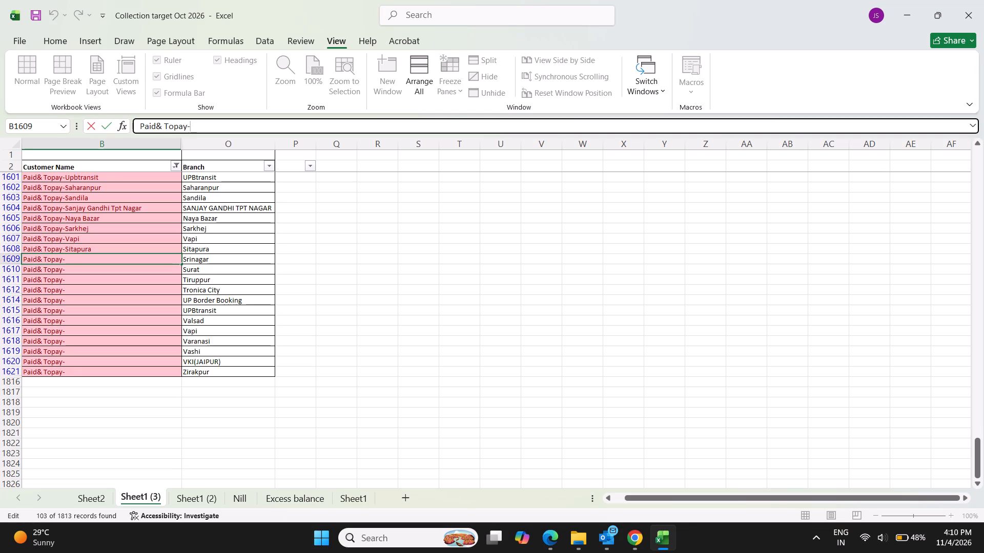
{"action": "key", "text": "Return"}
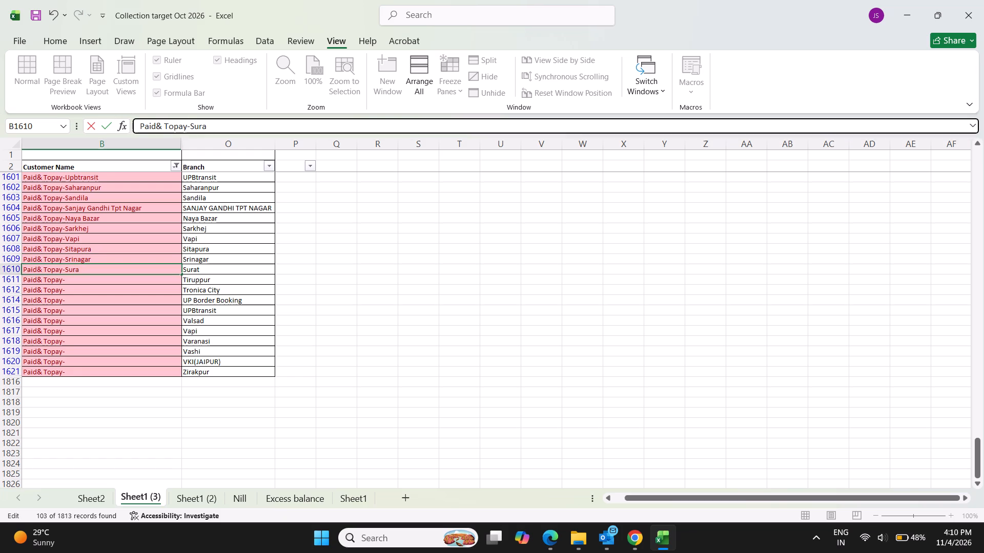
{"action": "key", "text": "Return"}
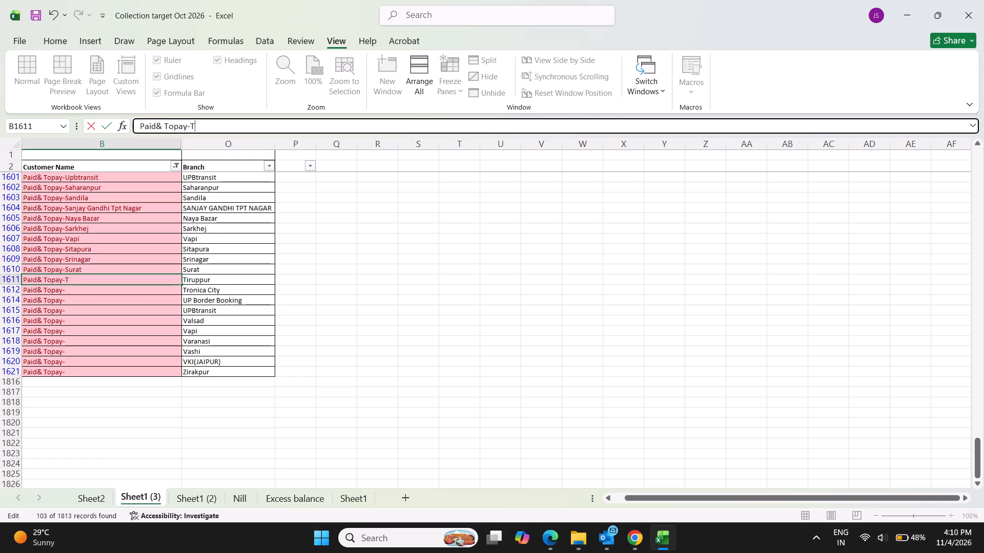
{"action": "type", "text": "iruppur"}
{"action": "key", "text": "Return"}
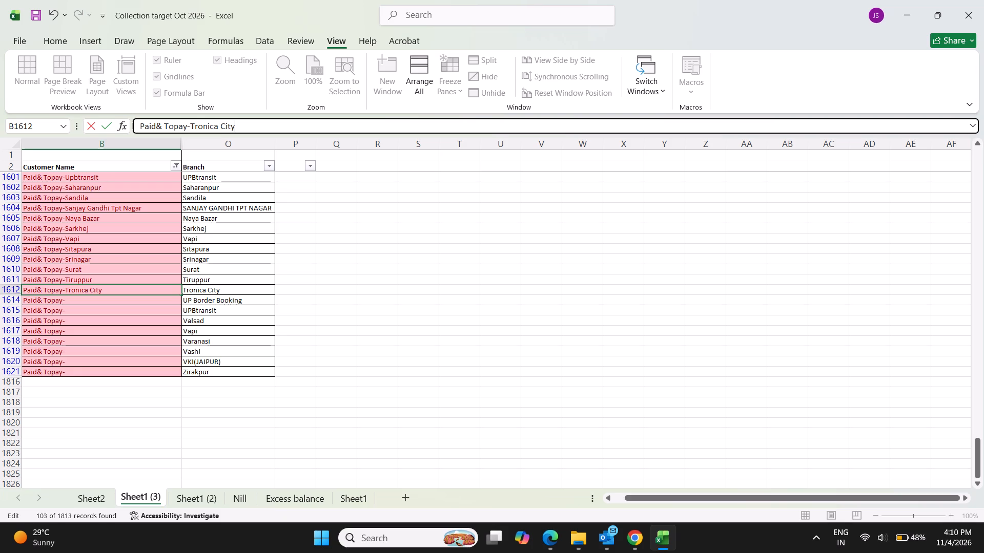
{"action": "key", "text": "Return"}
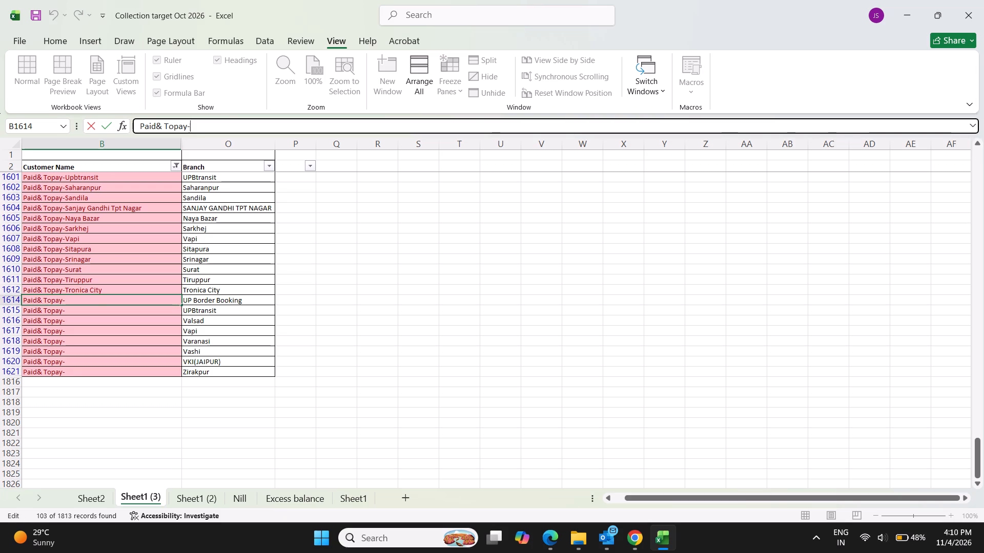
Complete the customer names in B1614 to B1617 by adding UP Border Booking, Upbtransit, Valsad and Vapi after the Paid& Topay- prefix.
{"action": "key", "text": "u"}
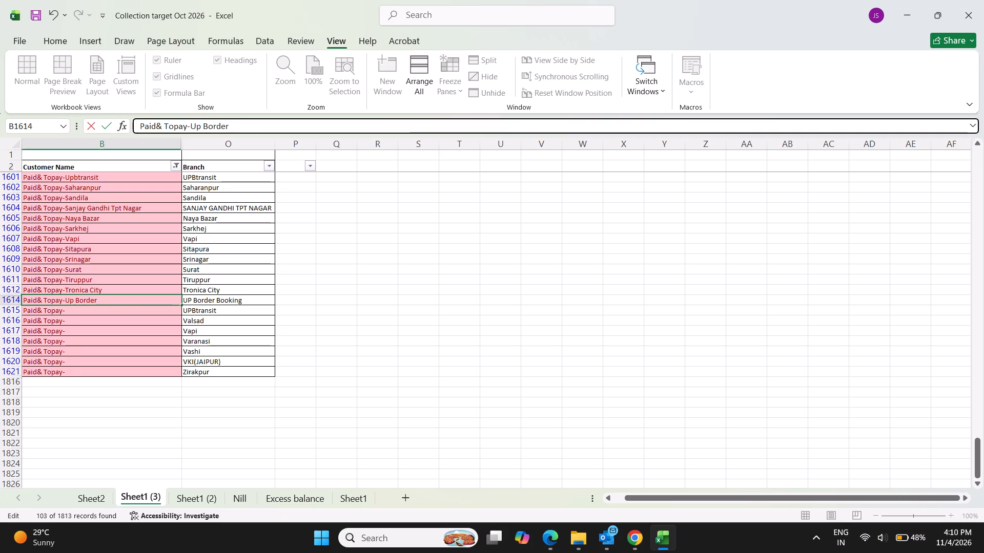
{"action": "key", "text": "Return"}
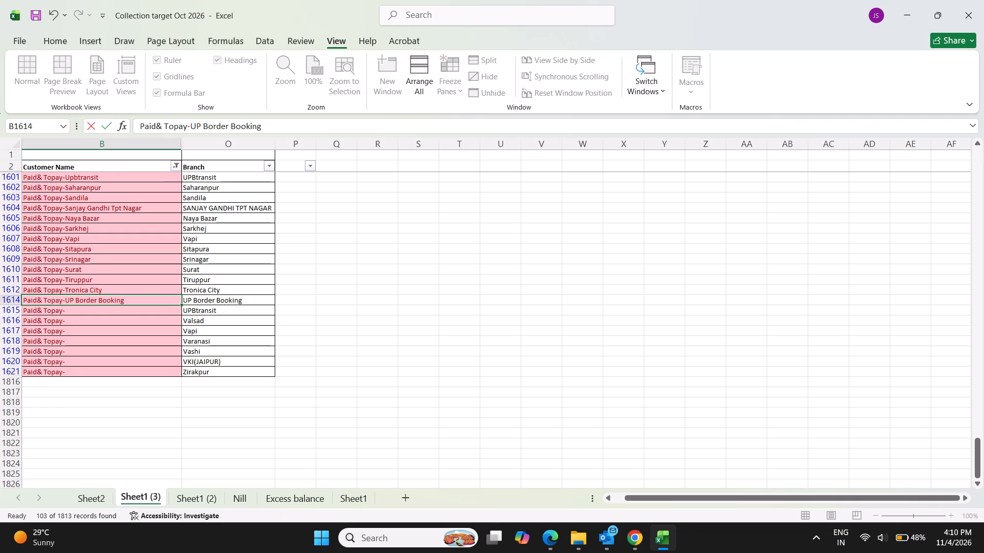
{"action": "left_click", "coordinate": [221, 122]}
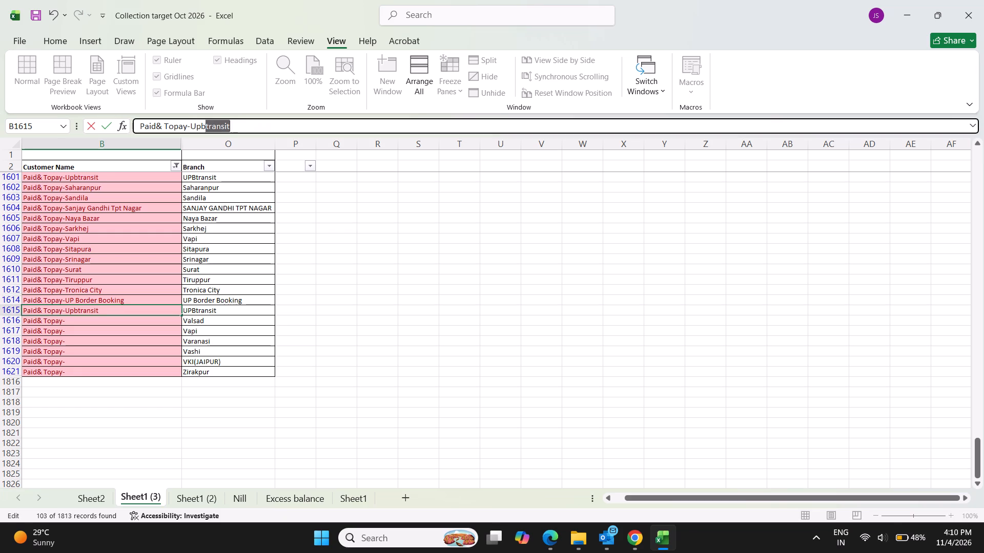
{"action": "key", "text": "Return"}
{"action": "left_click", "coordinate": [221, 122]}
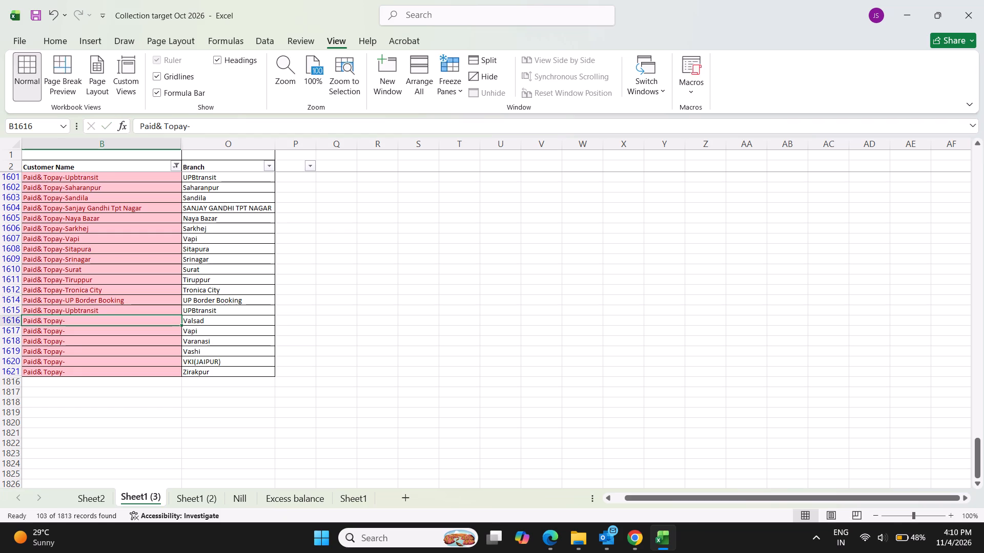
{"action": "key", "text": "Return"}
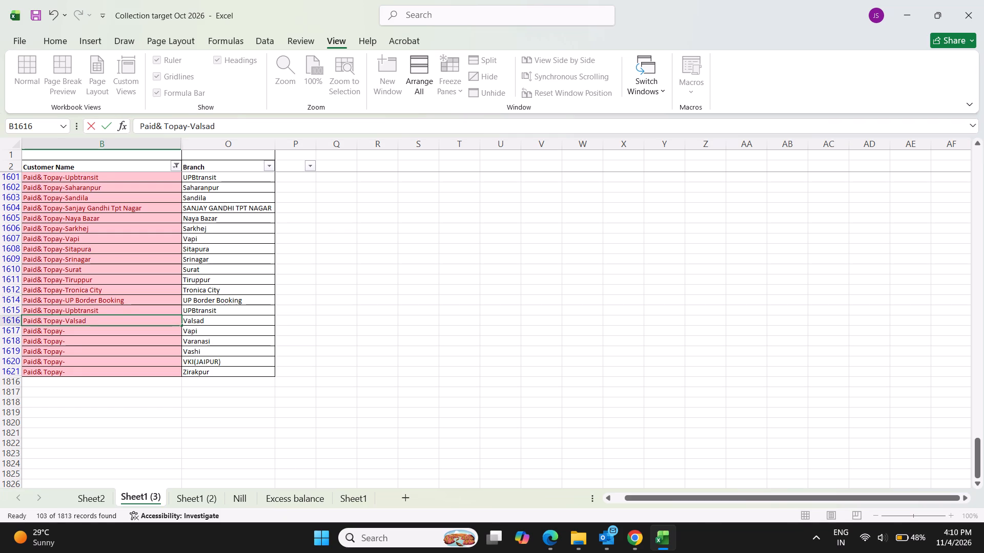
{"action": "left_click", "coordinate": [221, 122]}
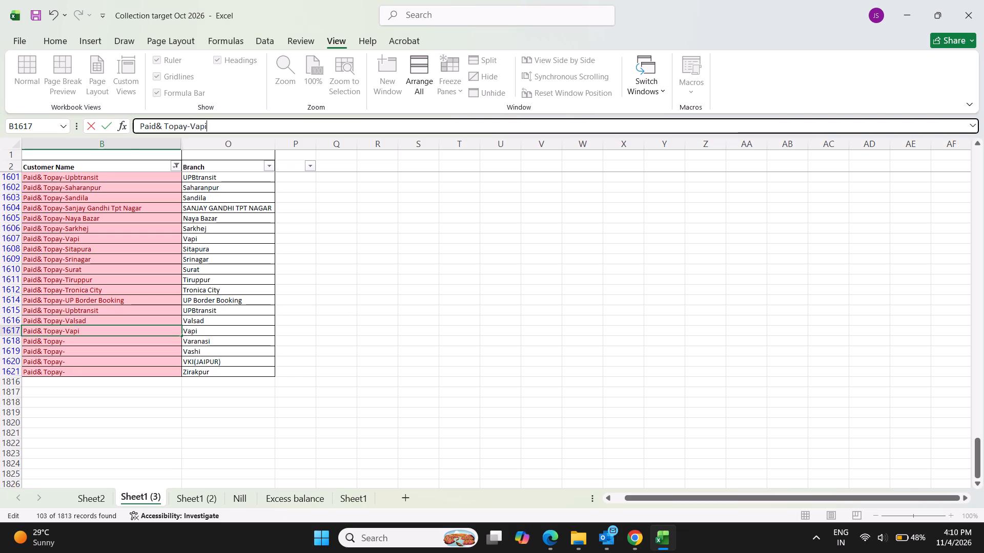
{"action": "key", "text": "Return"}
Complete the customer names in B1618 to B1621 by adding Varanasi, Vashi, VKI(JAIPUR) and Zirakpur after the Paid& Topay- prefix.
{"action": "left_click", "coordinate": [221, 122]}
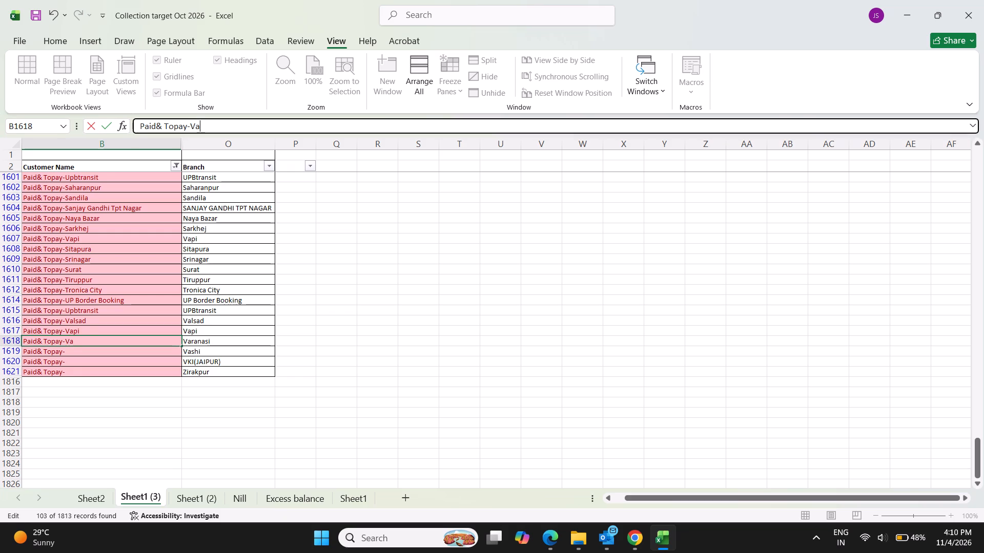
{"action": "type", "text": "nasi"}
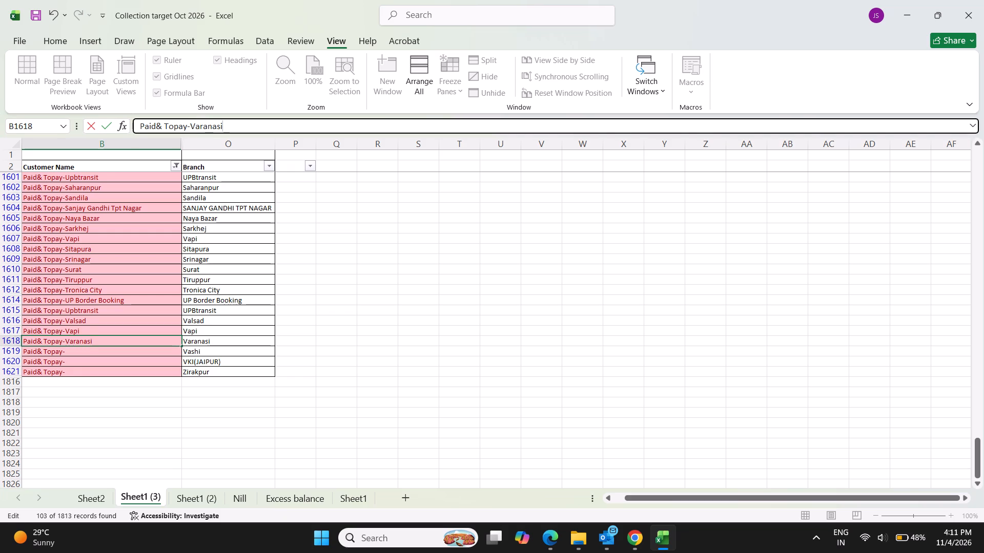
{"action": "key", "text": "Return"}
{"action": "left_click", "coordinate": [221, 122]}
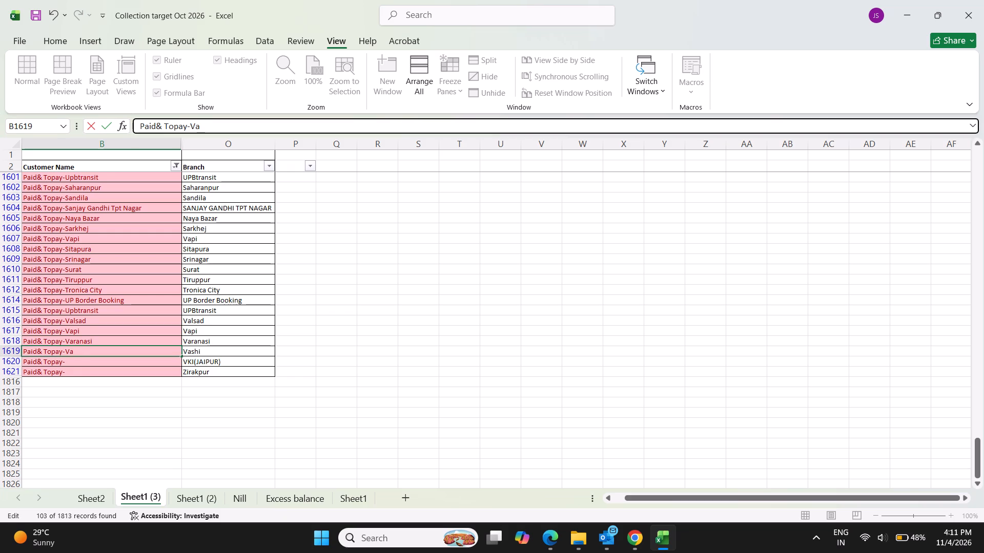
{"action": "key", "text": "Return"}
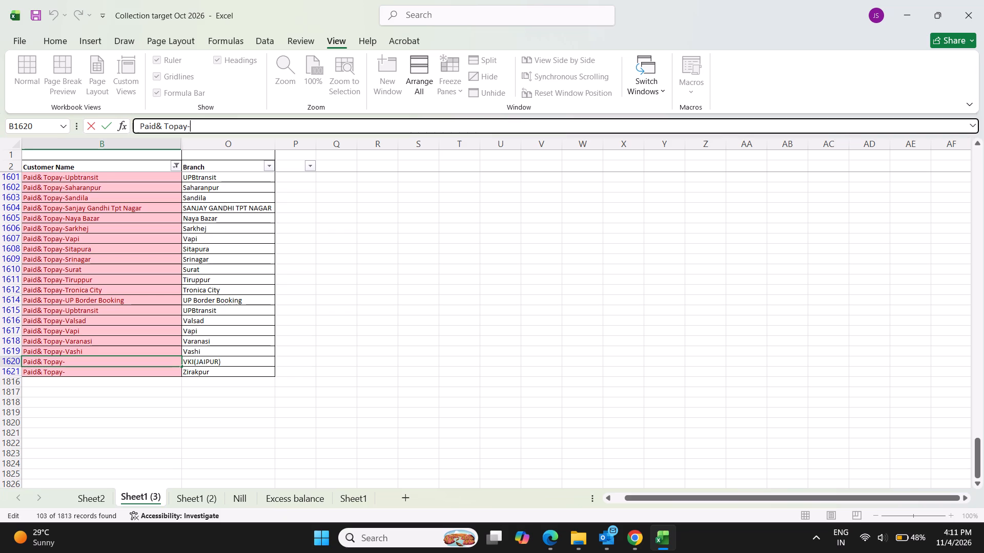
{"action": "type", "text": "VKI(JAIPUR"}
{"action": "key", "text": "shift+parenright"}
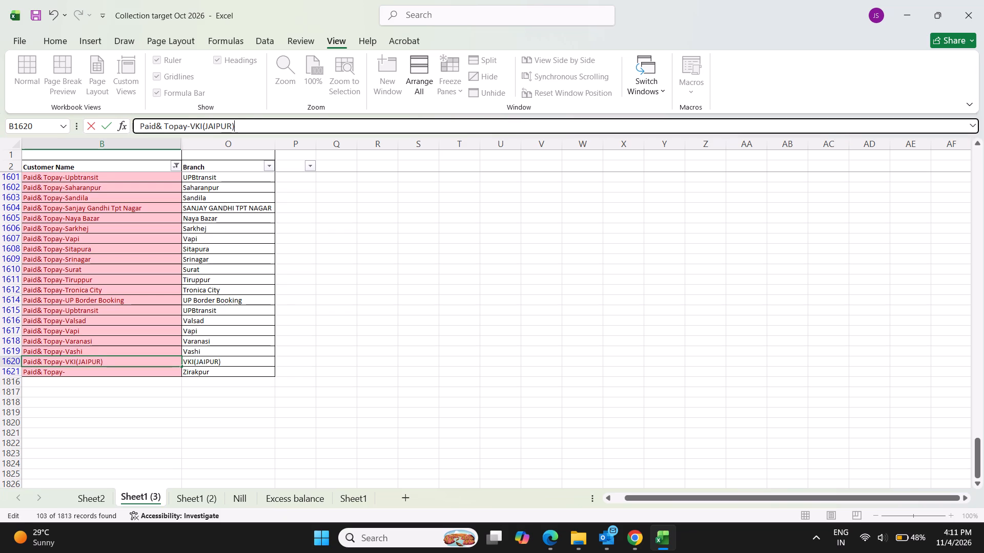
{"action": "key", "text": "Return"}
{"action": "left_click", "coordinate": [221, 122]}
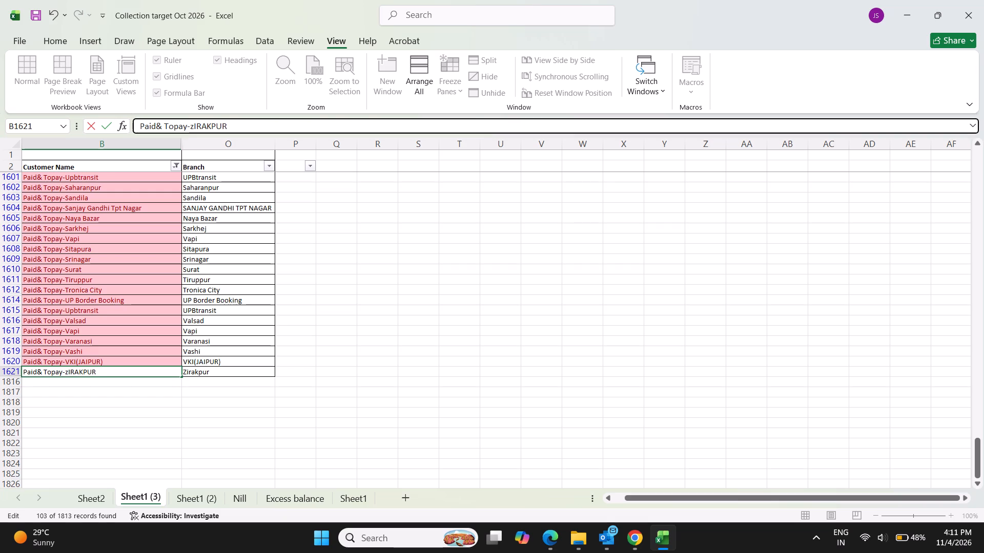
{"action": "left_click", "coordinate": [135, 364]}
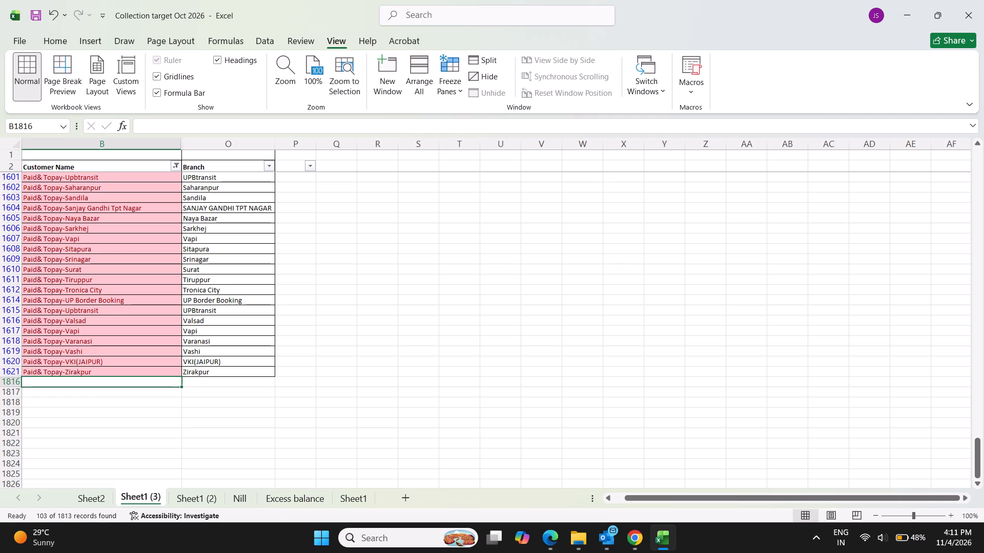
Remove the filter from the header row 2 of Sheet1 (3).
{"action": "left_click", "coordinate": [121, 174]}
{"action": "left_click", "coordinate": [122, 167]}
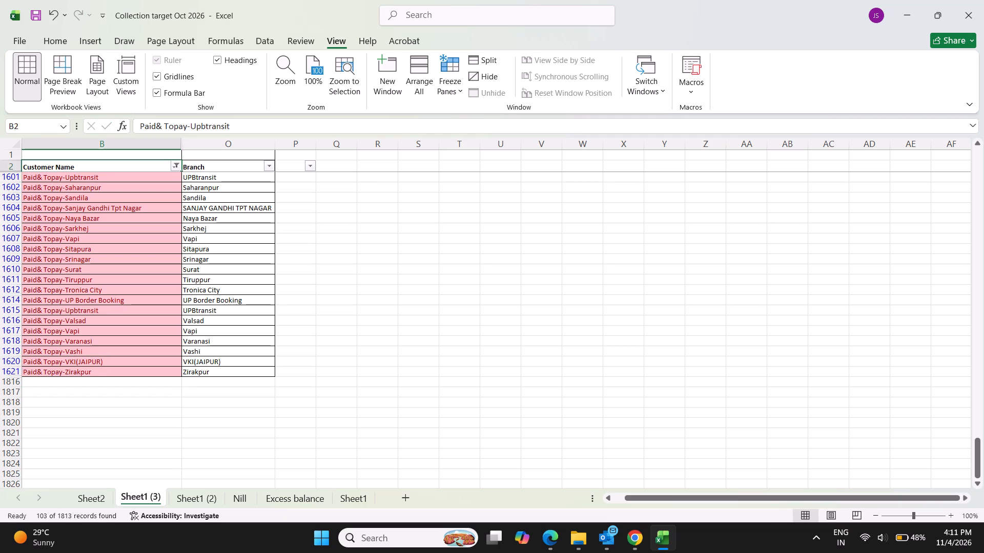
{"action": "key", "text": "shift+space"}
{"action": "key", "text": "alt+d"}
{"action": "key", "text": "f"}
{"action": "key", "text": "f"}
Refresh the customer-wise pivot table on Sheet2 with the corrected names from Sheet1 (3).
{"action": "left_click", "coordinate": [104, 498]}
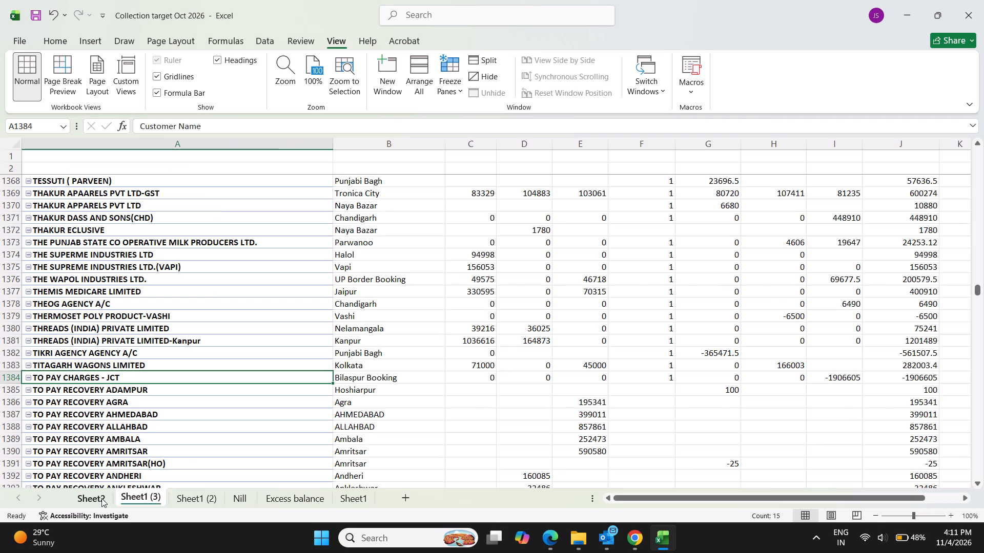
{"action": "scroll", "coordinate": [160, 401], "scroll_direction": "down", "scroll_amount": 5}
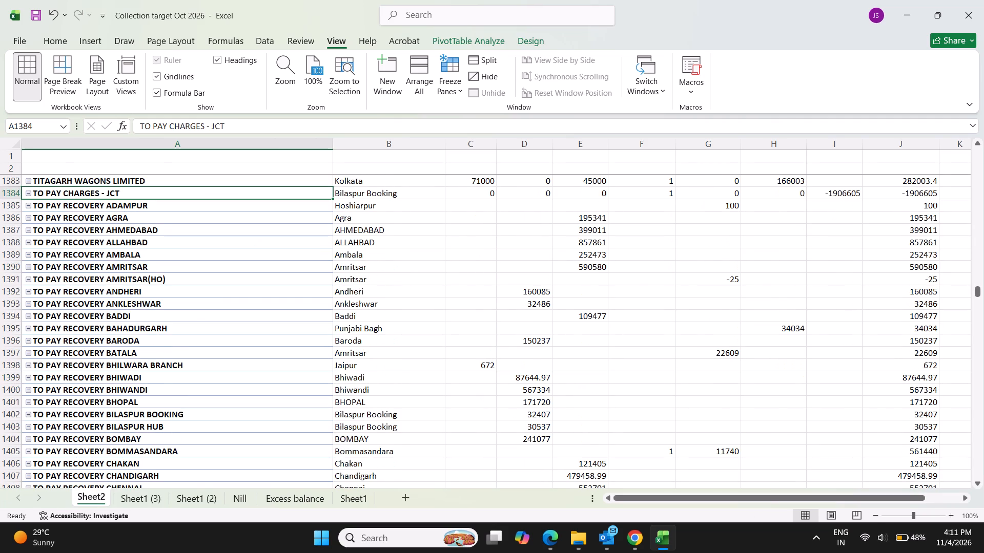
{"action": "left_click", "coordinate": [160, 401]}
{"action": "key", "text": "ctrl+Down"}
{"action": "key", "text": "Down"}
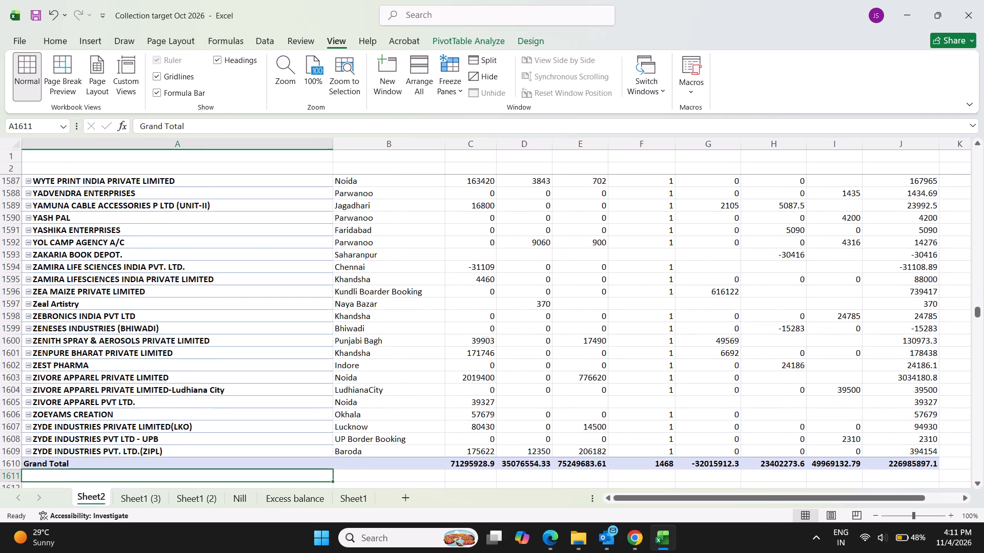
{"action": "key", "text": "Down"}
{"action": "key", "text": "Up"}
{"action": "key", "text": "Up"}
{"action": "key", "text": "Up"}
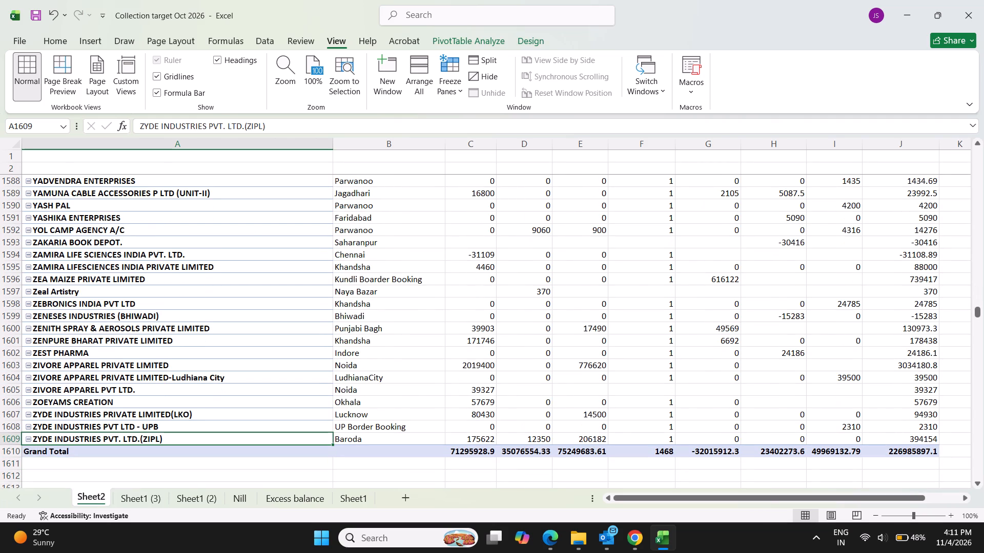
{"action": "right_click", "coordinate": [94, 268]}
{"action": "left_click", "coordinate": [142, 278]}
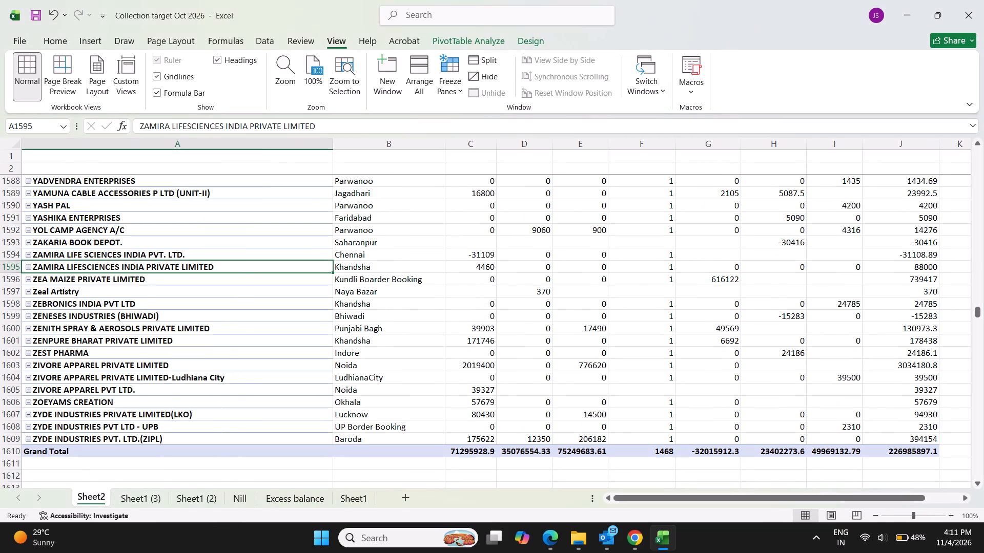
Copy the second branch spelling, LudhianaCity, listed under Paid& Topay-Ludhiana City in the Sheet2 pivot table, and switch to Sheet1 (3).
{"action": "scroll", "coordinate": [253, 364], "scroll_direction": "up", "scroll_amount": 7}
{"action": "scroll", "coordinate": [253, 364], "scroll_direction": "up", "scroll_amount": 20}
{"action": "scroll", "coordinate": [253, 364], "scroll_direction": "up", "scroll_amount": 1}
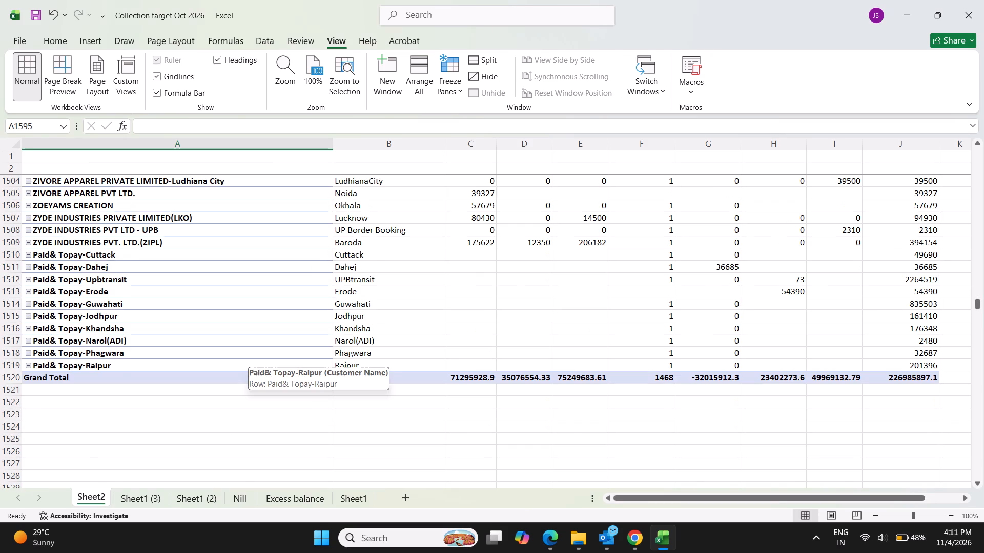
{"action": "scroll", "coordinate": [253, 364], "scroll_direction": "up", "scroll_amount": 2}
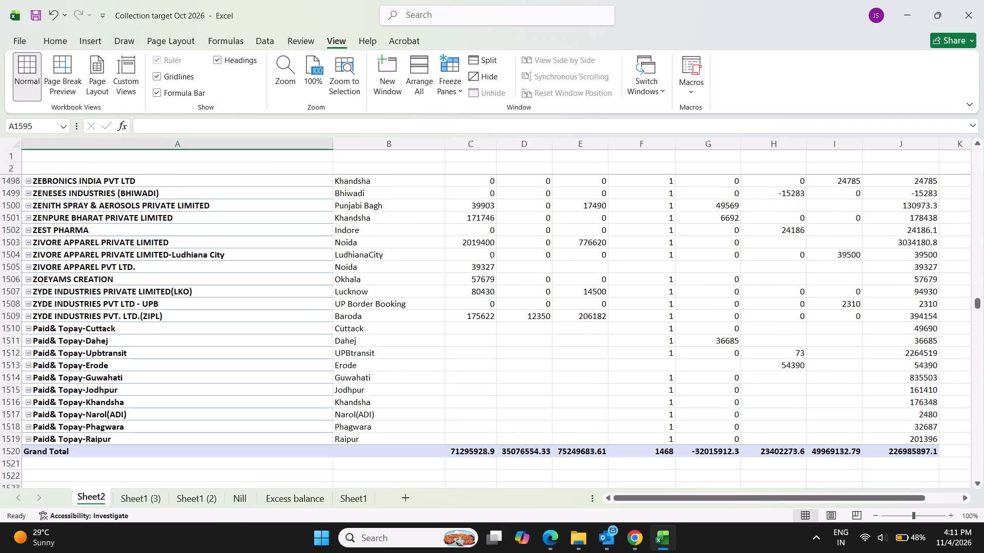
{"action": "left_click", "coordinate": [164, 270]}
{"action": "key", "text": "ctrl+Up"}
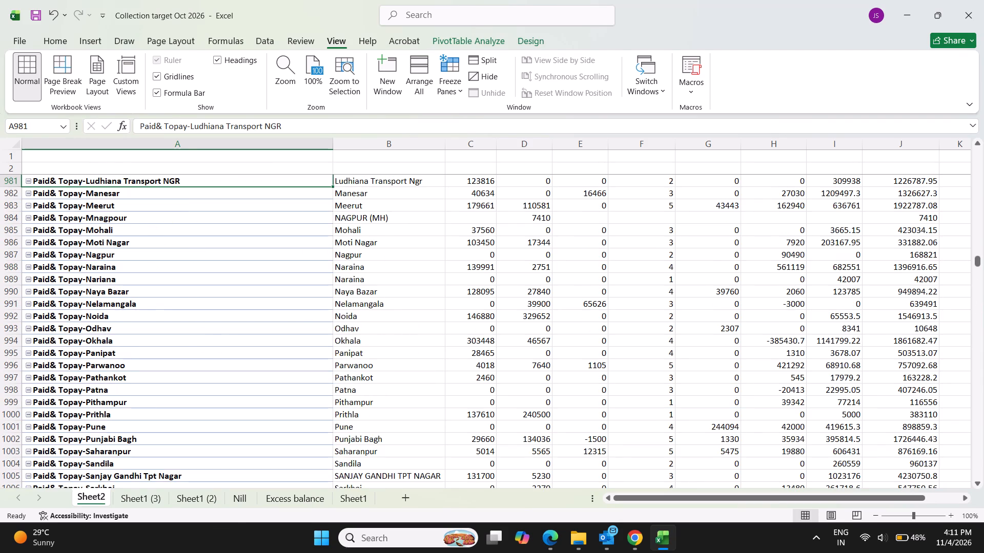
{"action": "key", "text": "ctrl+Up"}
{"action": "key", "text": "Up"}
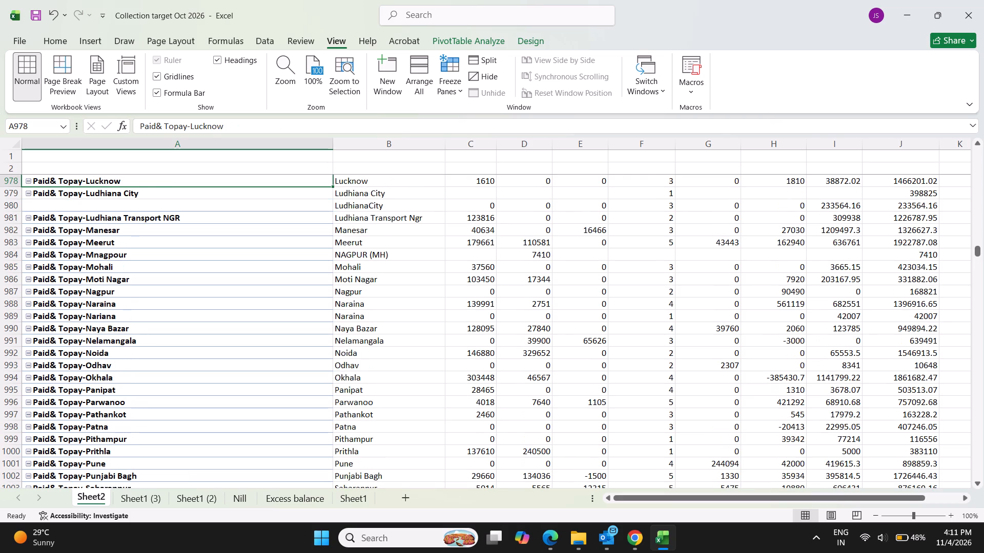
{"action": "key", "text": "Down"}
{"action": "key", "text": "Down"}
{"action": "key", "text": "Right"}
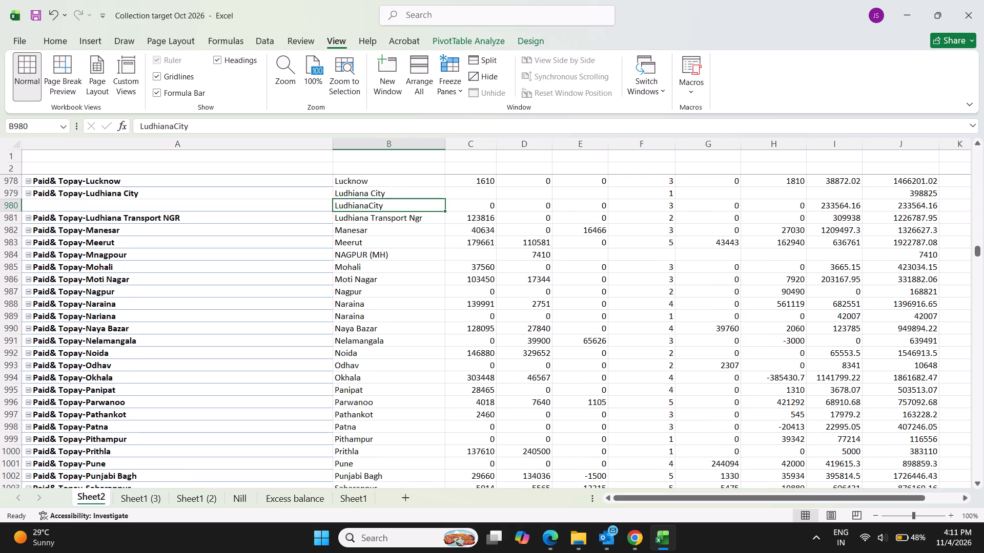
{"action": "key", "text": "ctrl+c"}
{"action": "left_click", "coordinate": [147, 495]}
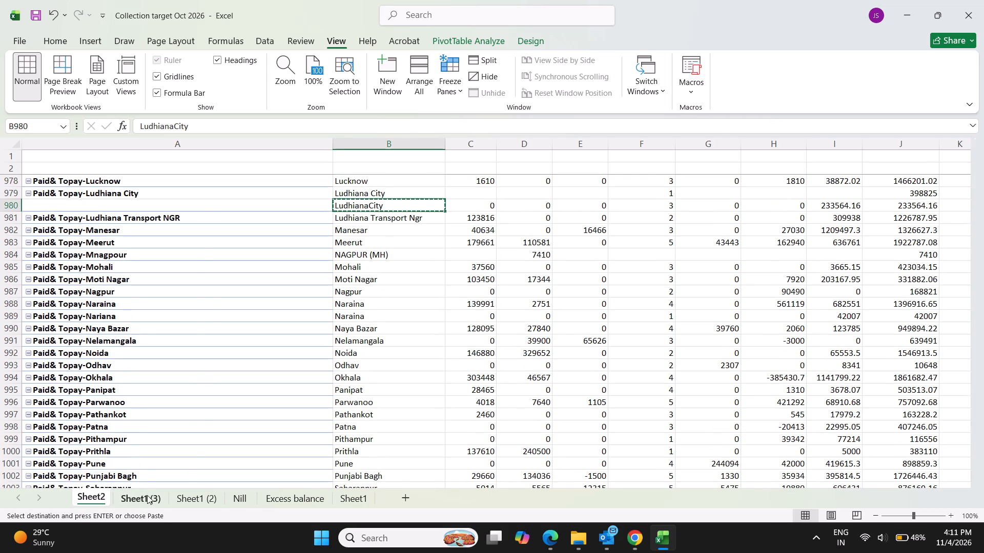
Search Sheet1 (3) for the copied branch spelling LudhianaCity.
{"action": "left_click", "coordinate": [199, 223]}
{"action": "key", "text": "ctrl+f"}
{"action": "key", "text": "ctrl+v"}
{"action": "key", "text": "Return"}
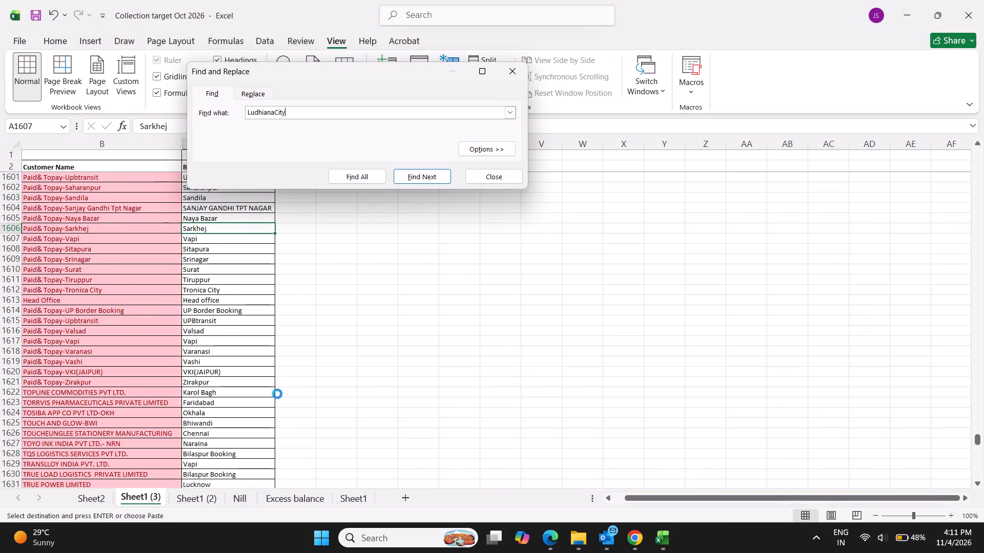
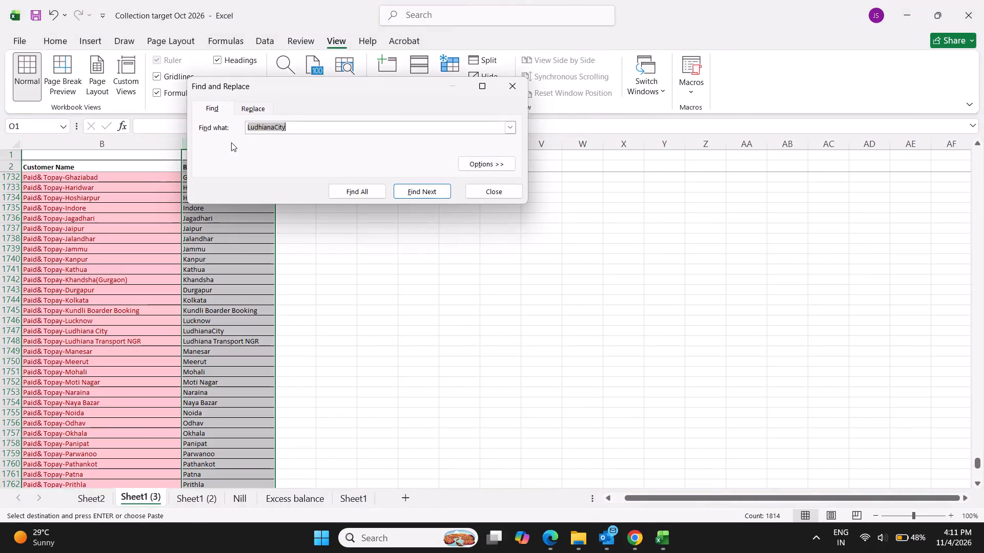
{"action": "key", "text": "Return"}
{"action": "key", "text": "Escape"}
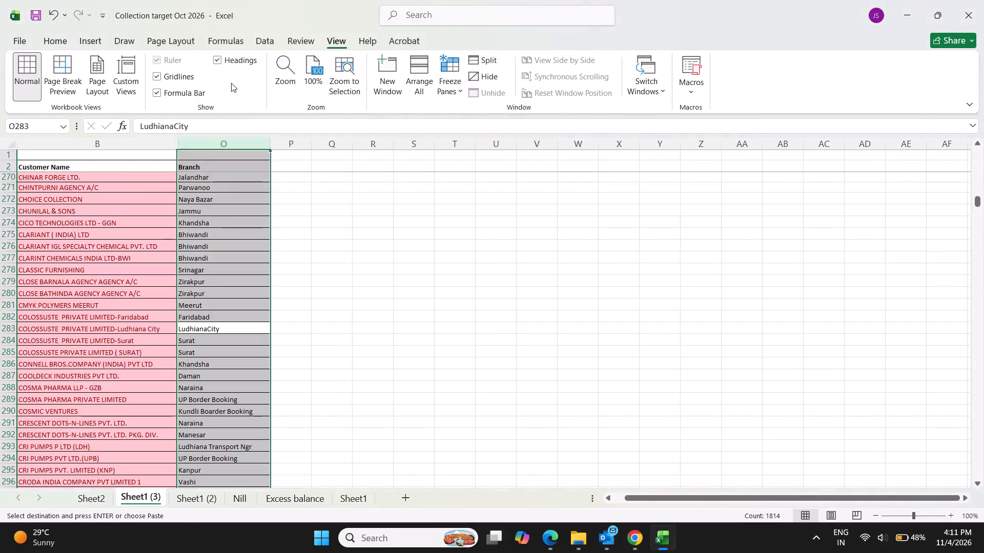
{"action": "left_click", "coordinate": [209, 331]}
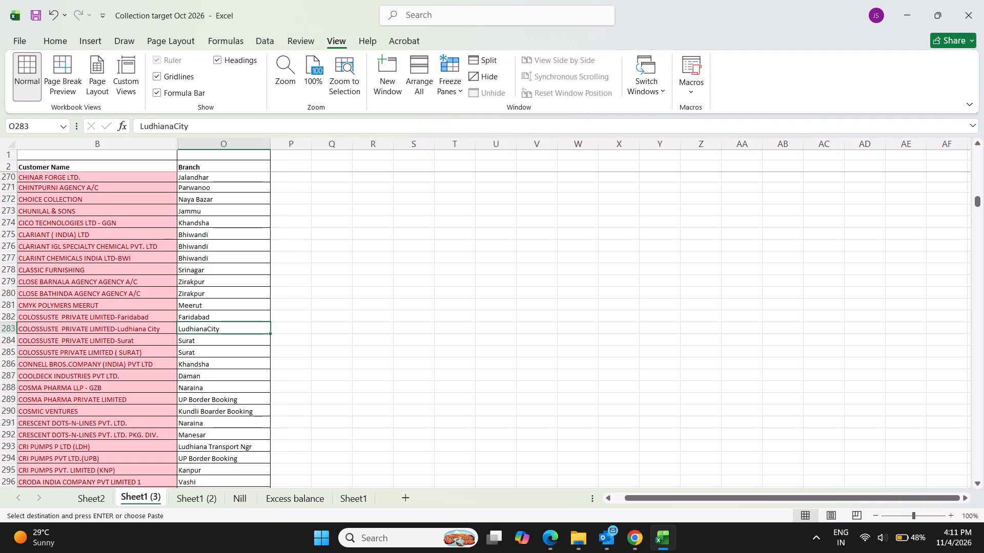
{"action": "left_click", "coordinate": [175, 125]}
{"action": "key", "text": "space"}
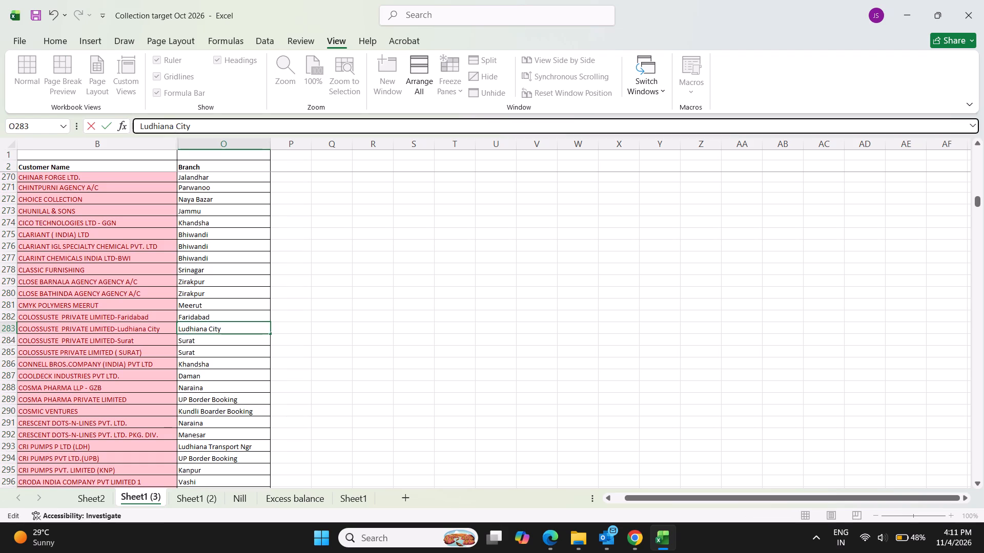
{"action": "key", "text": "Return"}
Refresh the customer-wise pivot table on Sheet2 with the corrected branch spelling.
{"action": "left_click", "coordinate": [95, 493]}
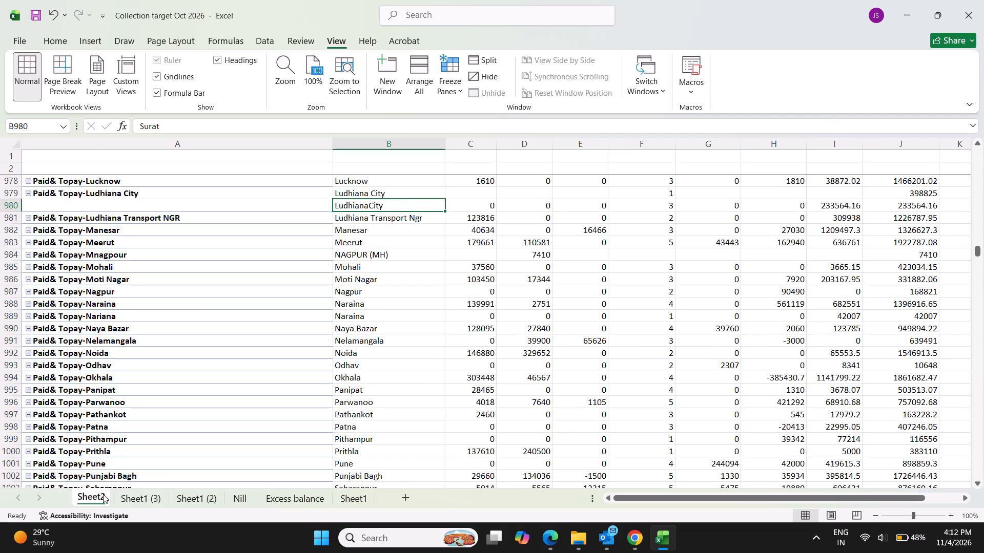
{"action": "right_click", "coordinate": [240, 217]}
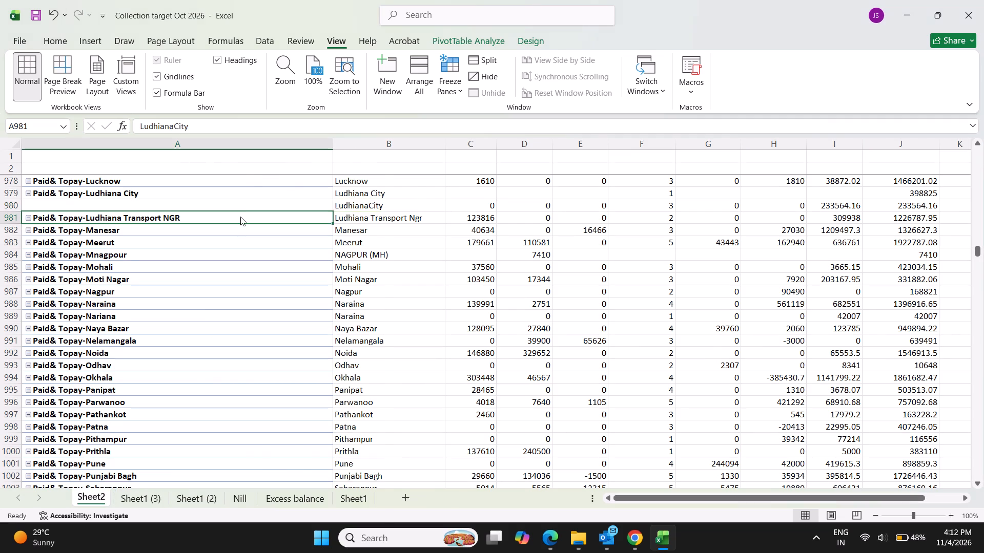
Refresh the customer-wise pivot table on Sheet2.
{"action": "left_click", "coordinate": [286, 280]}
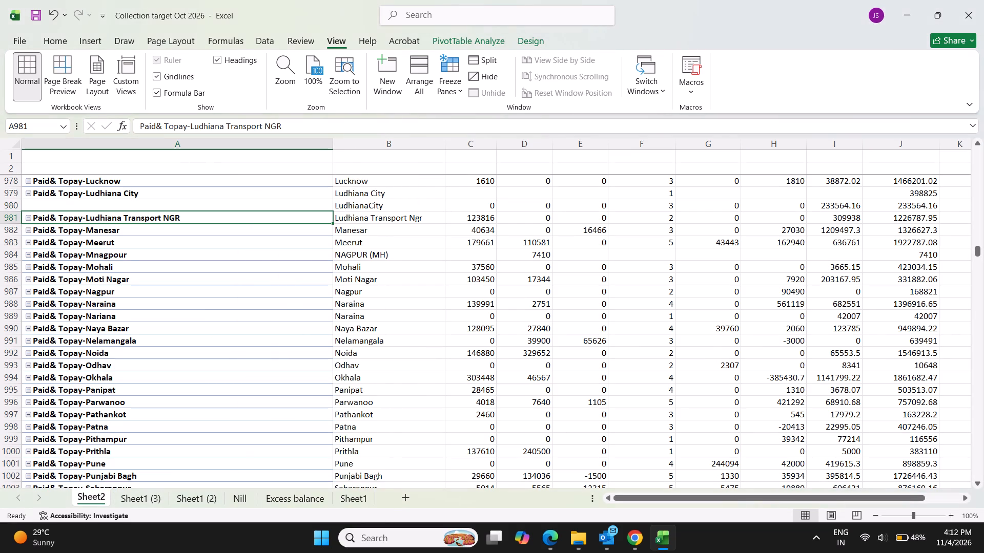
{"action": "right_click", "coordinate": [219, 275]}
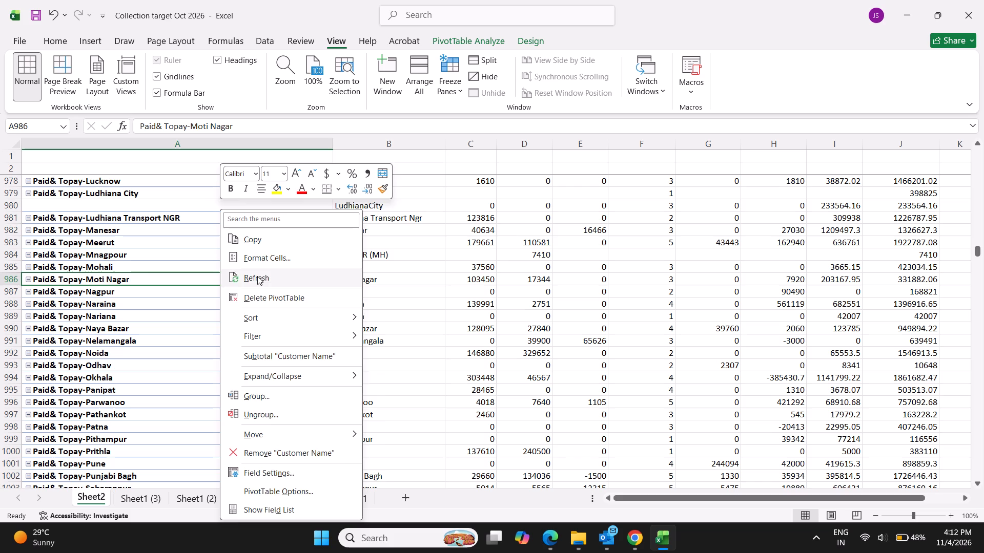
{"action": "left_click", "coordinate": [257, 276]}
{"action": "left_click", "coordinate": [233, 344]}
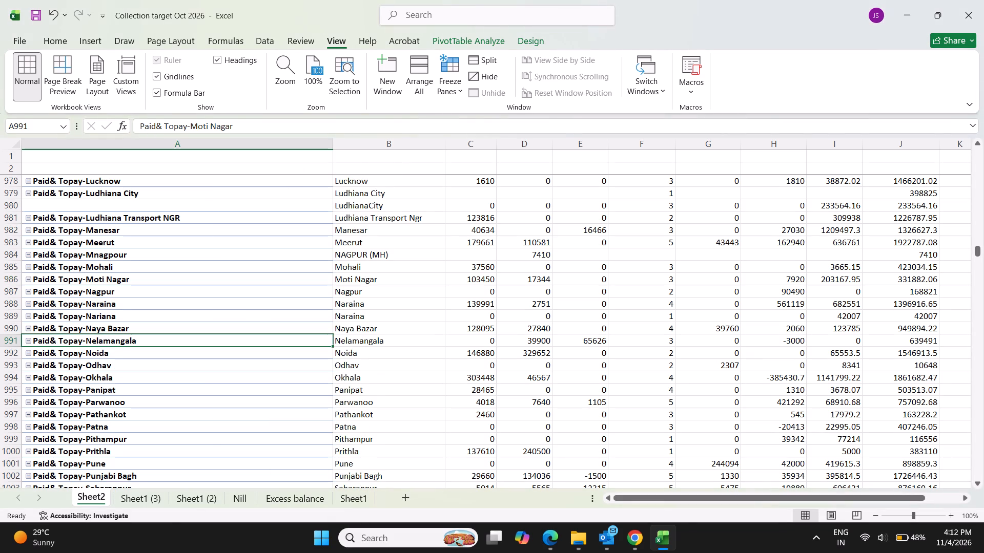
Search the Branch column O of Sheet1 (3) for the spelling LudhianaCity.
{"action": "left_click", "coordinate": [138, 496]}
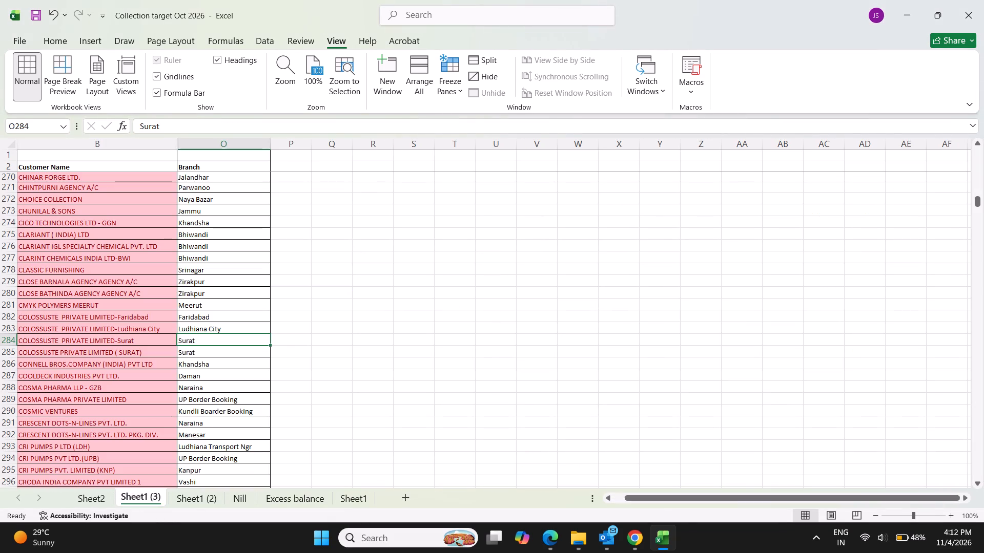
{"action": "left_click", "coordinate": [236, 144]}
{"action": "key", "text": "ctrl+f"}
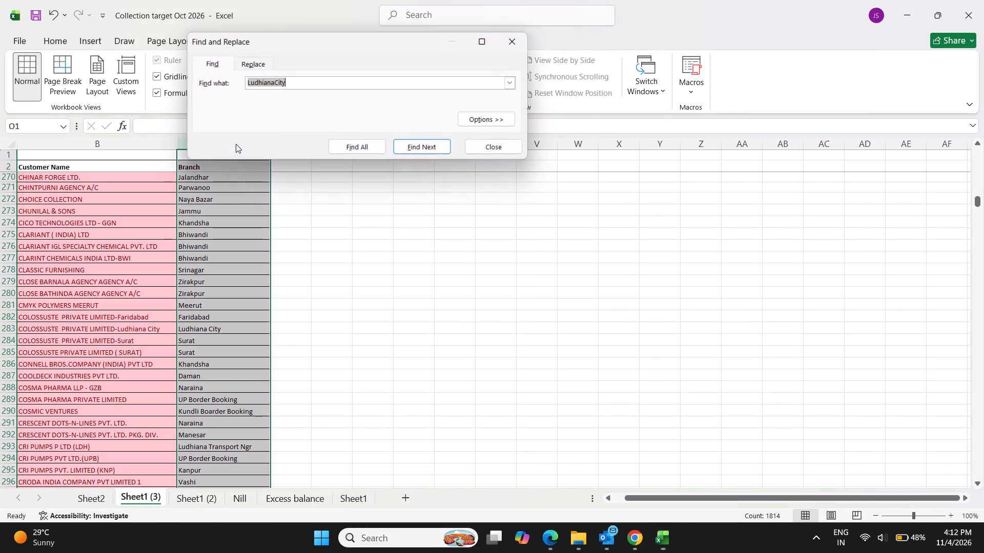
{"action": "key", "text": "Return"}
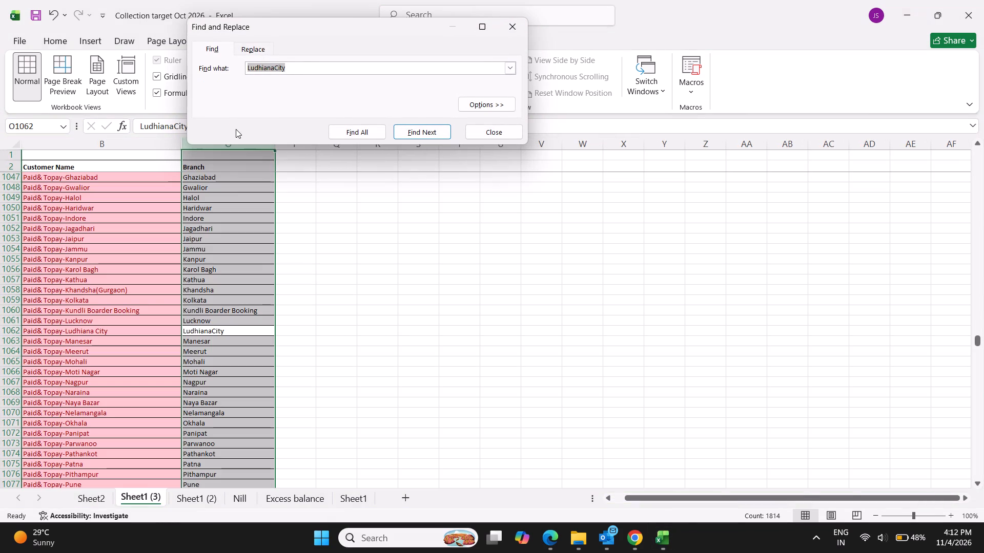
{"action": "key", "text": "Return"}
{"action": "key", "text": "Return"}
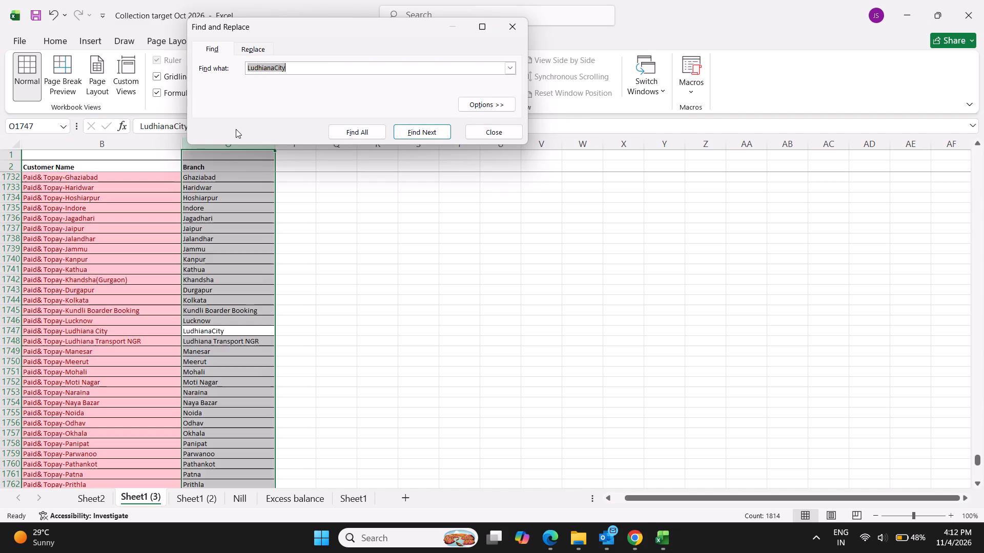
{"action": "key", "text": "Escape"}
Add a filter to header row 2 of Sheet1 (3) and filter the Branch column for LudhianaCity.
{"action": "key", "text": "ctrl+Up"}
{"action": "key", "text": "Down"}
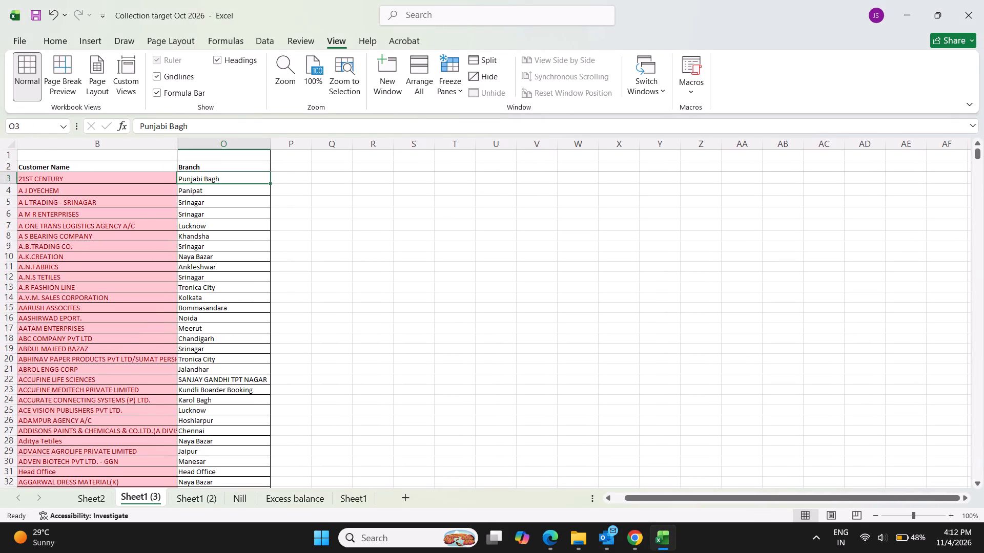
{"action": "key", "text": "Up"}
{"action": "key", "text": "shift+space"}
{"action": "key", "text": "alt+d"}
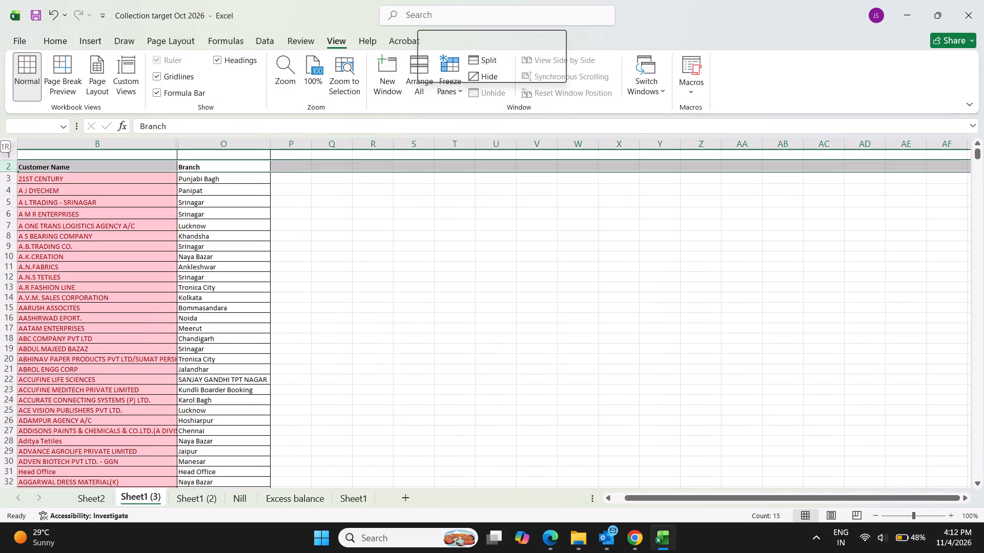
{"action": "key", "text": "f"}
{"action": "key", "text": "f"}
{"action": "left_click", "coordinate": [266, 171]}
{"action": "left_click", "coordinate": [181, 316]}
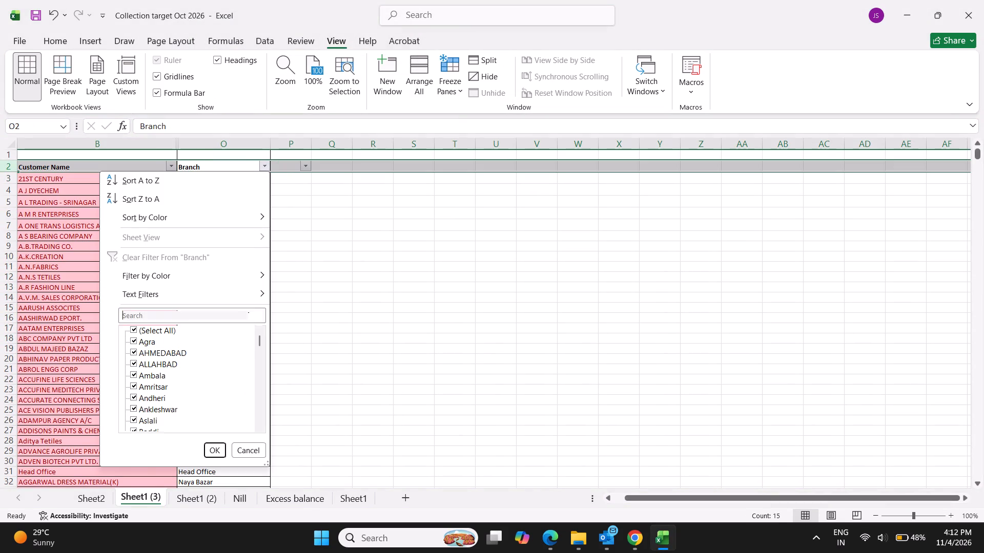
{"action": "key", "text": "ctrl+v"}
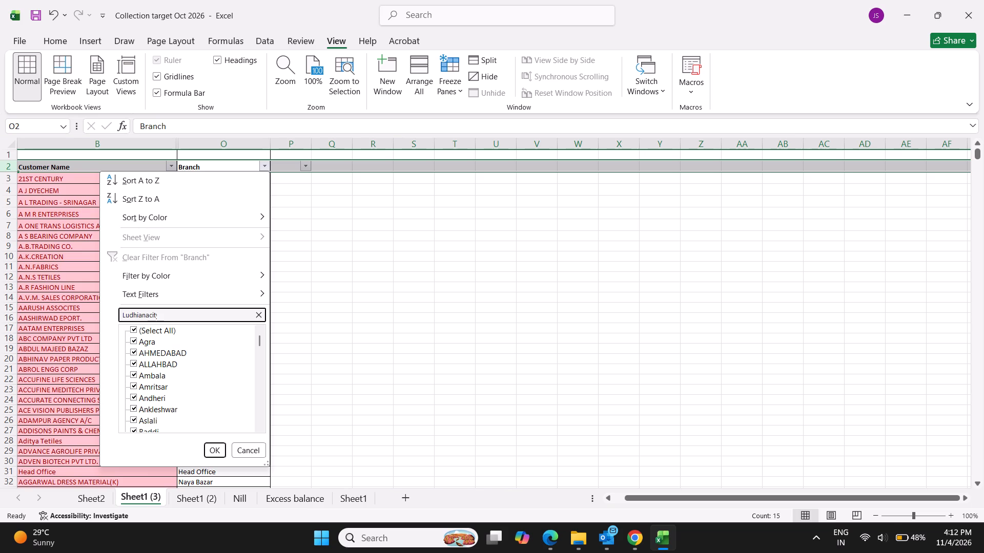
{"action": "key", "text": "Return"}
{"action": "scroll", "coordinate": [236, 318], "scroll_direction": "up", "scroll_amount": 10}
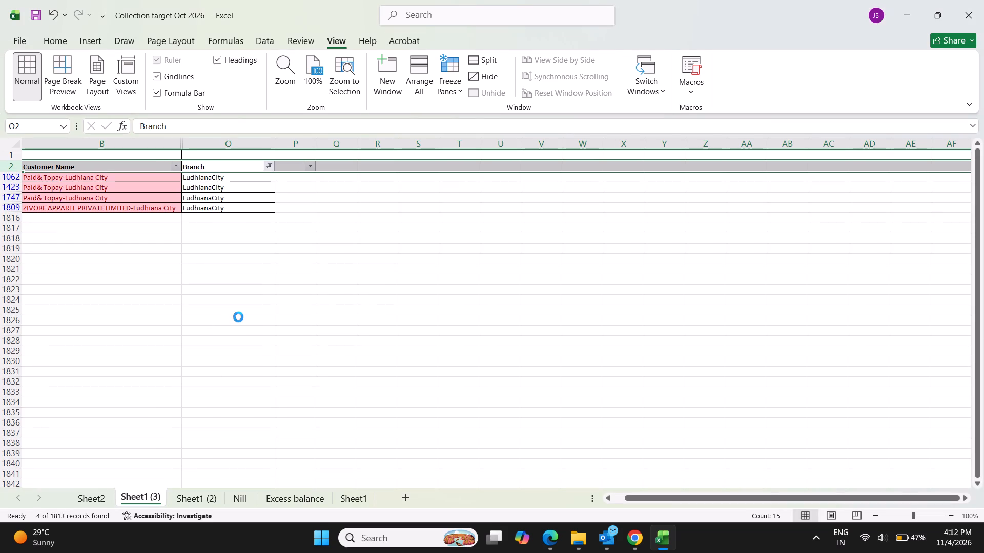
{"action": "scroll", "coordinate": [238, 317], "scroll_direction": "up", "scroll_amount": 5}
Correct the branch to Ludhiana City in O1062, O1423, O1747 and O1809.
{"action": "left_click", "coordinate": [213, 180]}
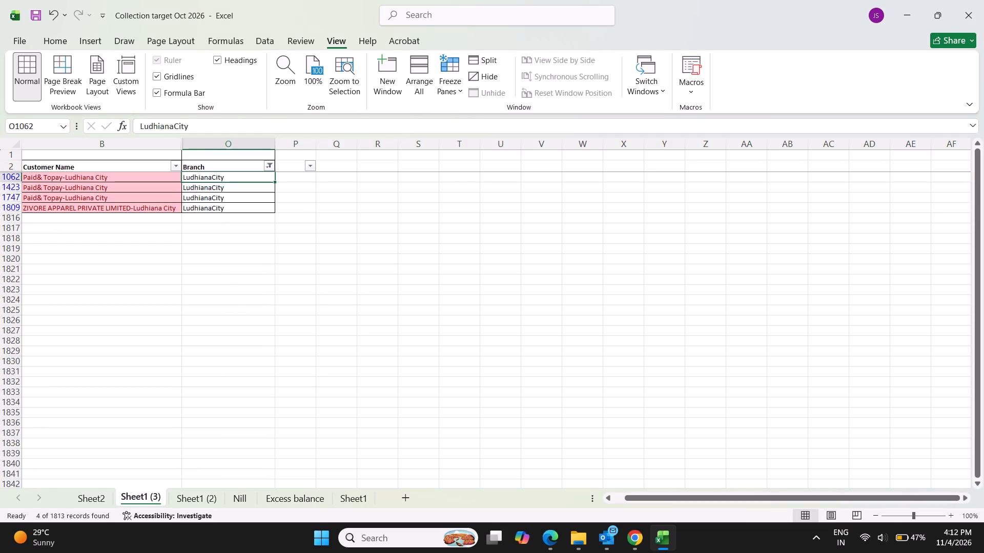
{"action": "left_click", "coordinate": [172, 125]}
{"action": "key", "text": "space"}
{"action": "key", "text": "Return"}
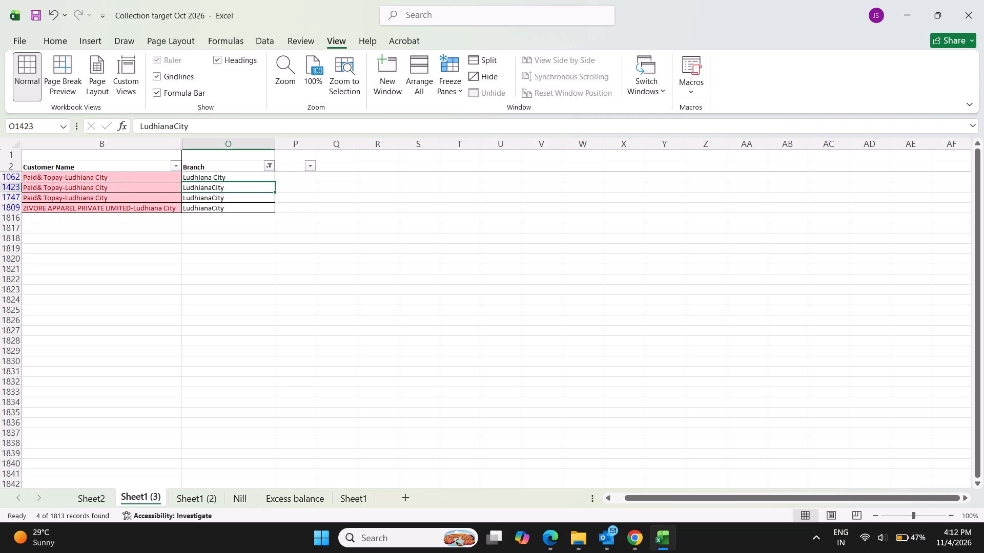
{"action": "key", "text": "Up"}
{"action": "key", "text": "ctrl+c"}
{"action": "key", "text": "Down"}
{"action": "key", "text": "ctrl+v"}
{"action": "key", "text": "Down"}
{"action": "key", "text": "ctrl+v"}
{"action": "key", "text": "Down"}
{"action": "key", "text": "ctrl+v"}
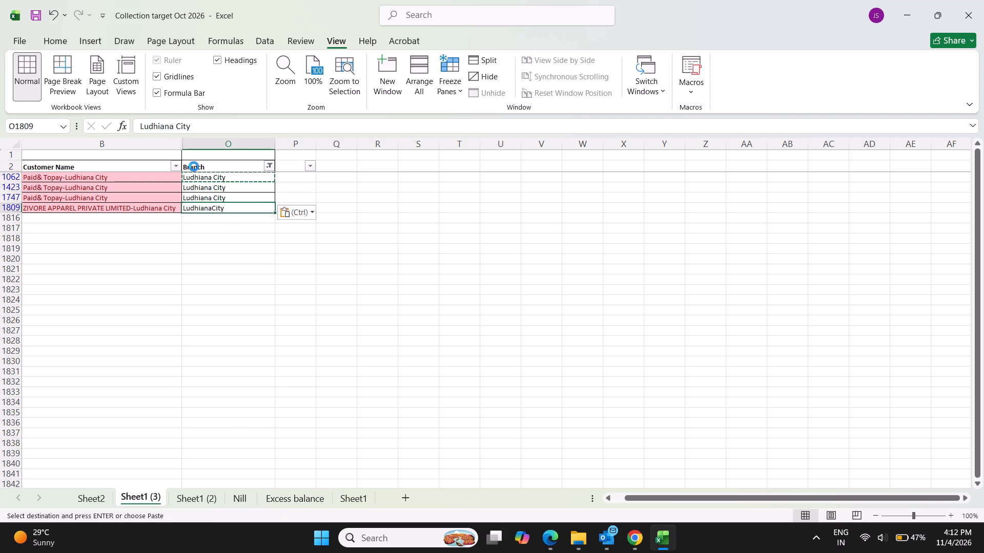
{"action": "key", "text": "Escape"}
Refresh the Sheet2 pivot table with the corrected Ludhiana City branches.
{"action": "left_click", "coordinate": [105, 495]}
{"action": "right_click", "coordinate": [127, 254]}
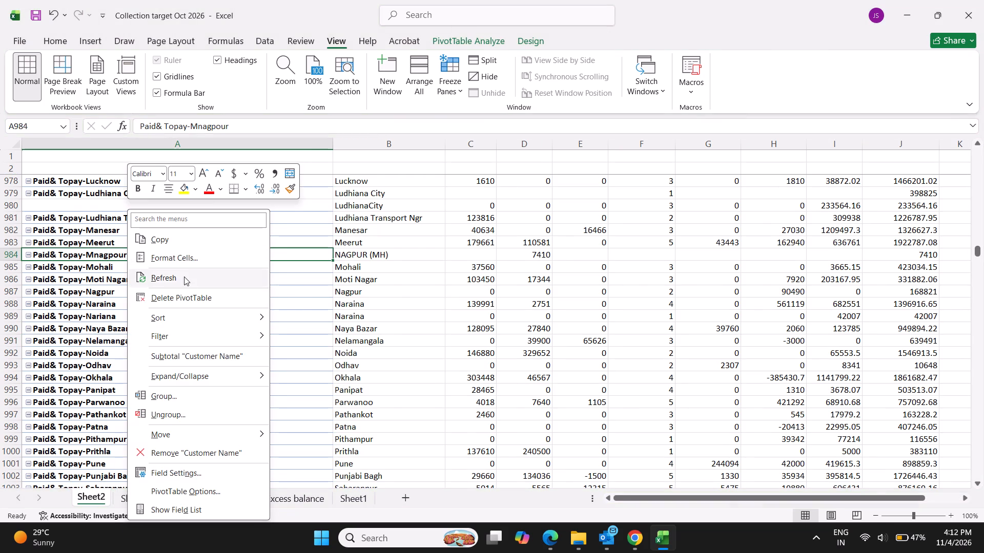
{"action": "left_click", "coordinate": [184, 276]}
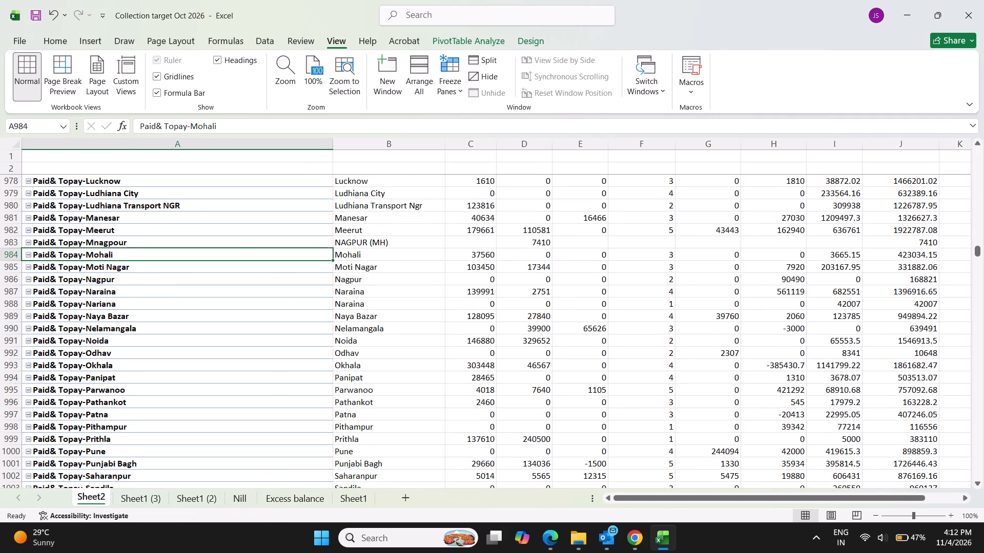
{"action": "left_click", "coordinate": [425, 244]}
{"action": "left_click", "coordinate": [674, 239]}
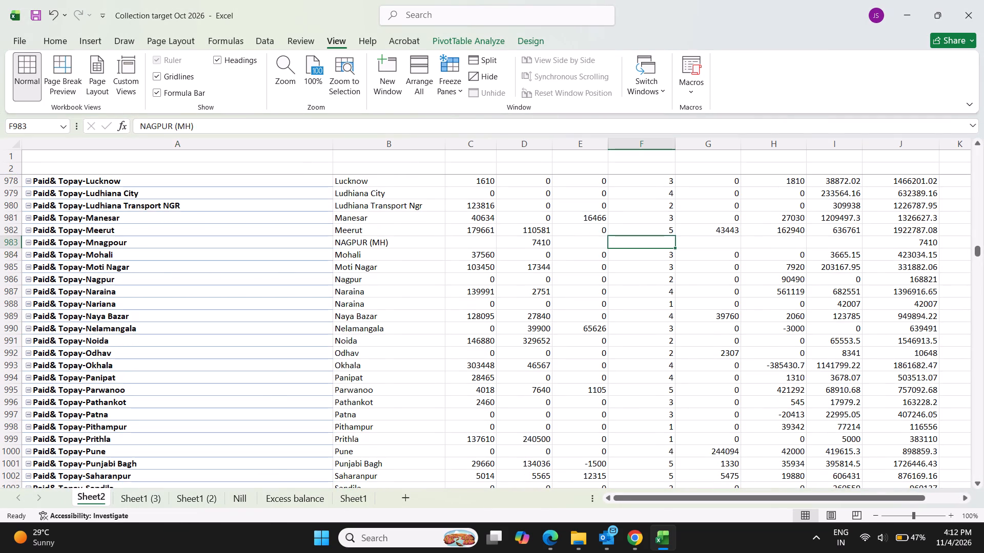
Show the Sheet2 pivot table's field list and summarize the 91-120 value field by Sum.
{"action": "right_click", "coordinate": [240, 380]}
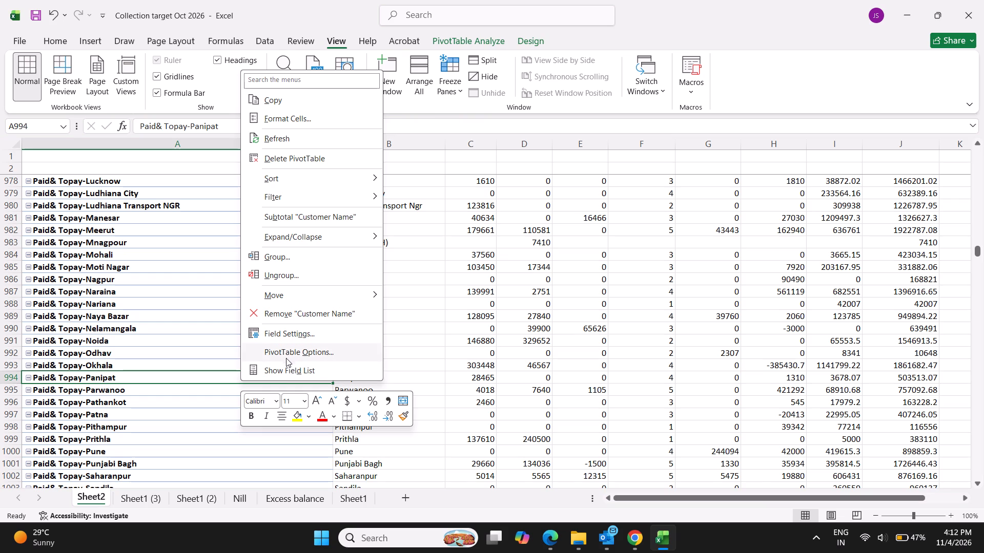
{"action": "left_click", "coordinate": [282, 364]}
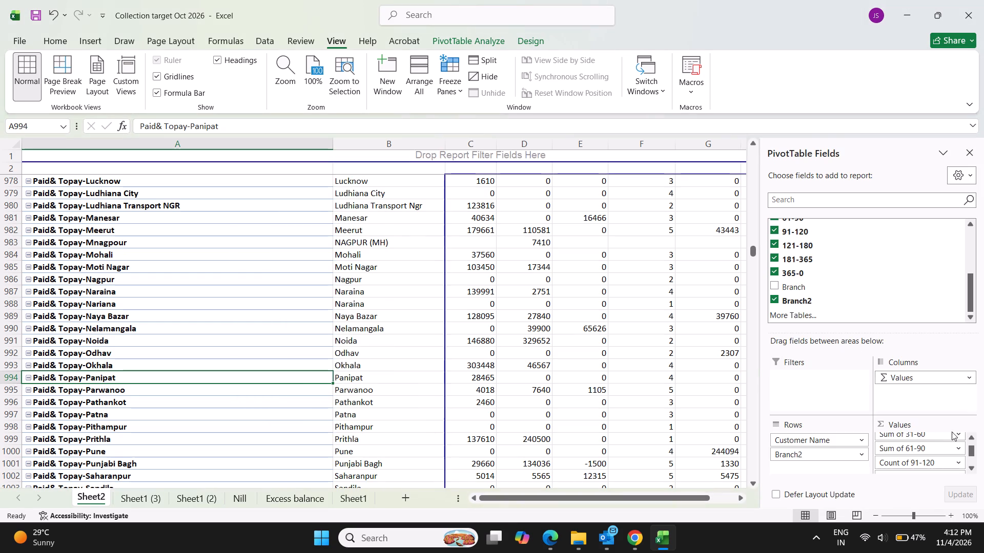
{"action": "left_click", "coordinate": [909, 464]}
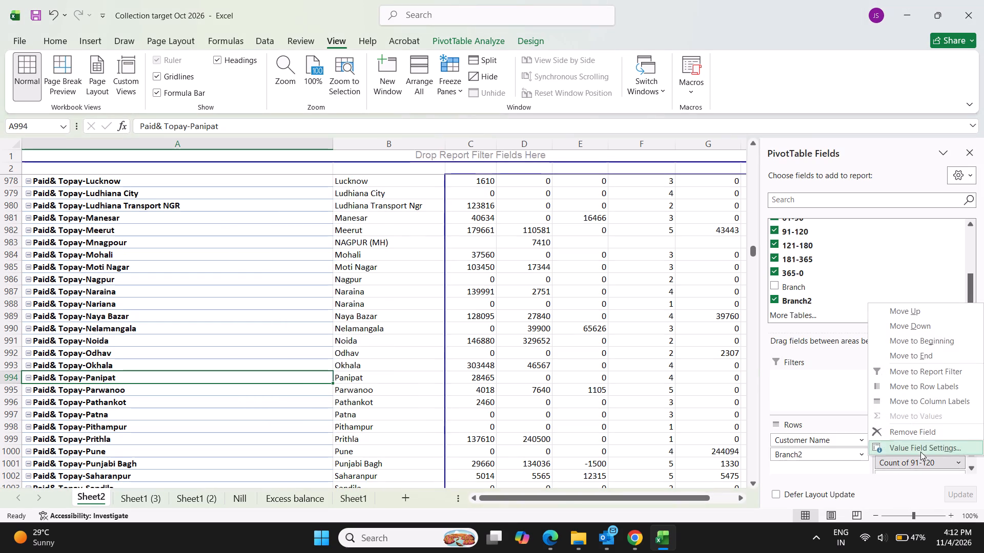
{"action": "left_click", "coordinate": [922, 449]}
{"action": "left_click", "coordinate": [244, 231]}
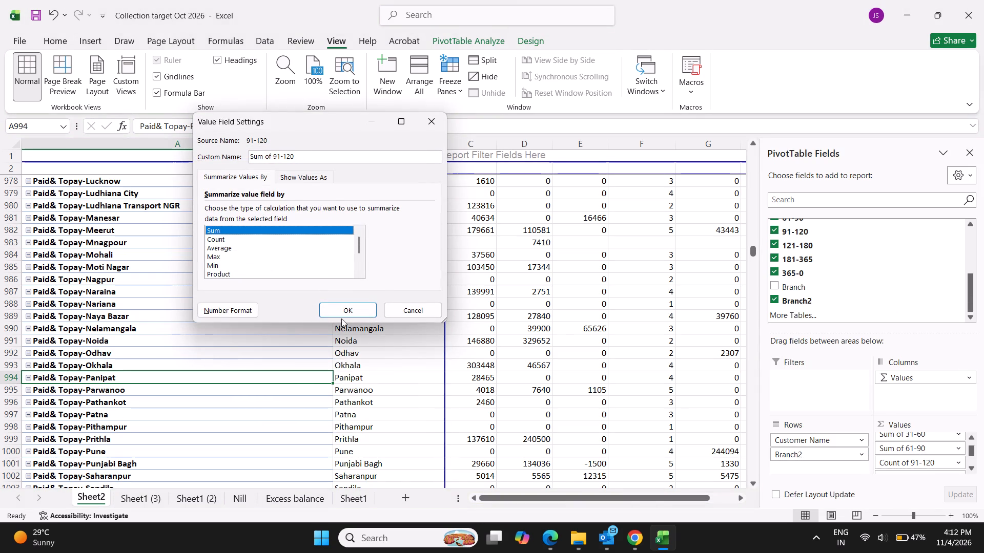
{"action": "left_click", "coordinate": [345, 316]}
{"action": "left_click", "coordinate": [245, 306]}
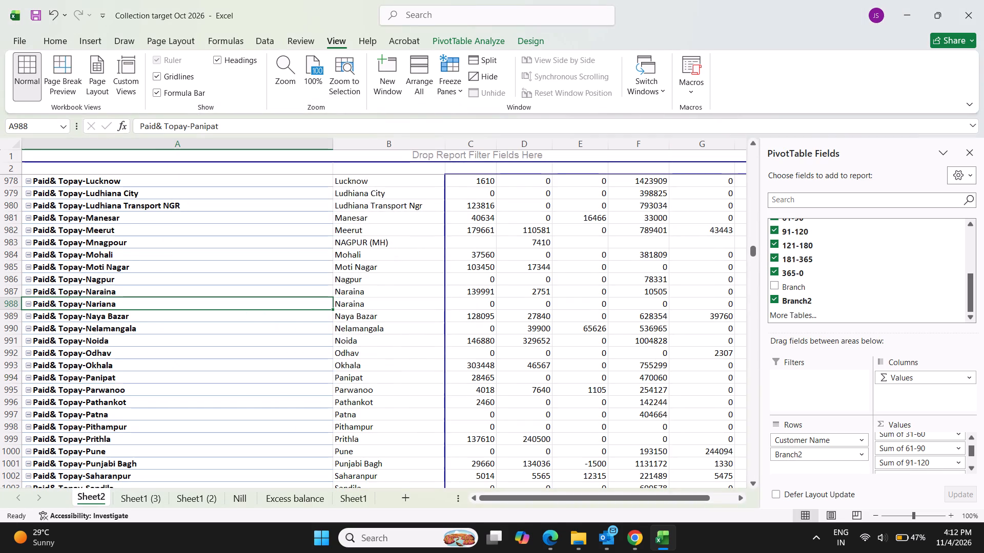
Copy the spelling Kundli Border Booking from B977 of the Sheet2 pivot and filter Sheet1 (3)'s Branch column by it.
{"action": "scroll", "coordinate": [188, 315], "scroll_direction": "up", "scroll_amount": 8}
{"action": "scroll", "coordinate": [205, 333], "scroll_direction": "down", "scroll_amount": 3}
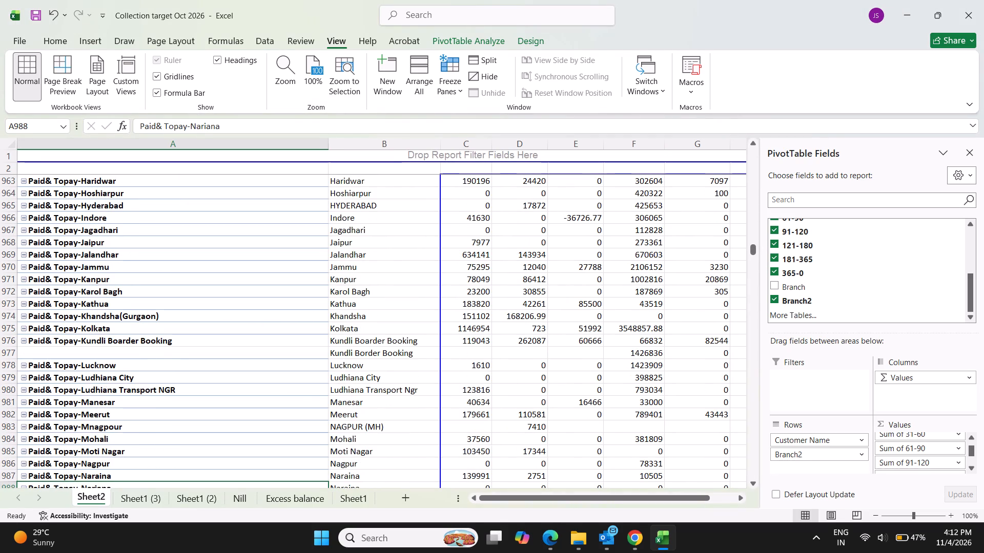
{"action": "left_click", "coordinate": [374, 351]}
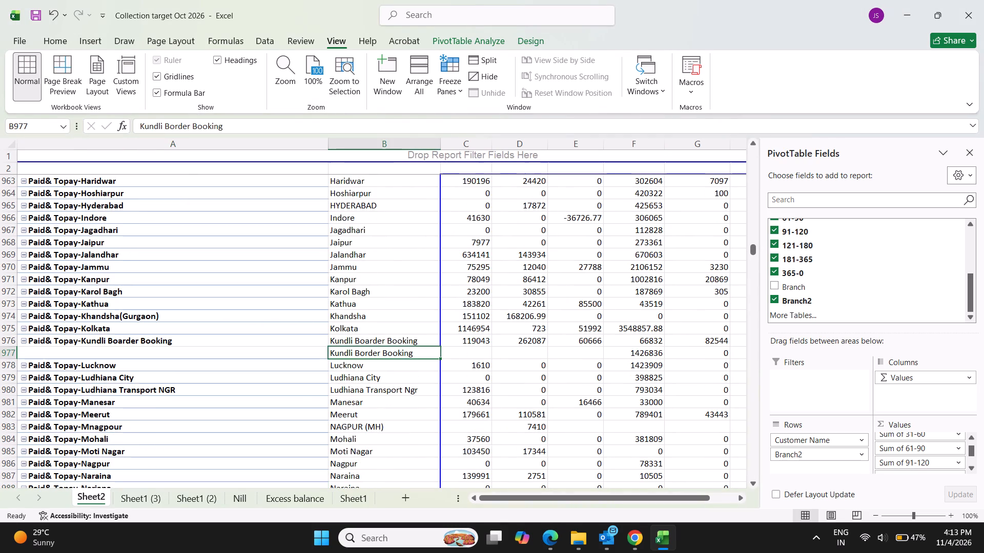
{"action": "left_click_drag", "start_coordinate": [138, 122], "coordinate": [345, 130]}
{"action": "key", "text": "ctrl+c"}
{"action": "left_click", "coordinate": [138, 491]}
{"action": "left_click", "coordinate": [142, 499]}
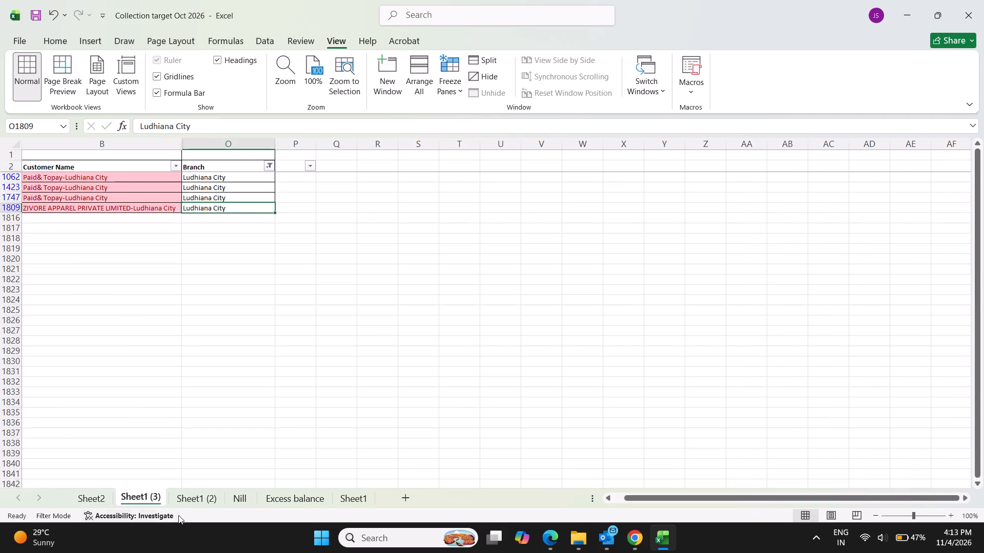
{"action": "left_click", "coordinate": [270, 164]}
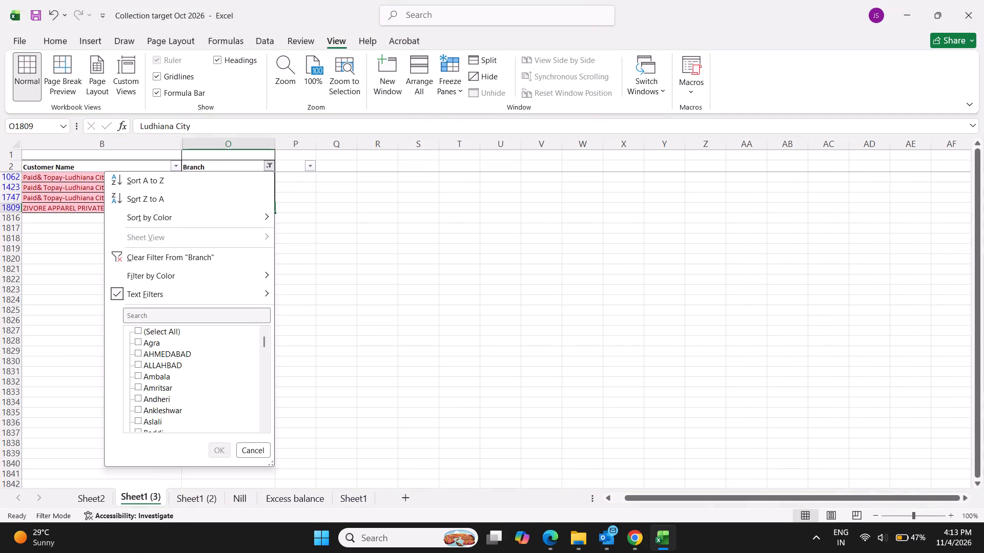
{"action": "left_click", "coordinate": [207, 312]}
{"action": "key", "text": "ctrl+v"}
{"action": "key", "text": "Return"}
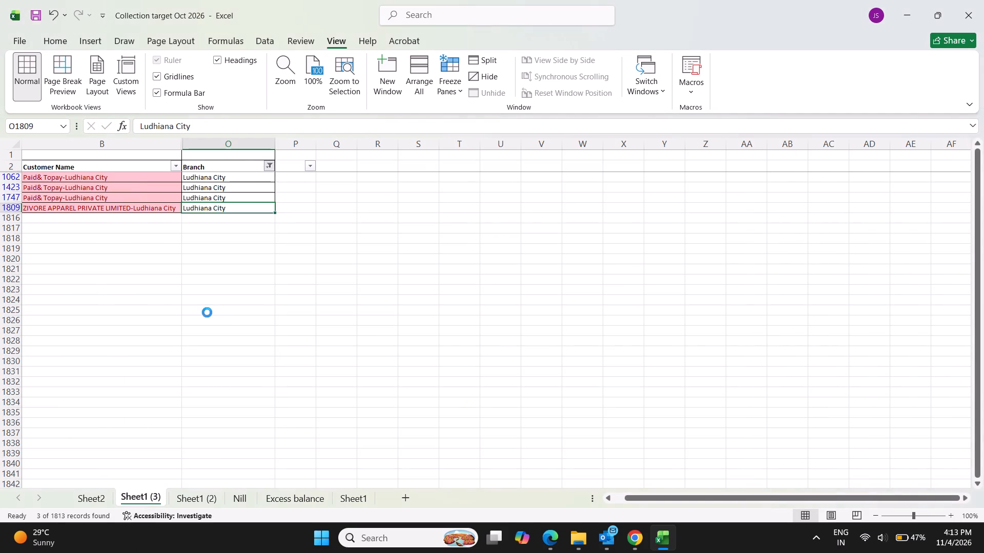
{"action": "scroll", "coordinate": [224, 318], "scroll_direction": "up", "scroll_amount": 20}
Correct the branch to Kundli Boarder Booking in O1575, O1576 and O1577 of Sheet1 (3).
{"action": "left_click", "coordinate": [223, 177]}
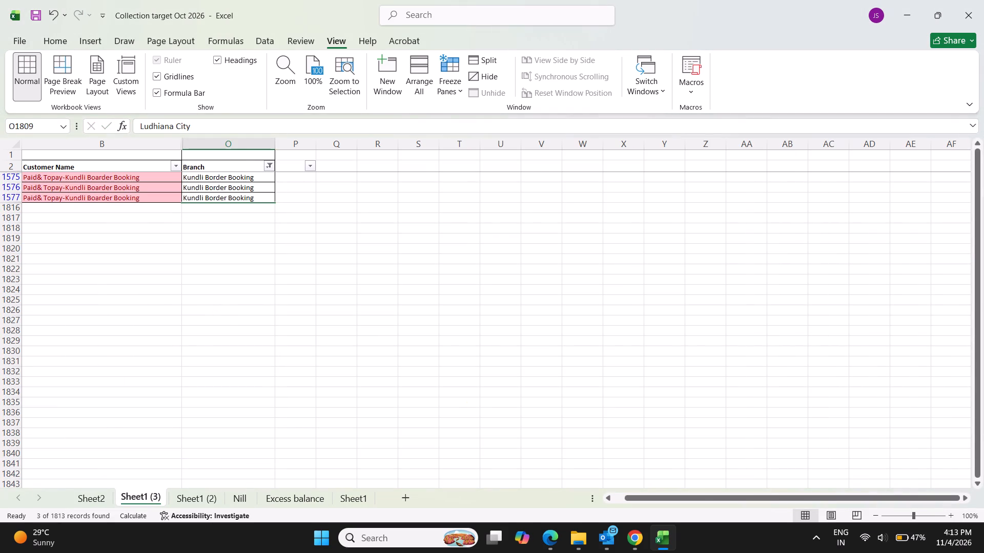
{"action": "left_click", "coordinate": [172, 125]}
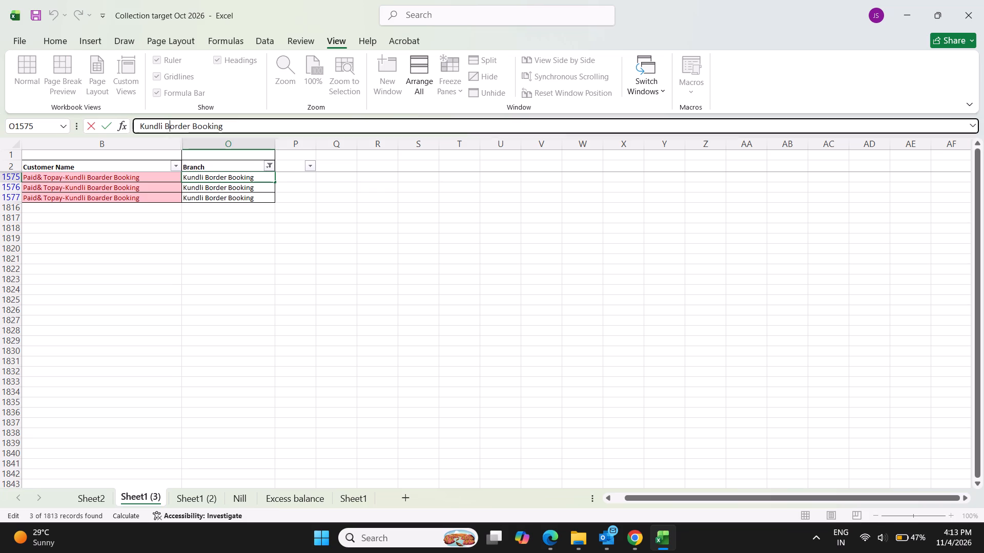
{"action": "left_click", "coordinate": [176, 128]}
{"action": "key", "text": "a"}
{"action": "key", "text": "Return"}
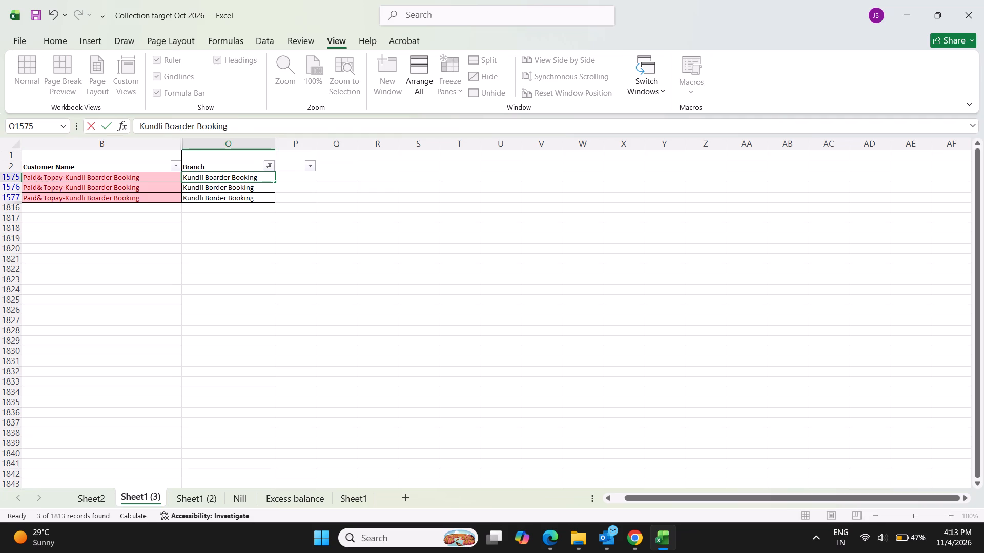
{"action": "key", "text": "Up"}
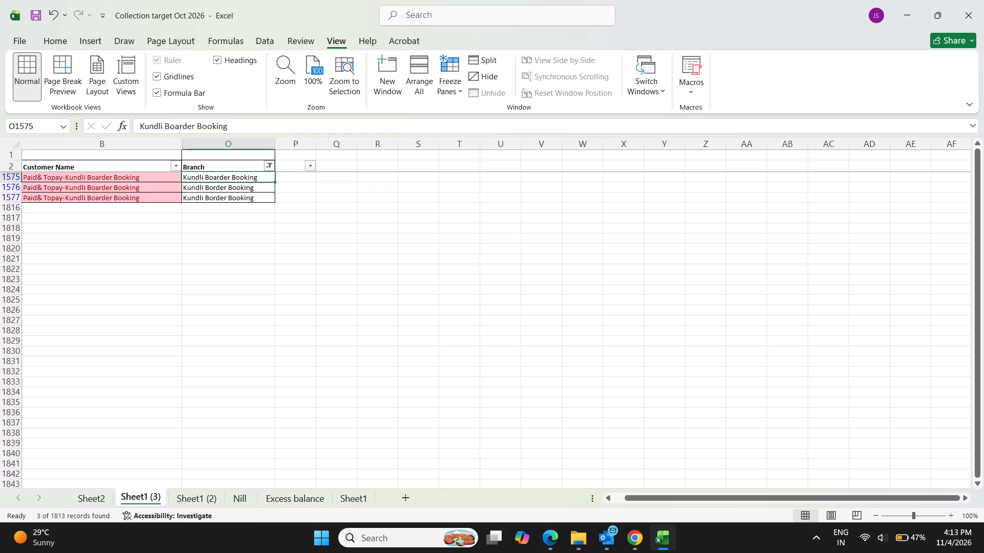
{"action": "key", "text": "ctrl+c"}
{"action": "key", "text": "Down"}
{"action": "key", "text": "ctrl+v"}
{"action": "key", "text": "Down"}
{"action": "key", "text": "ctrl+v"}
{"action": "key", "text": "Escape"}
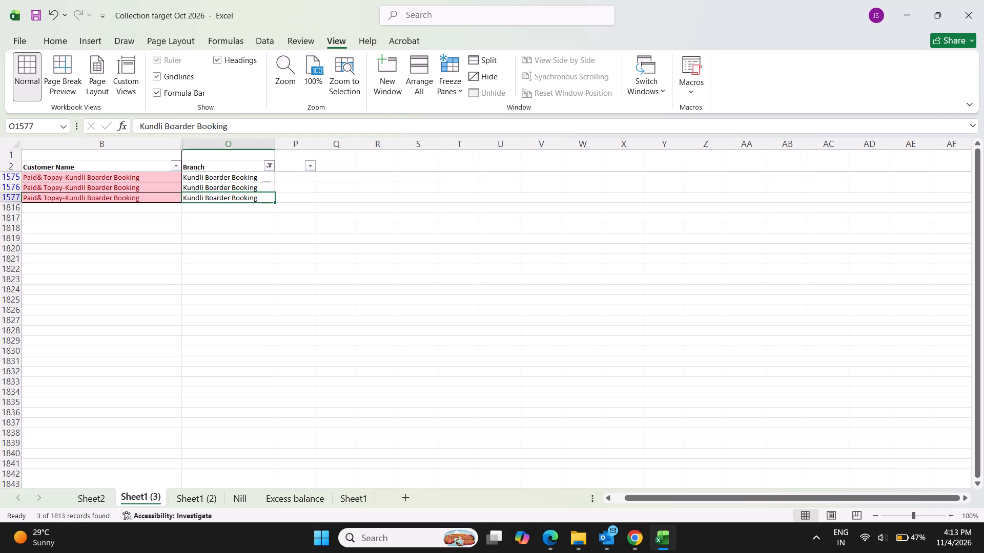
Refresh the Sheet2 pivot table with the corrected Kundli Boarder Booking branches.
{"action": "left_click", "coordinate": [105, 496]}
{"action": "right_click", "coordinate": [104, 290]}
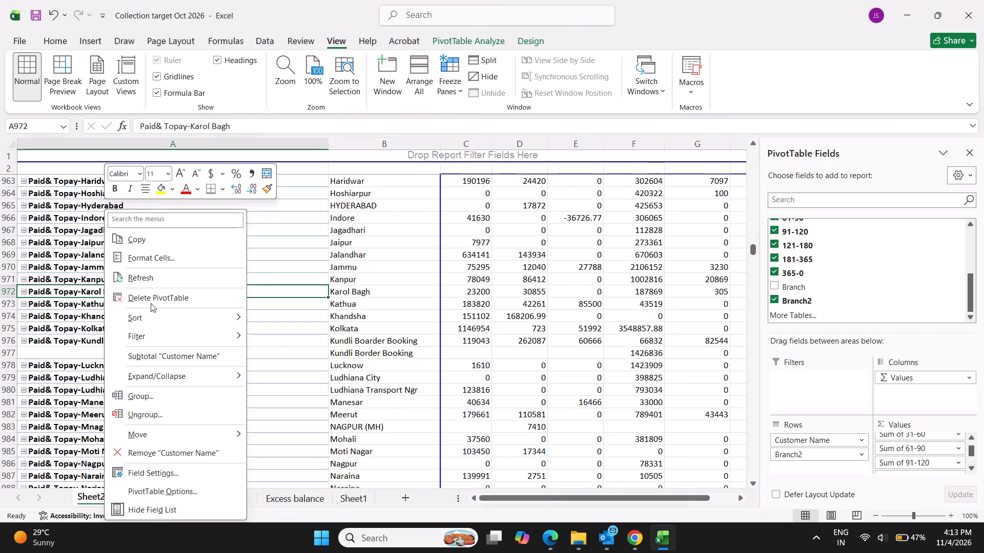
{"action": "left_click", "coordinate": [157, 277]}
{"action": "left_click", "coordinate": [322, 292]}
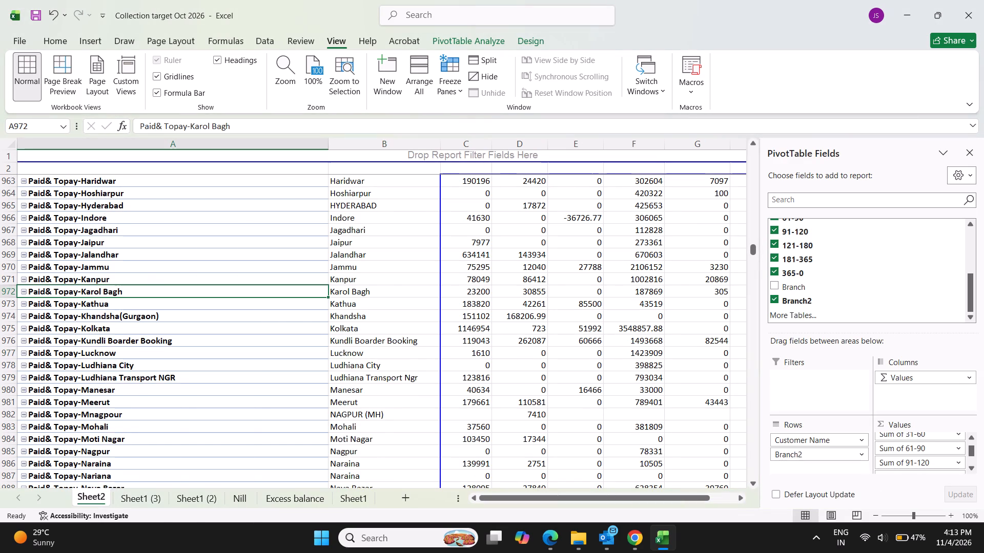
Copy the spelling Bommasandra from B951 of the Sheet2 pivot and filter Sheet1 (3)'s Branch column by it.
{"action": "key", "text": "ctrl+Up"}
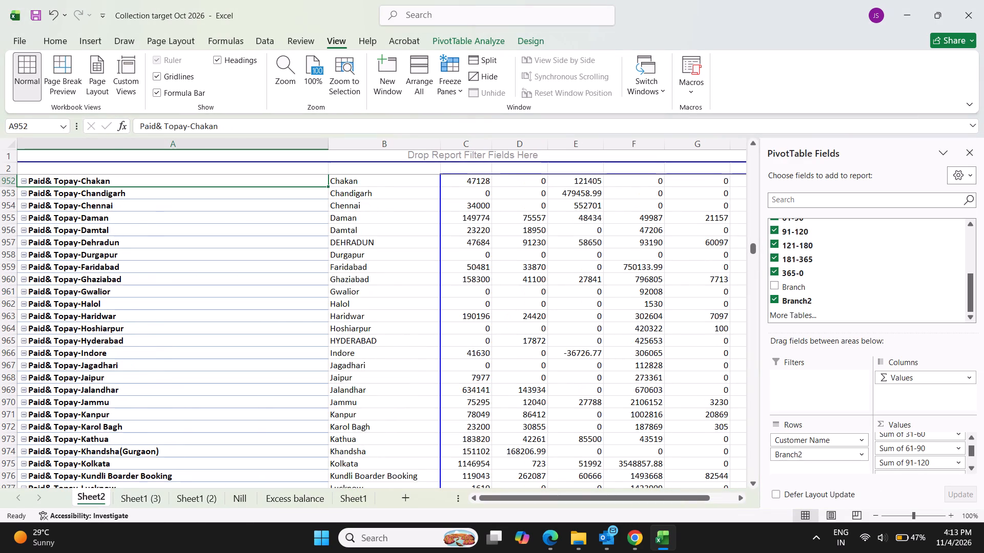
{"action": "key", "text": "Up"}
{"action": "key", "text": "Up"}
{"action": "key", "text": "Up"}
{"action": "key", "text": "Up"}
{"action": "key", "text": "Up"}
{"action": "key", "text": "Down"}
{"action": "key", "text": "Down"}
{"action": "key", "text": "Down"}
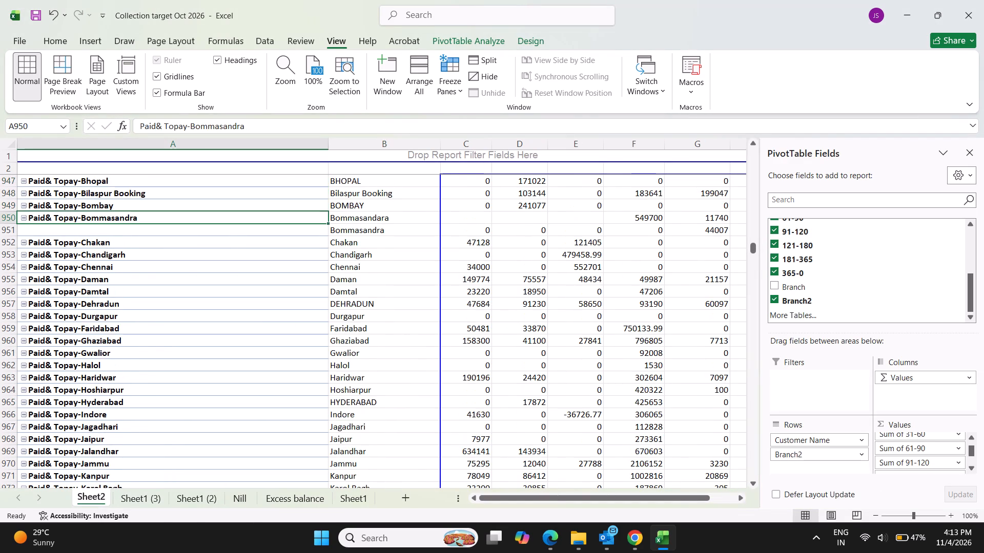
{"action": "key", "text": "Right"}
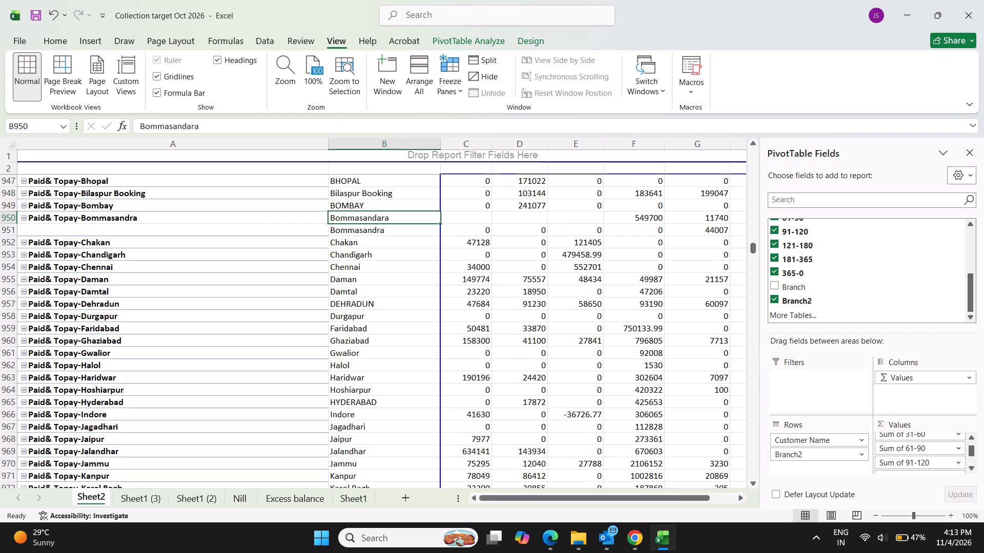
{"action": "left_click", "coordinate": [367, 236]}
{"action": "key", "text": "ctrl+c"}
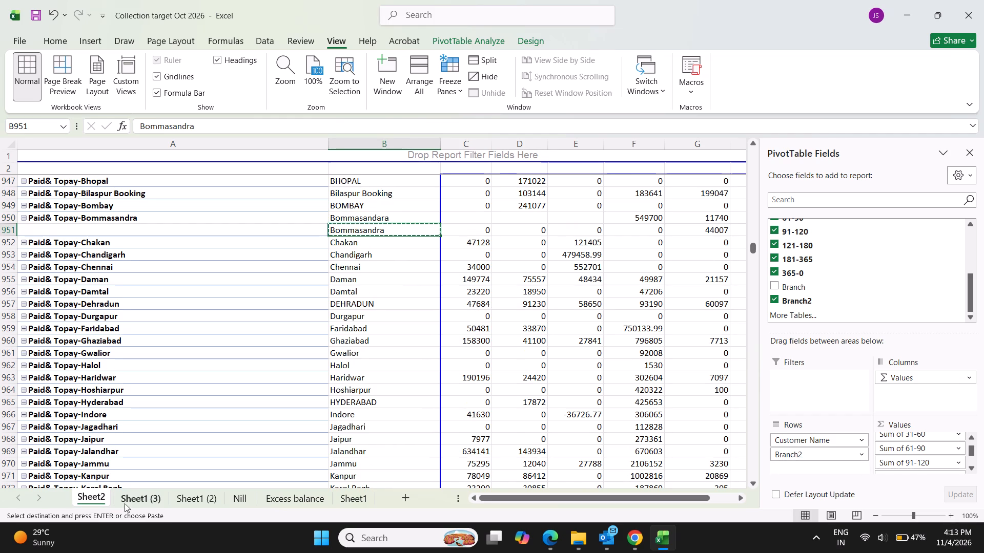
{"action": "left_click", "coordinate": [142, 494]}
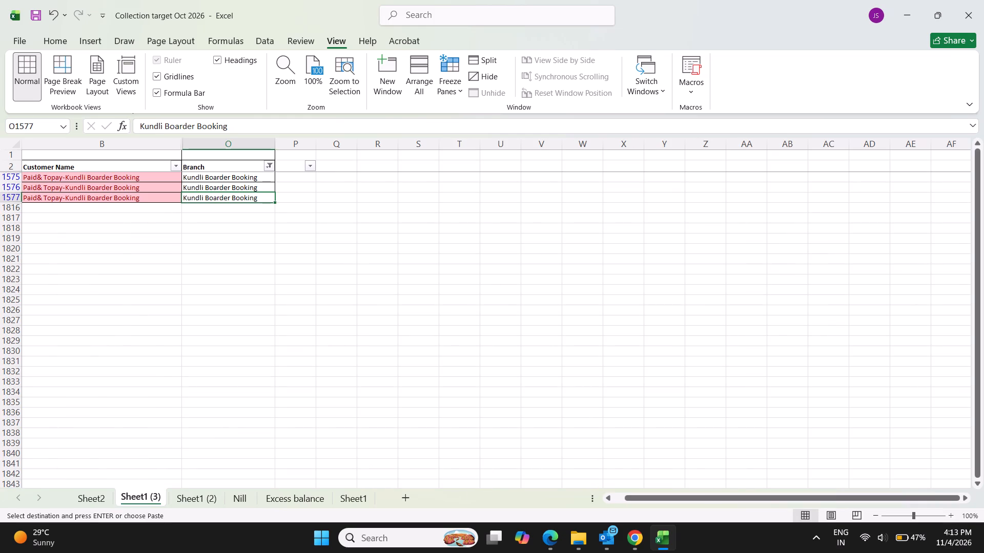
{"action": "left_click", "coordinate": [267, 164]}
{"action": "left_click", "coordinate": [189, 312]}
{"action": "key", "text": "ctrl+v"}
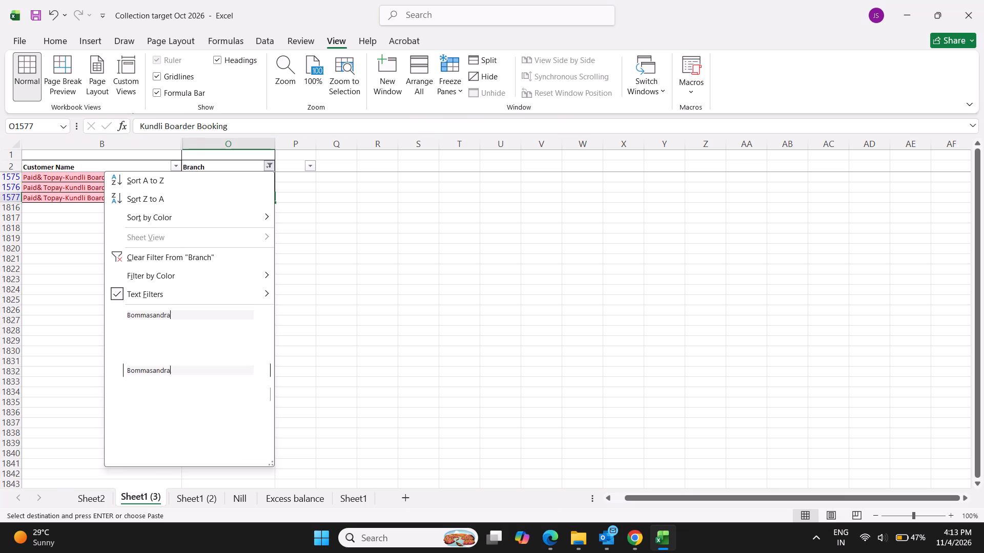
{"action": "left_click", "coordinate": [179, 343]}
{"action": "left_click", "coordinate": [172, 340]}
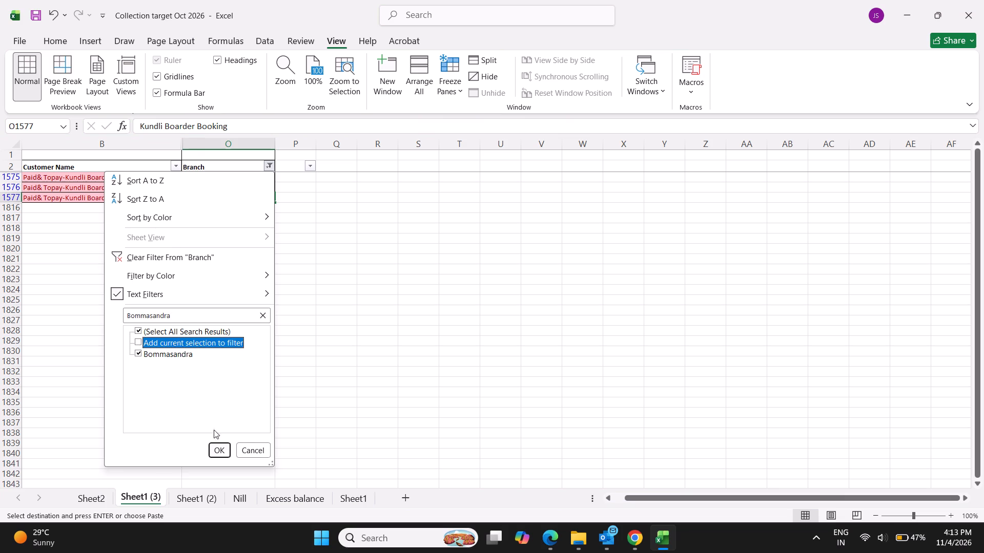
{"action": "left_click", "coordinate": [218, 451]}
Correct the branch to Bommasandara in O1038 and O1405 of Sheet1 (3).
{"action": "scroll", "coordinate": [382, 286], "scroll_direction": "up", "scroll_amount": 8}
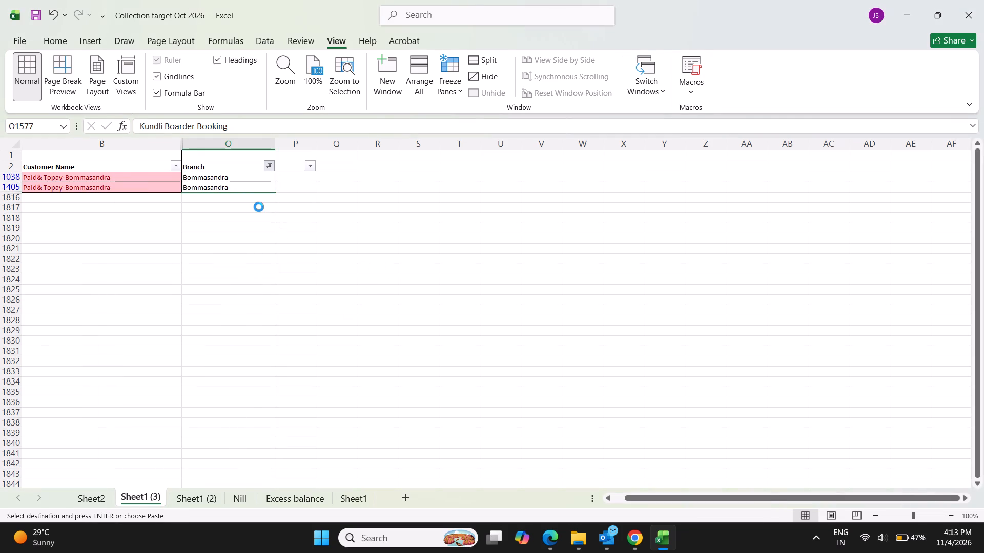
{"action": "scroll", "coordinate": [258, 202], "scroll_direction": "up", "scroll_amount": 1}
{"action": "left_click", "coordinate": [229, 177]}
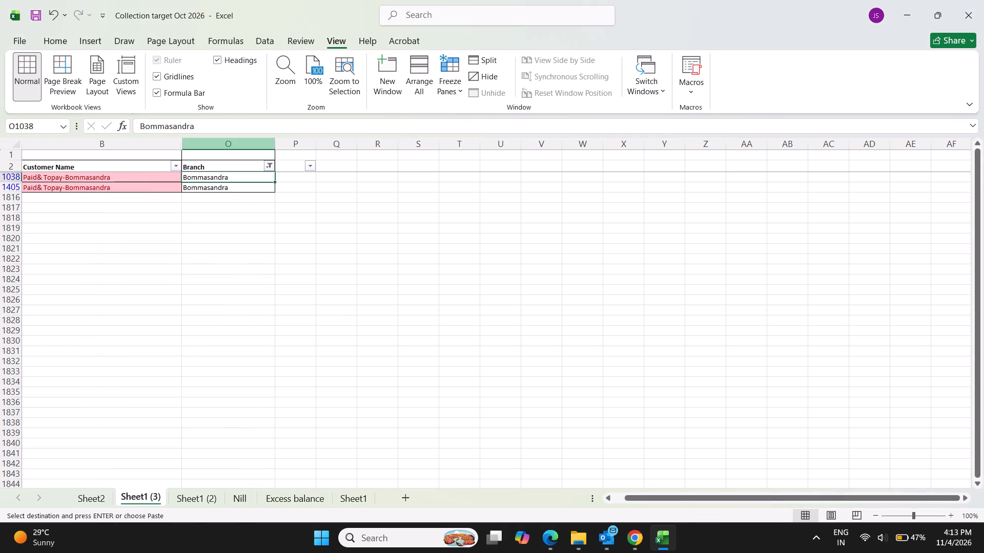
{"action": "left_click", "coordinate": [183, 126]}
{"action": "left_click", "coordinate": [188, 125]}
{"action": "key", "text": "a"}
{"action": "key", "text": "Return"}
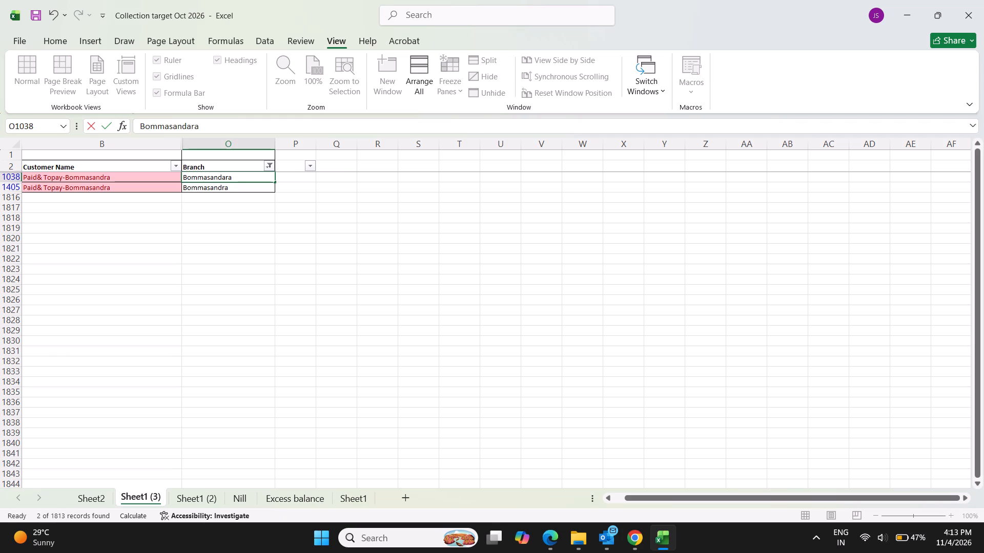
{"action": "key", "text": "Up"}
{"action": "key", "text": "ctrl+c"}
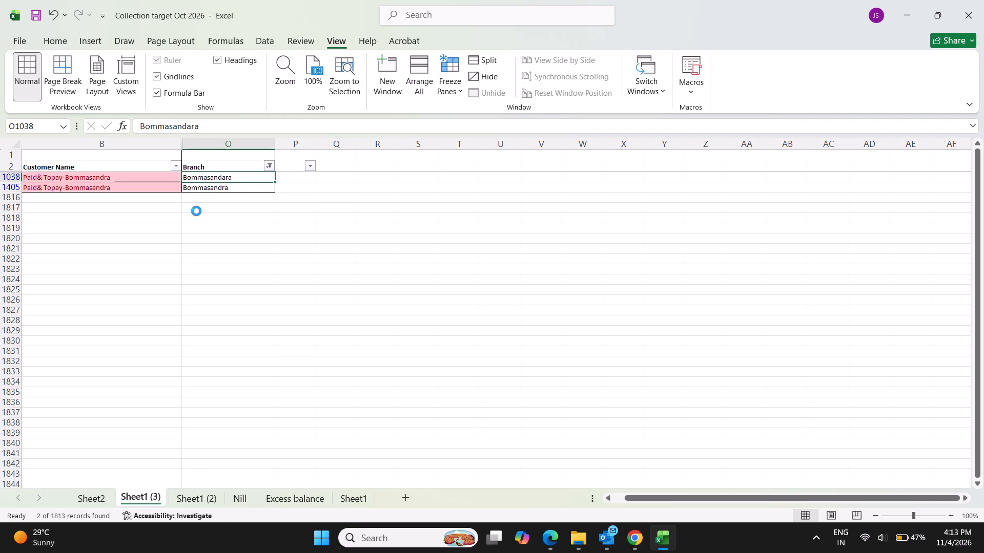
{"action": "key", "text": "Down"}
{"action": "key", "text": "ctrl+v"}
{"action": "key", "text": "Escape"}
Refresh the Sheet2 pivot table with the corrected Bommasandara branches.
{"action": "left_click", "coordinate": [94, 506]}
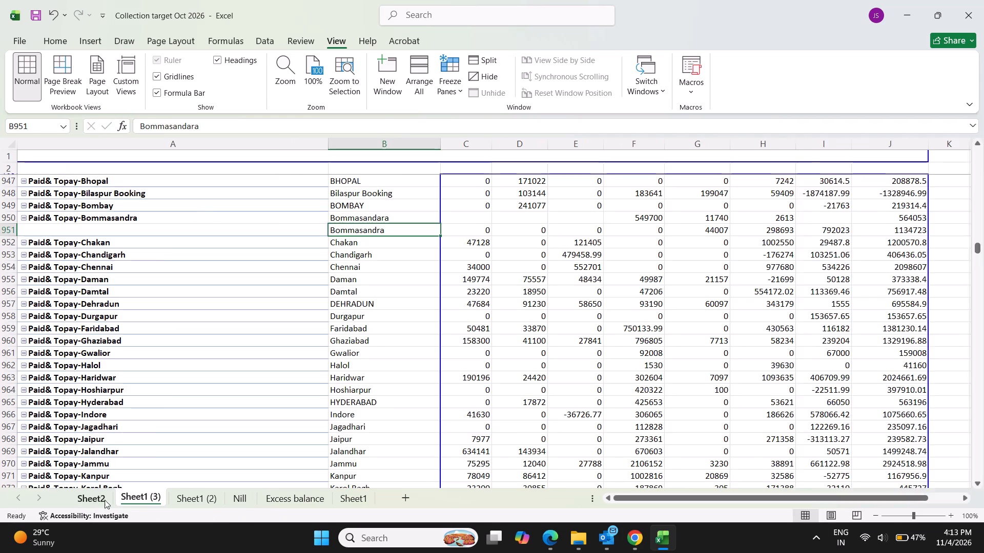
{"action": "right_click", "coordinate": [121, 284]}
{"action": "left_click", "coordinate": [166, 282]}
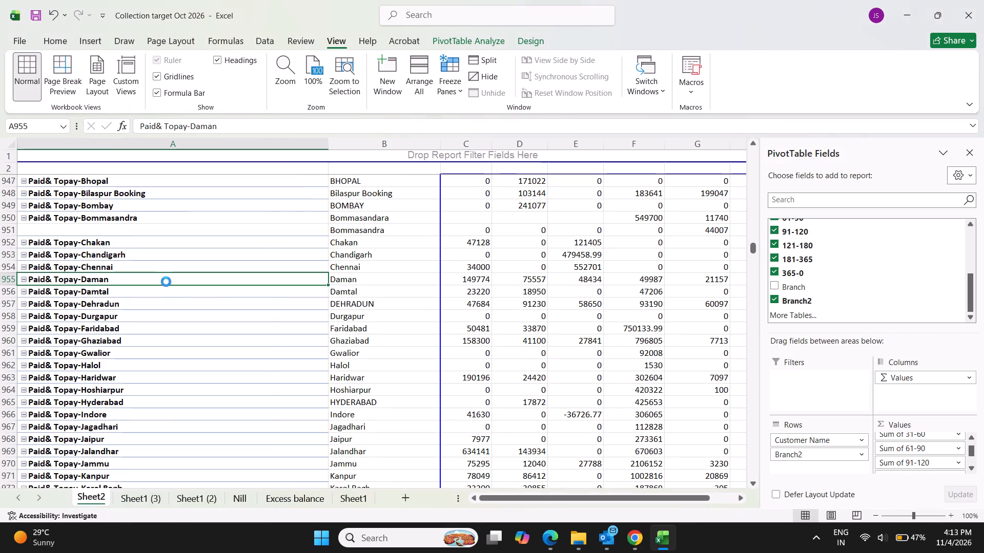
Examine the start and end of the refreshed Sheet2 pivot's customer list for remaining duplicate or misplaced entries.
{"action": "left_click", "coordinate": [160, 230]}
{"action": "key", "text": "ctrl+Up"}
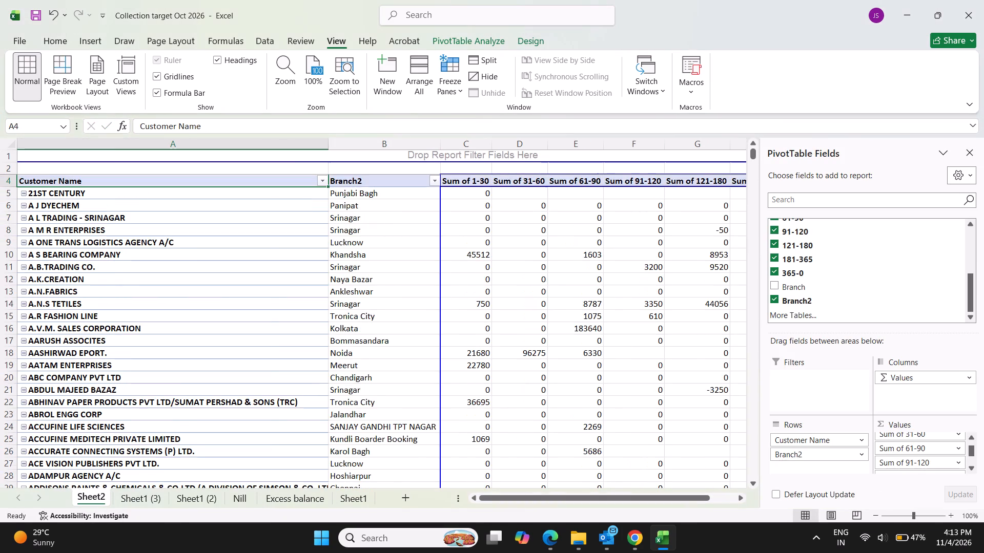
{"action": "key", "text": "Up"}
{"action": "key", "text": "Up"}
{"action": "key", "text": "Up"}
{"action": "key", "text": "Down"}
{"action": "key", "text": "Down"}
{"action": "key", "text": "Down"}
{"action": "key", "text": "Down"}
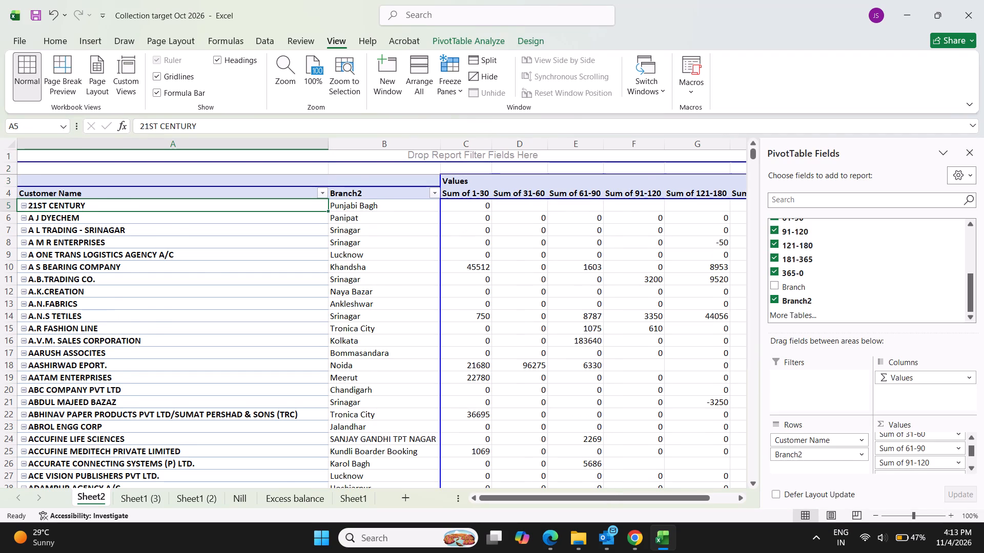
{"action": "key", "text": "ctrl+Down"}
{"action": "key", "text": "Down"}
{"action": "key", "text": "Down"}
{"action": "key", "text": "Up"}
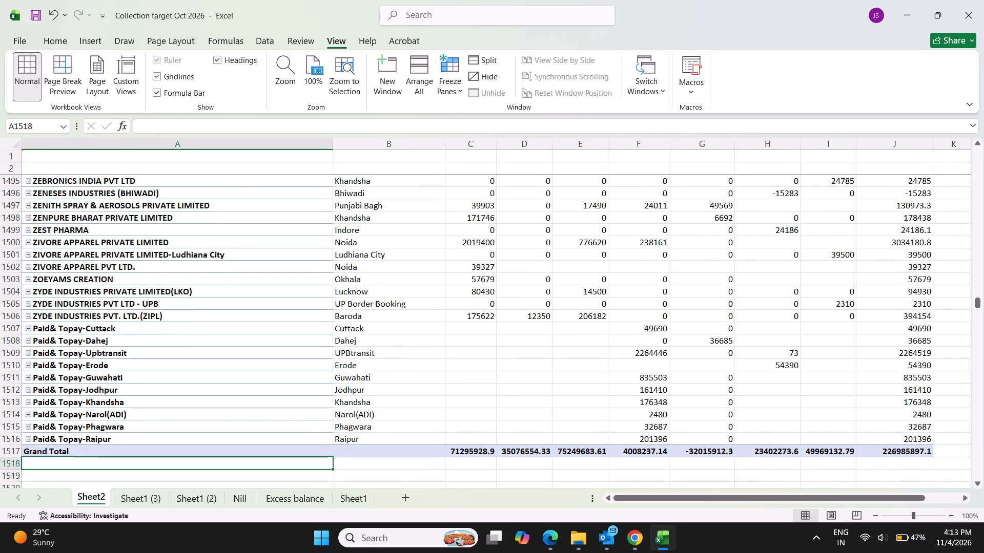
{"action": "key", "text": "Up"}
{"action": "key", "text": "Up"}
{"action": "key", "text": "ctrl+Up"}
{"action": "key", "text": "Up"}
{"action": "key", "text": "Up"}
{"action": "key", "text": "Up"}
{"action": "key", "text": "Up"}
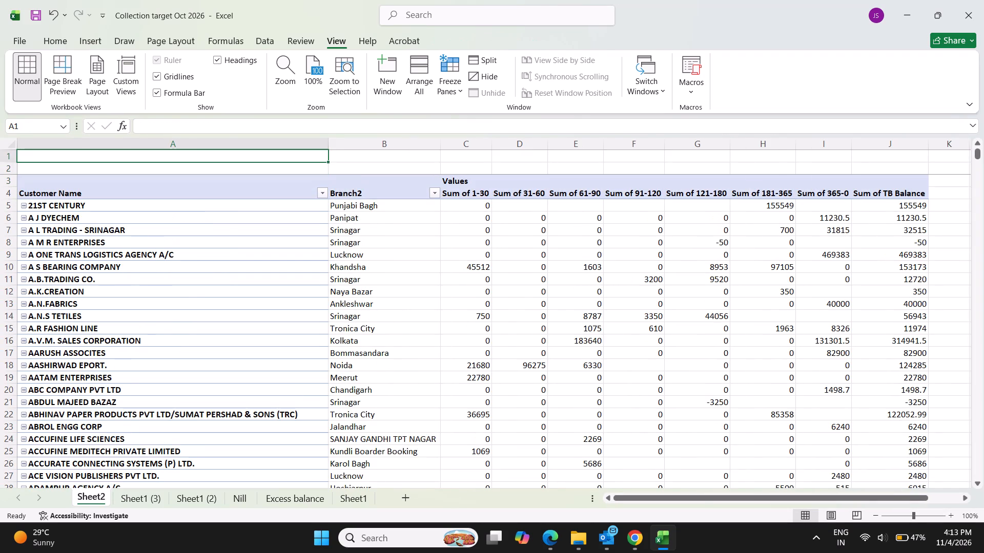
{"action": "key", "text": "Up"}
{"action": "key", "text": "Up"}
{"action": "key", "text": "Down"}
{"action": "key", "text": "Down"}
{"action": "key", "text": "Down"}
{"action": "key", "text": "Down"}
{"action": "key", "text": "ctrl+Down"}
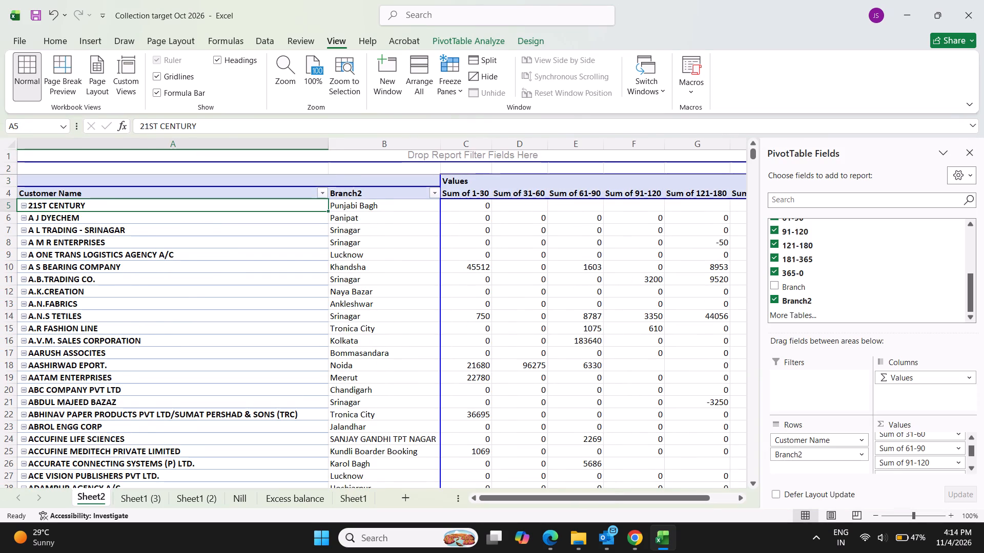
{"action": "key", "text": "Down"}
{"action": "key", "text": "Down"}
{"action": "key", "text": "Down"}
{"action": "key", "text": "Up"}
{"action": "key", "text": "Up"}
{"action": "key", "text": "Up"}
{"action": "key", "text": "Up"}
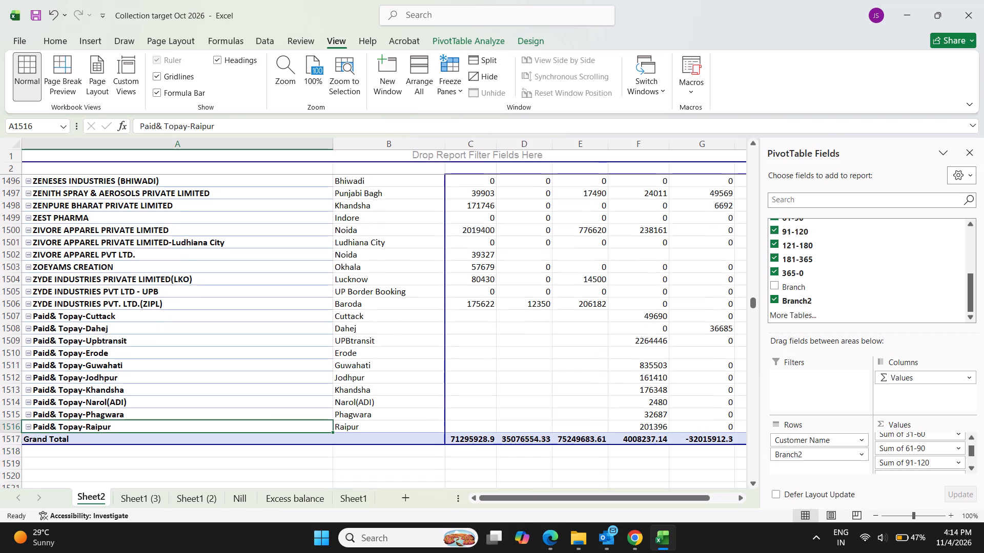
Copy Paid& Topay-Khandsha from A1513 of the Sheet2 pivot and search the sheet for matching customer names.
{"action": "key", "text": "Up"}
{"action": "key", "text": "Up"}
{"action": "key", "text": "Up"}
{"action": "key", "text": "ctrl+c"}
{"action": "key", "text": "ctrl+f"}
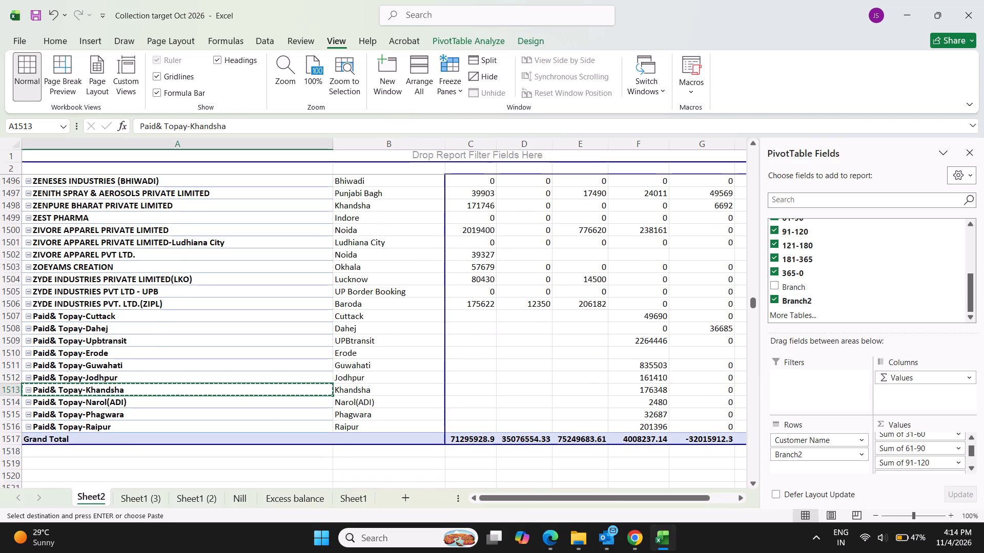
{"action": "key", "text": "ctrl+v"}
{"action": "key", "text": "Return"}
{"action": "key", "text": "Return"}
{"action": "key", "text": "Return"}
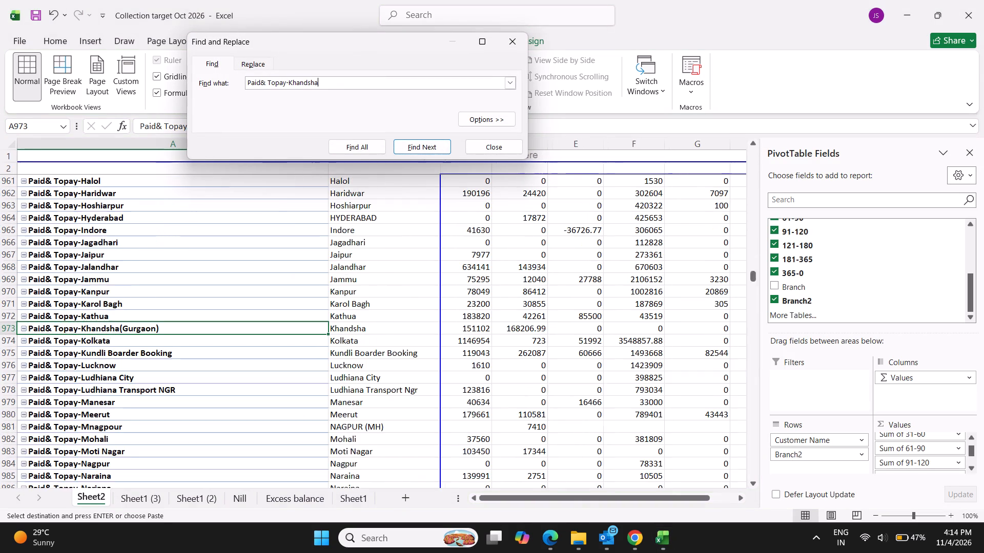
{"action": "key", "text": "Return"}
{"action": "key", "text": "Return"}
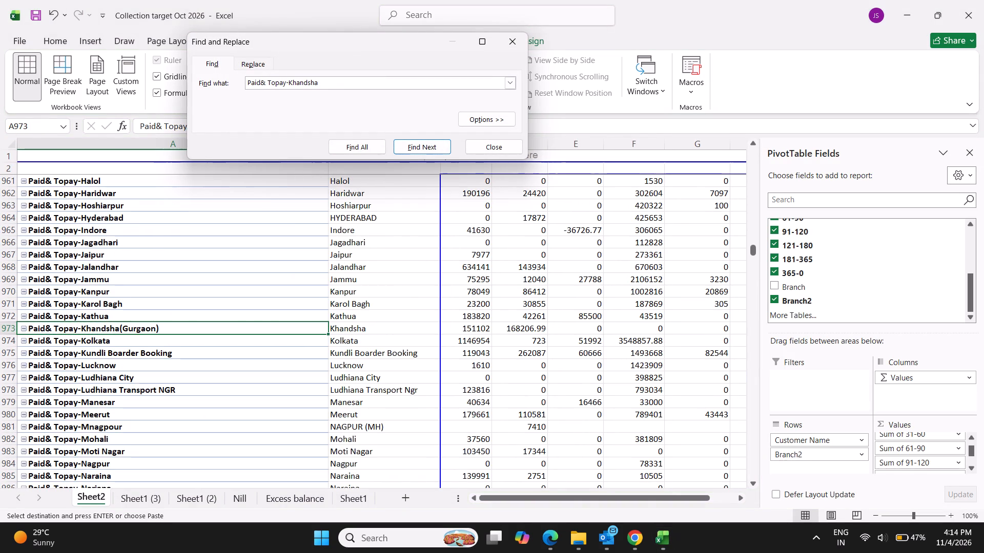
{"action": "key", "text": "Escape"}
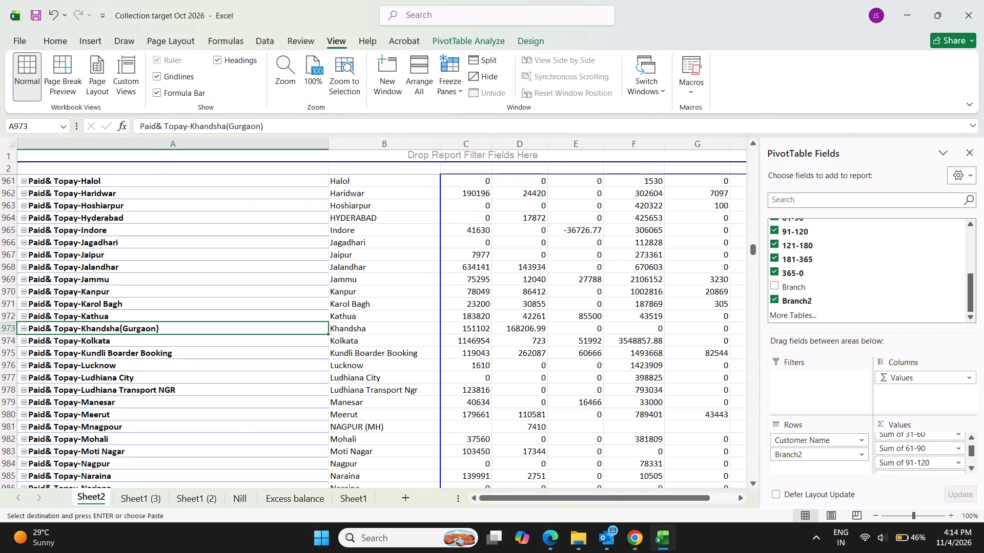
Copy Paid& Topay-Khandsha(Gurgaon) from A973 of the Sheet2 pivot, and reset Sheet1 (3)'s header-row filter to show all rows.
{"action": "key", "text": "ctrl+c"}
{"action": "left_click", "coordinate": [132, 500]}
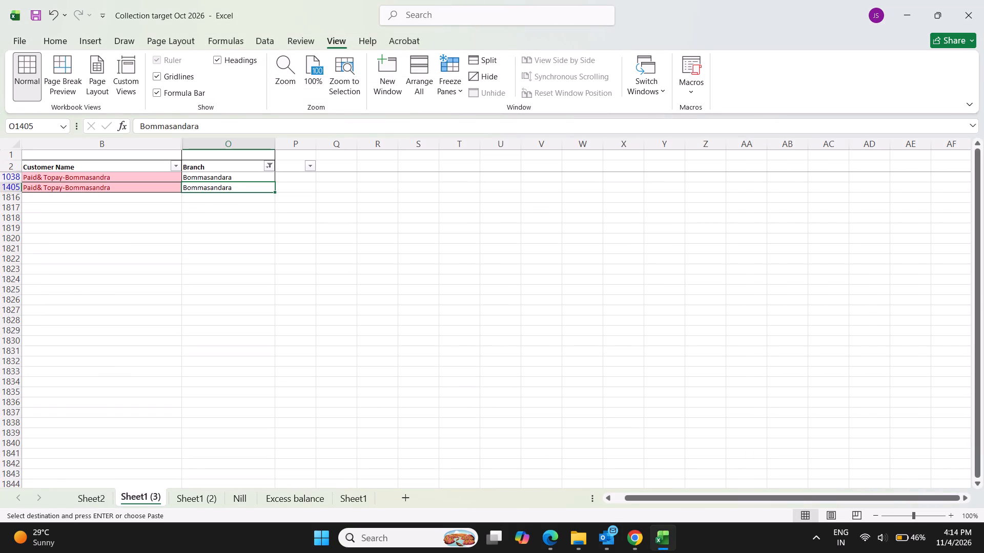
{"action": "left_click", "coordinate": [140, 256]}
{"action": "left_click", "coordinate": [214, 168]}
{"action": "key", "text": "shift+space"}
{"action": "key", "text": "alt+d"}
{"action": "key", "text": "f"}
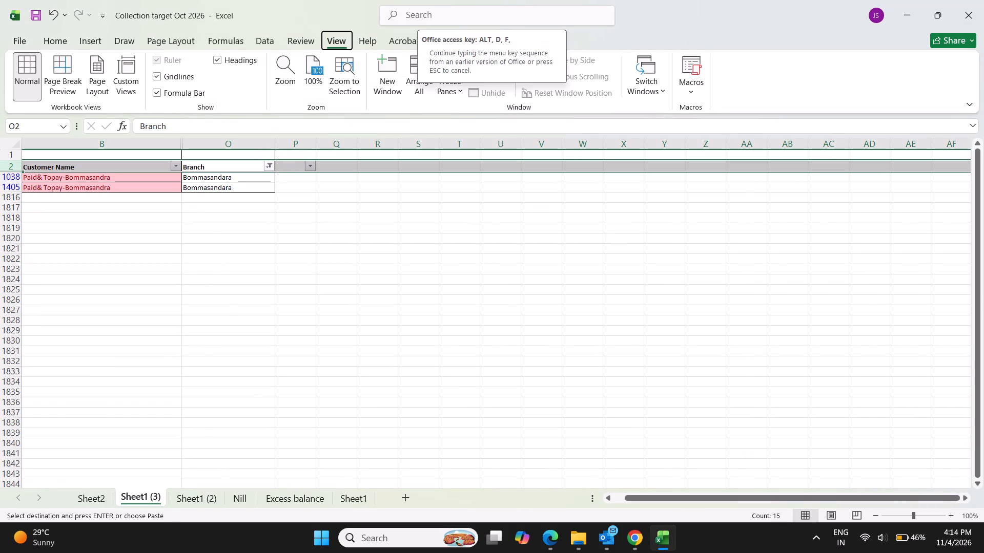
{"action": "key", "text": "f"}
{"action": "key", "text": "alt+d"}
{"action": "key", "text": "f"}
{"action": "key", "text": "f"}
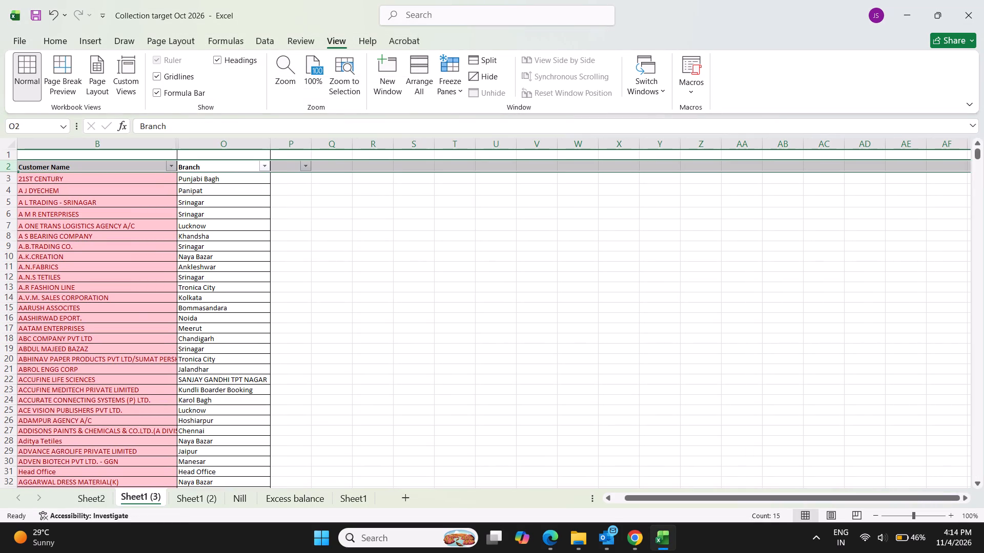
Search Sheet1 (3)'s Customer Name filter for khandsha and deselect all the matching names.
{"action": "left_click", "coordinate": [171, 164]}
{"action": "left_click", "coordinate": [116, 315]}
{"action": "type", "text": "khandsha"}
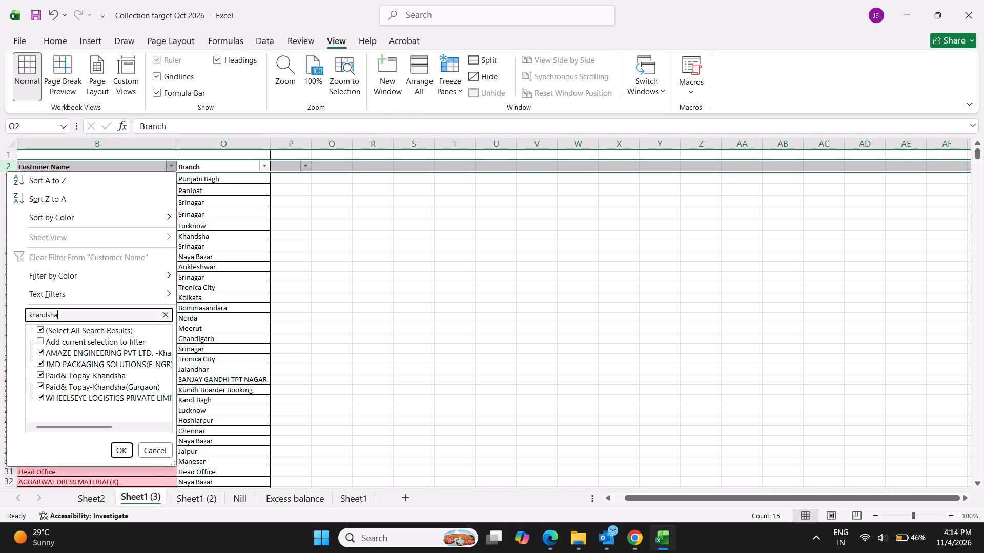
{"action": "left_click", "coordinate": [111, 328]}
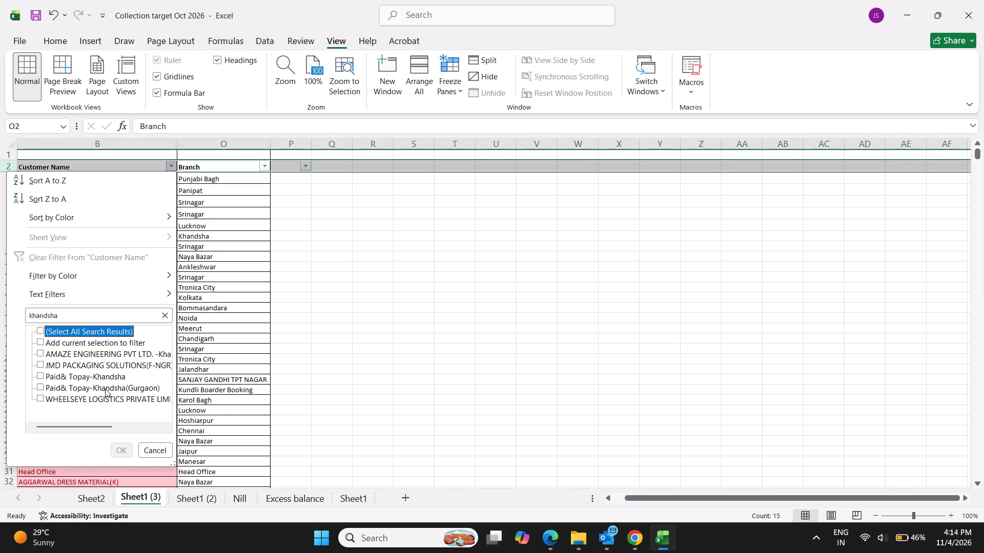